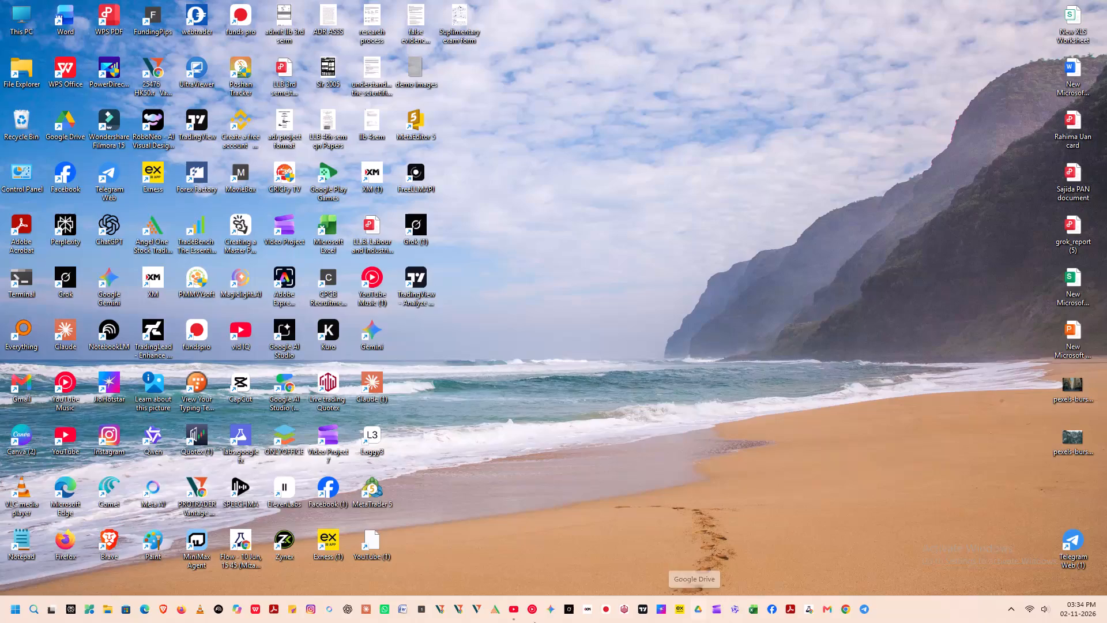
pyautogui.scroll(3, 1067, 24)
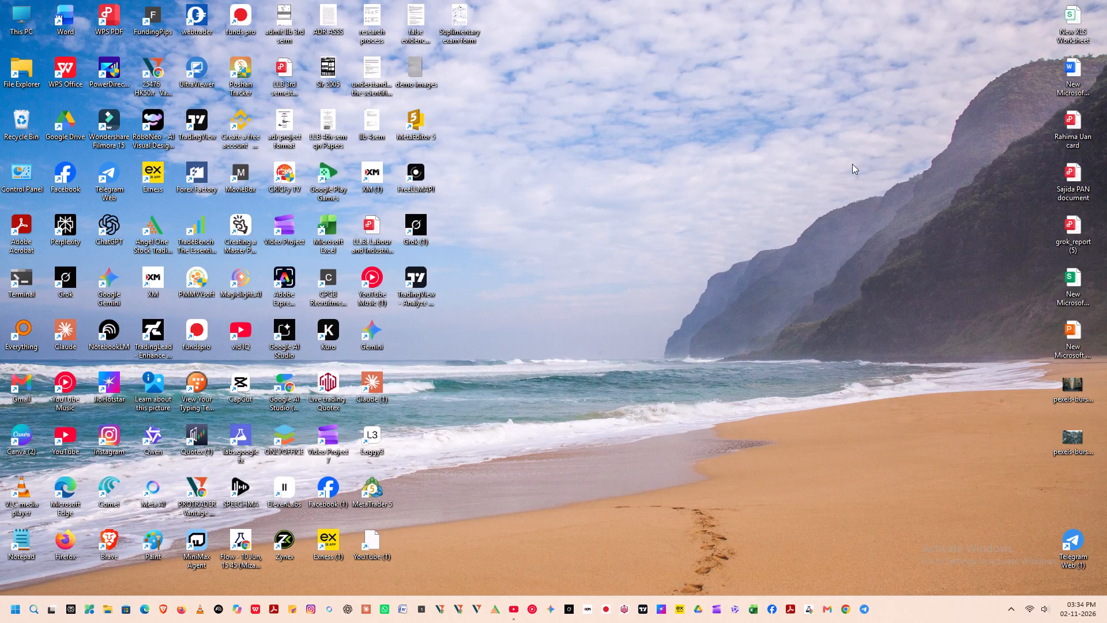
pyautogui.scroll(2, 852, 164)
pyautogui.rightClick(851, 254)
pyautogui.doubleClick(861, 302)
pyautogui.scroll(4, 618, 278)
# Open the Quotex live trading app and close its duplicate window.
pyautogui.doubleClick(613, 616)
pyautogui.doubleClick(628, 611)
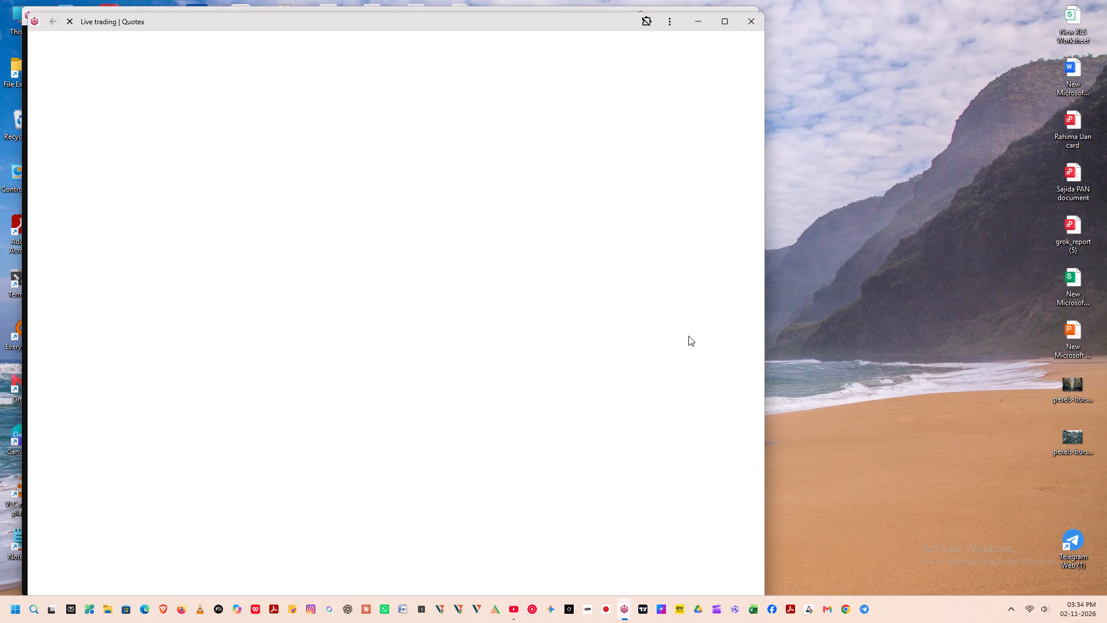
pyautogui.click(746, 18)
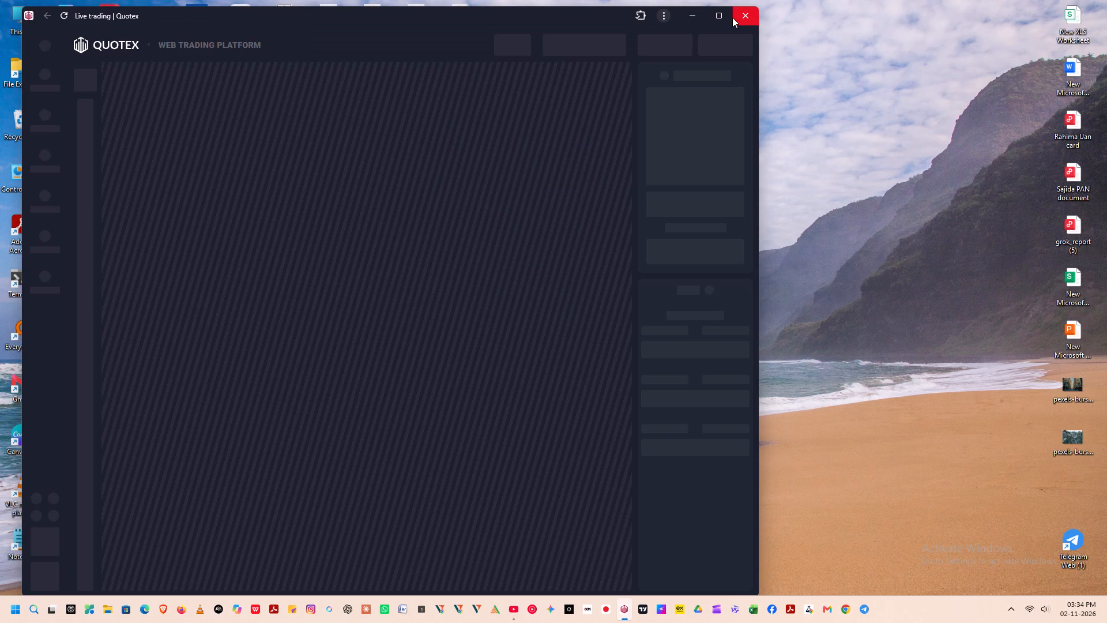
pyautogui.scroll(6, 678, 152)
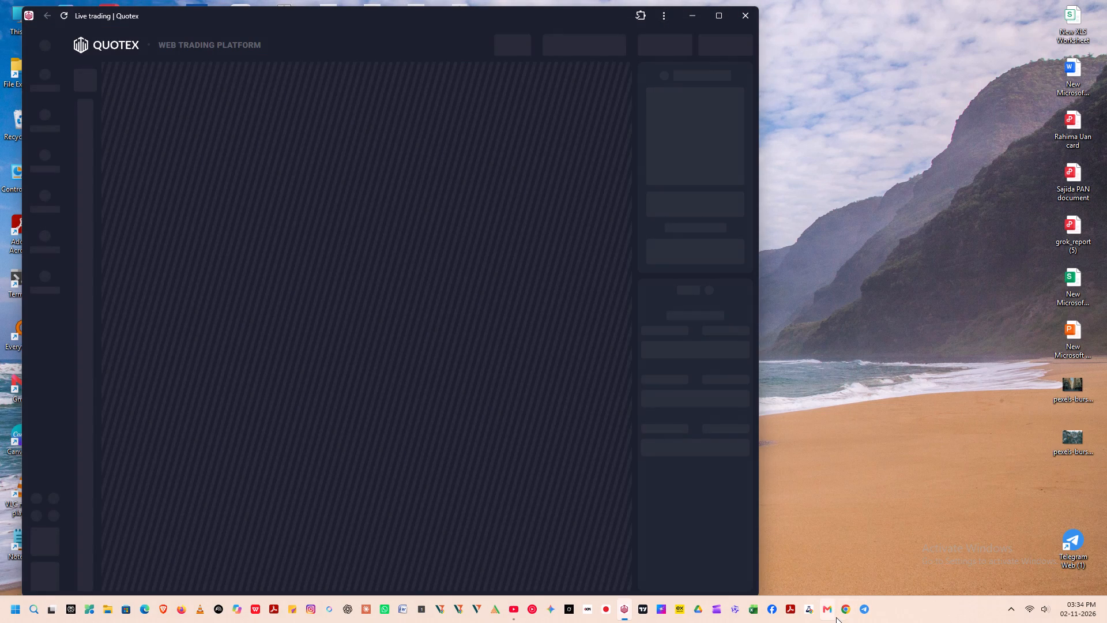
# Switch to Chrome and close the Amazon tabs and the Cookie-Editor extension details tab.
pyautogui.click(842, 617)
pyautogui.doubleClick(842, 617)
pyautogui.scroll(3, 754, 57)
pyautogui.doubleClick(894, 15)
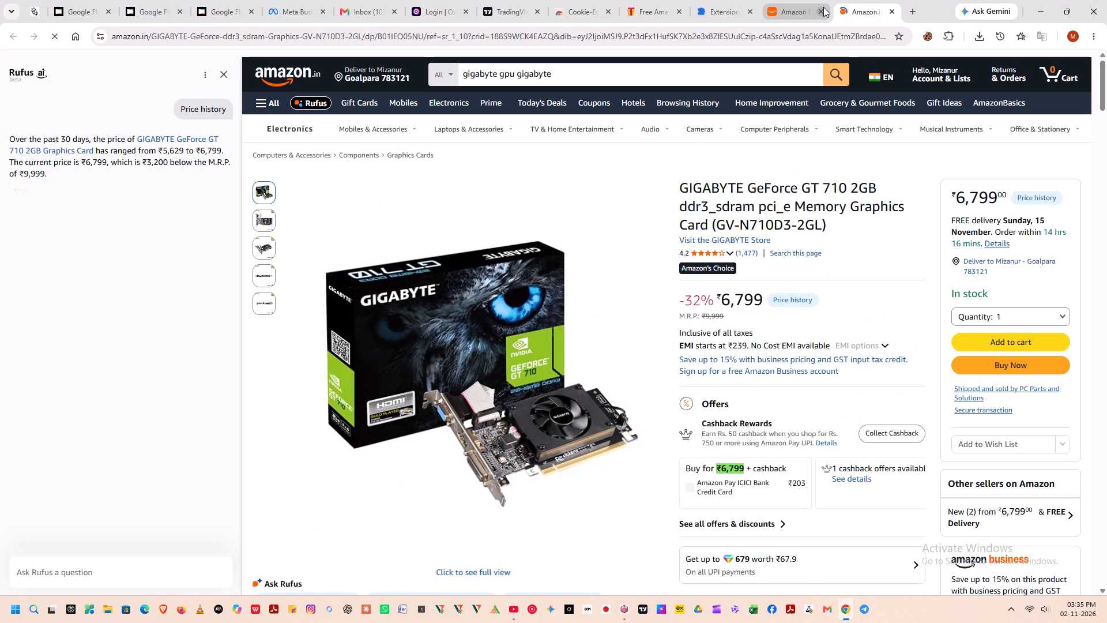
pyautogui.click(824, 9)
pyautogui.click(824, 9)
pyautogui.scroll(6, 790, 128)
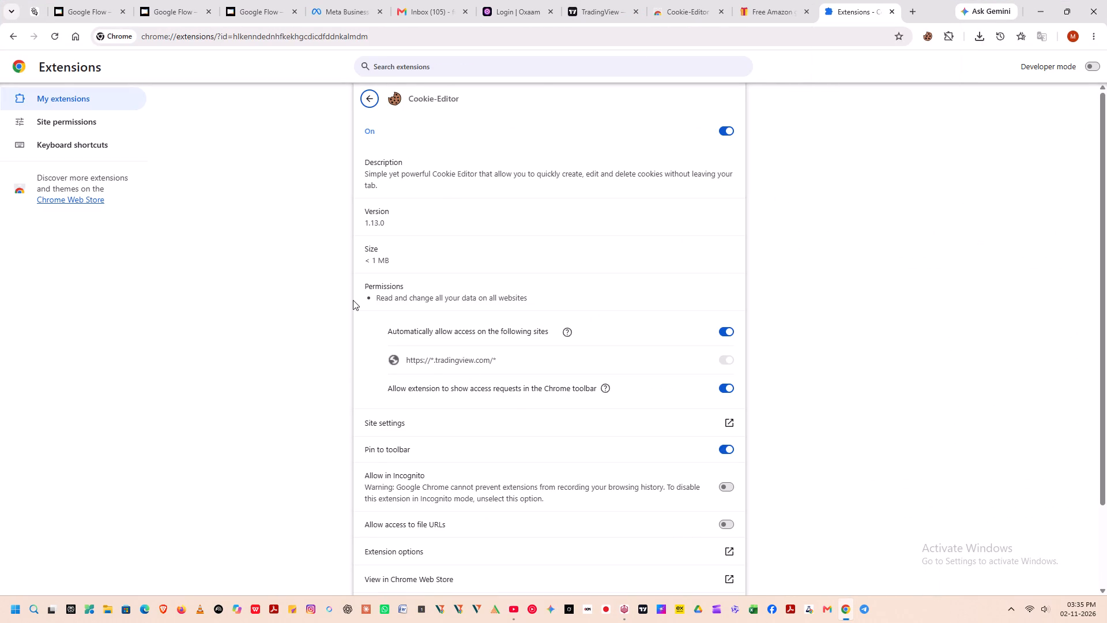
pyautogui.doubleClick(17, 38)
pyautogui.scroll(4, 71, 133)
pyautogui.click(894, 12)
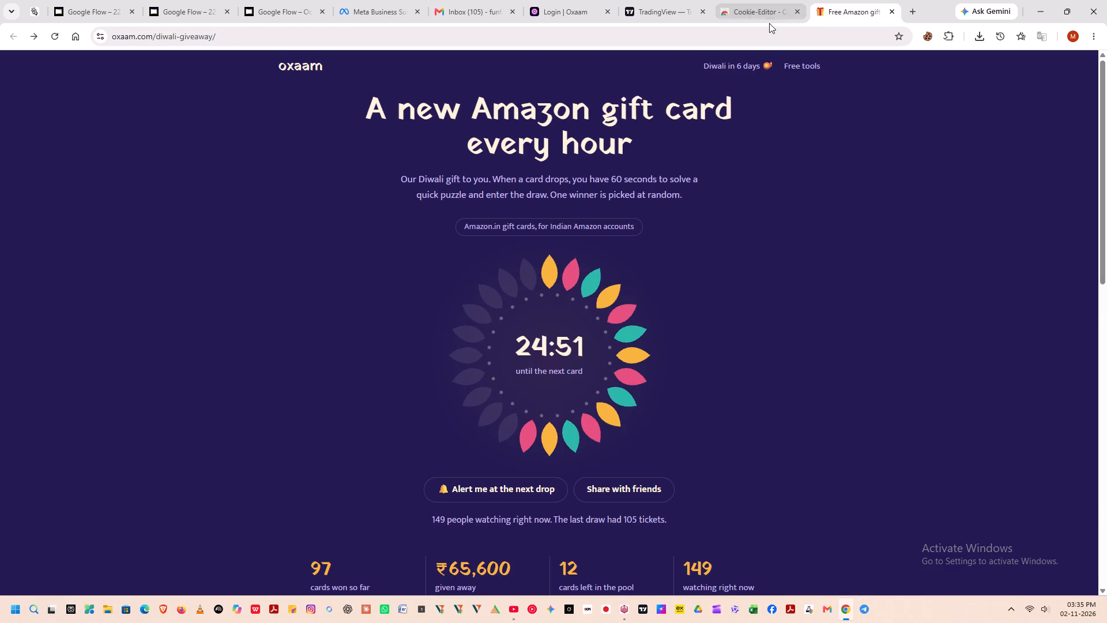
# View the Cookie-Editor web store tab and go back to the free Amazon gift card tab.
pyautogui.click(839, 7)
pyautogui.click(776, 8)
pyautogui.click(858, 0)
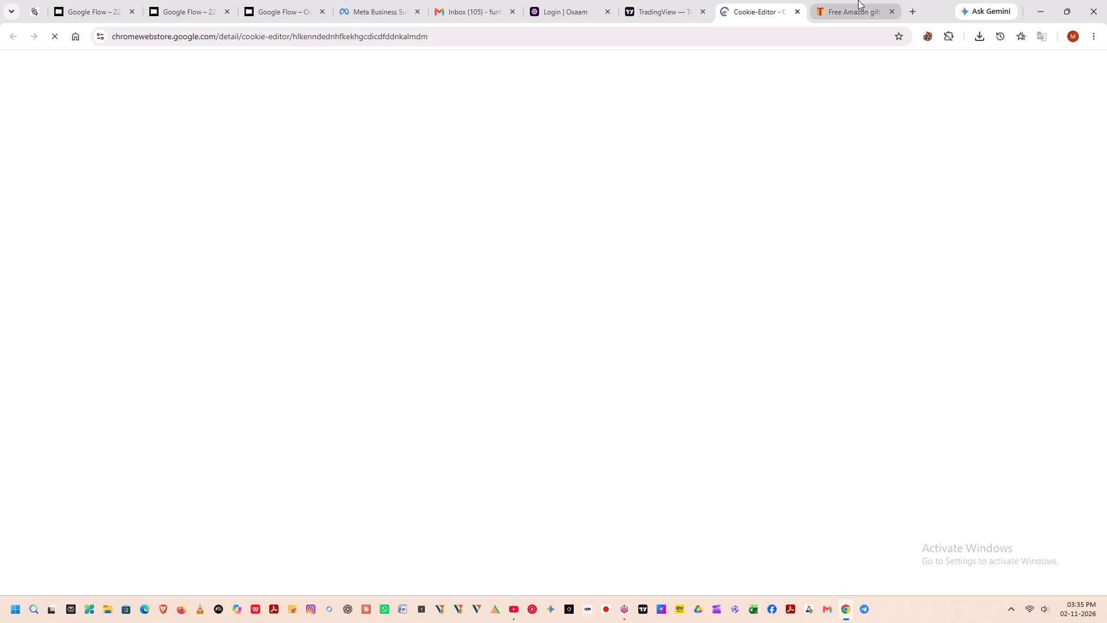
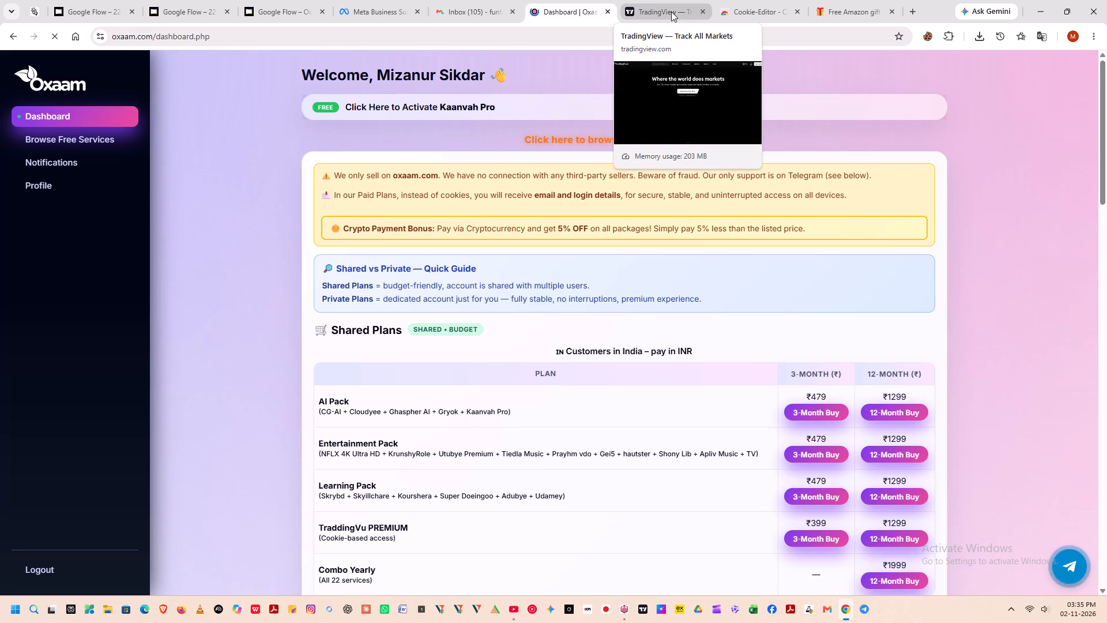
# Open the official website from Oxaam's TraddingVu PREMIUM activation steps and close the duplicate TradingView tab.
pyautogui.click(931, 32)
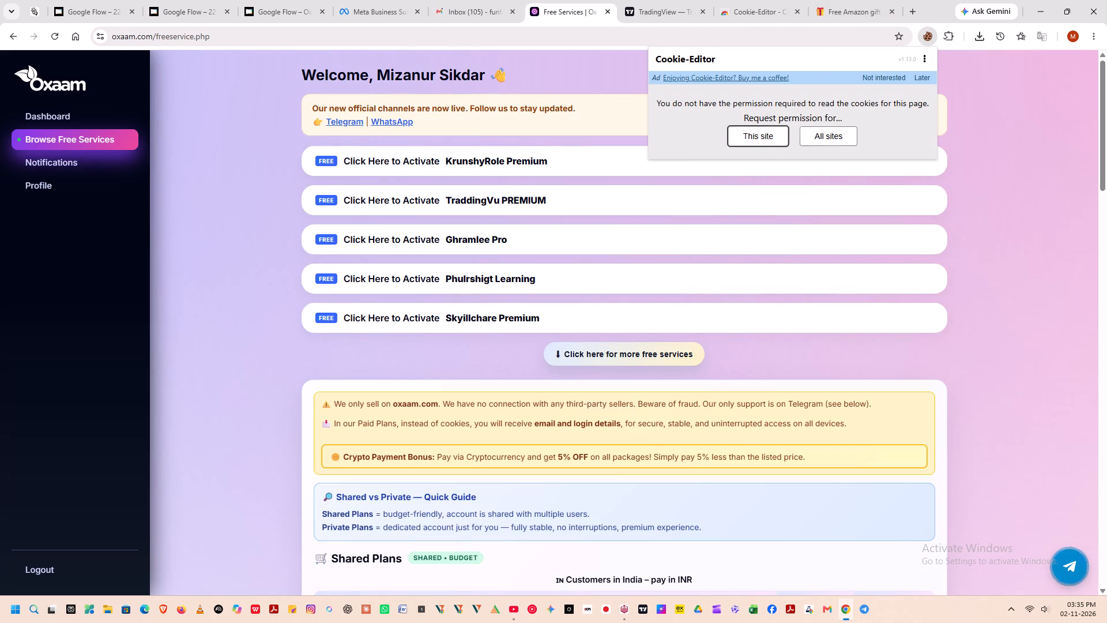
pyautogui.click(934, 35)
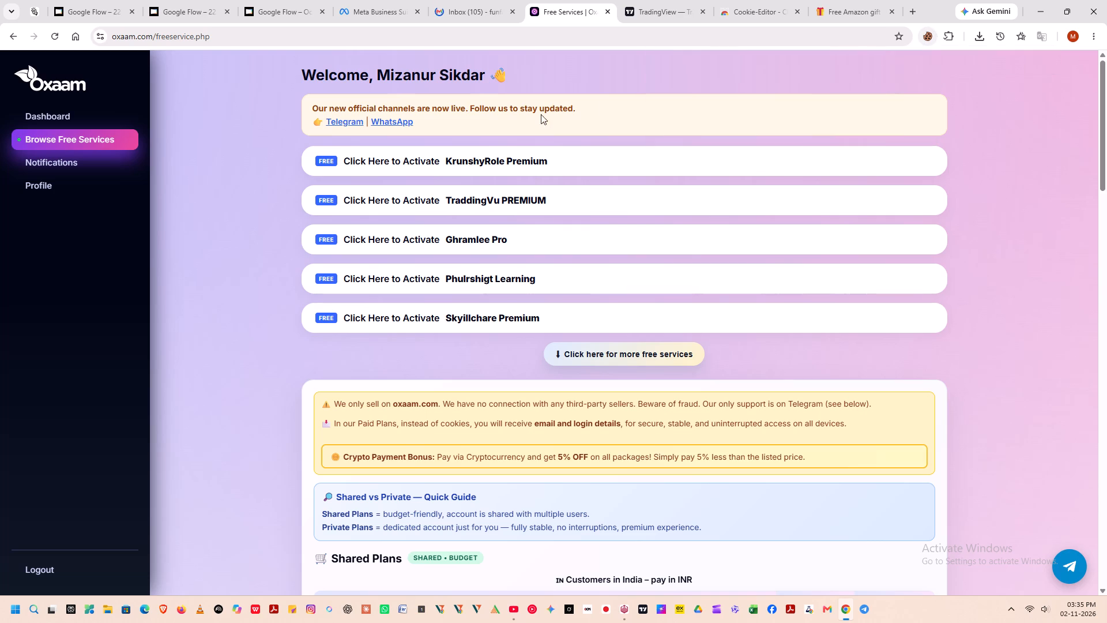
pyautogui.click(443, 193)
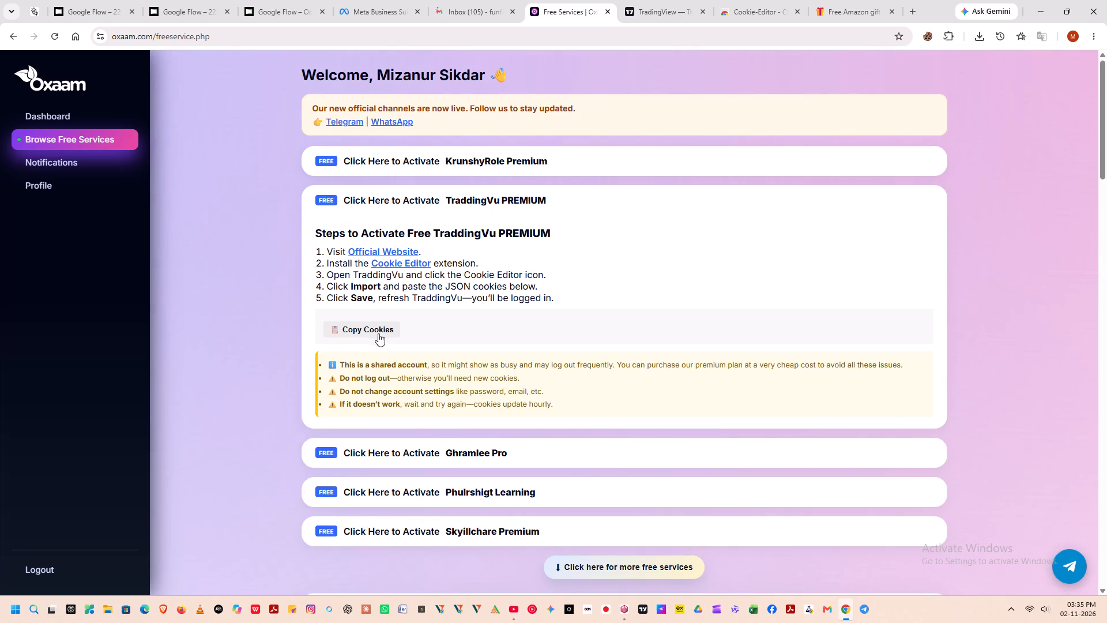
pyautogui.click(392, 246)
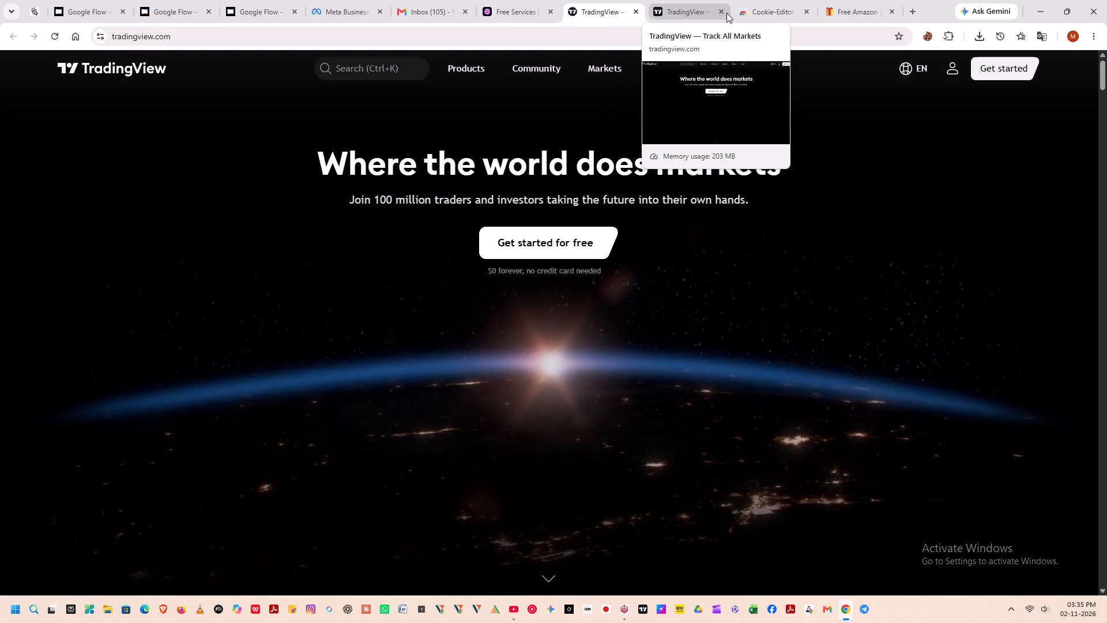
pyautogui.click(718, 10)
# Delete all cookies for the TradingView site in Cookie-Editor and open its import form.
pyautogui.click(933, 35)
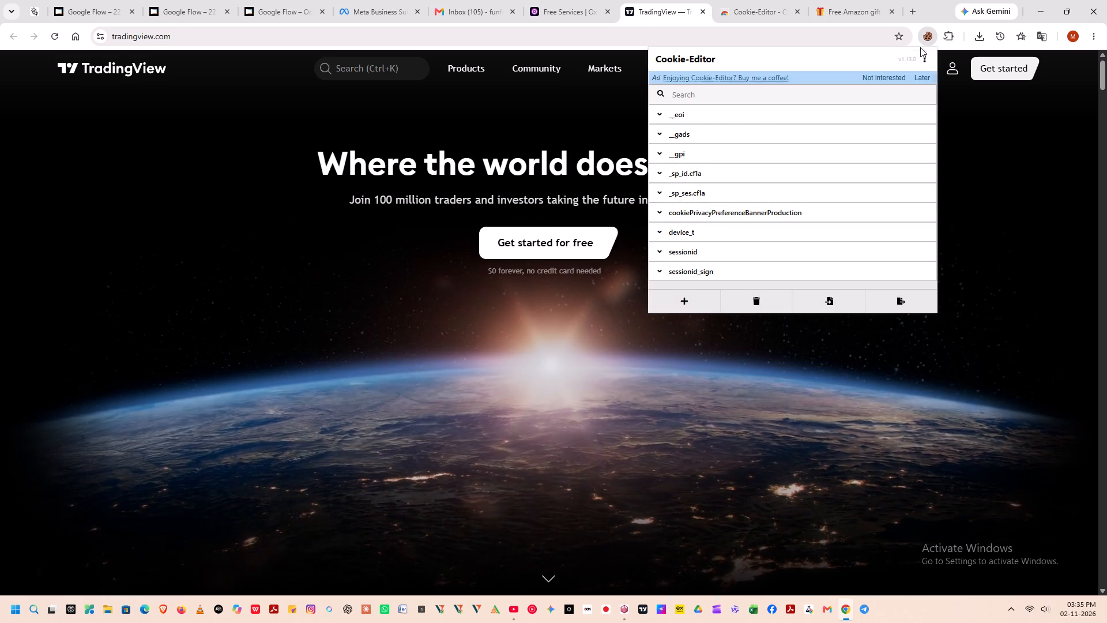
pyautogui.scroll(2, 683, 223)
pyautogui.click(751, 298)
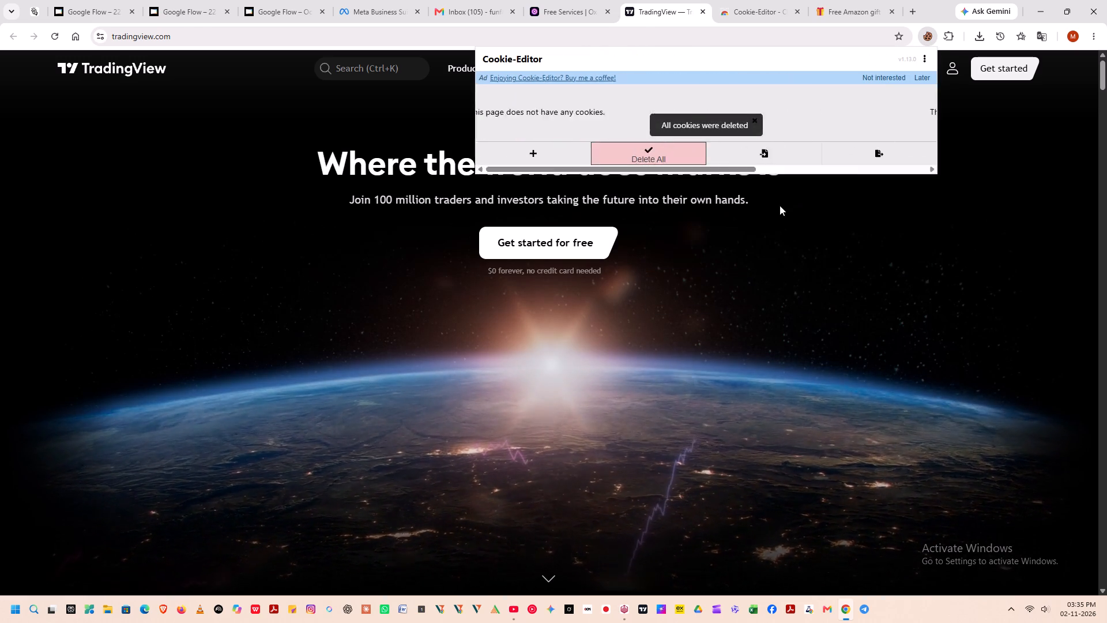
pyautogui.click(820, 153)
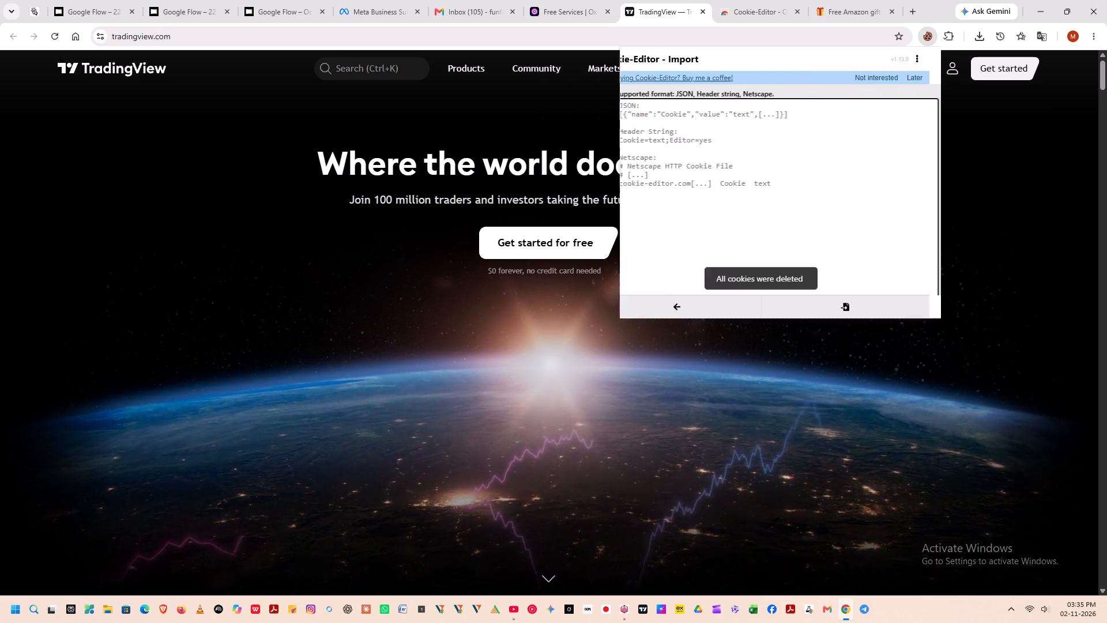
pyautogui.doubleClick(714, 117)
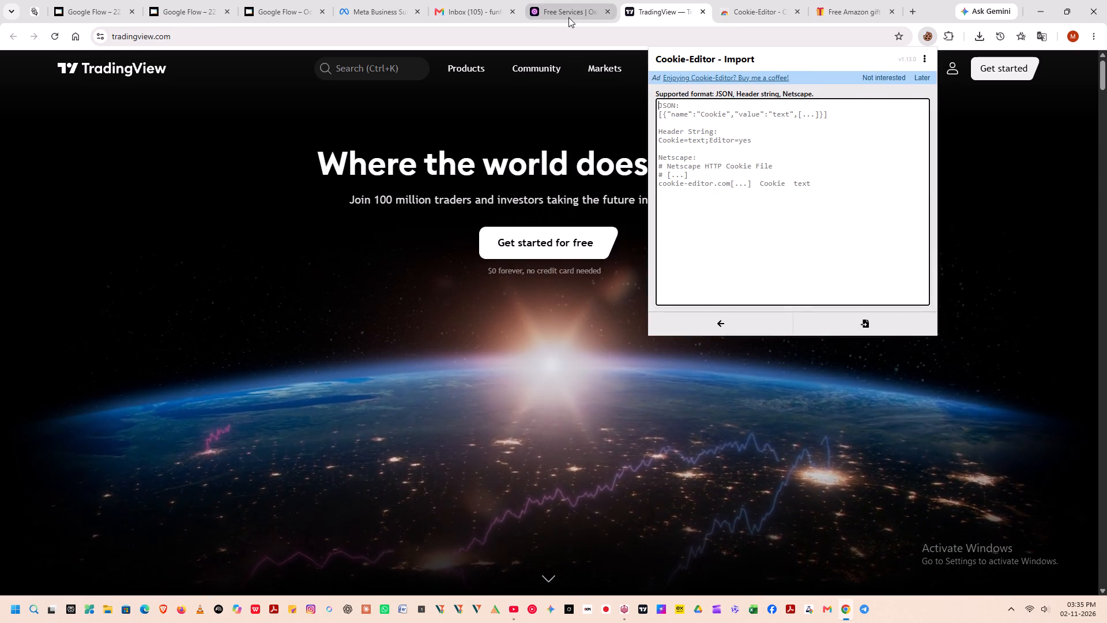
pyautogui.click(568, 17)
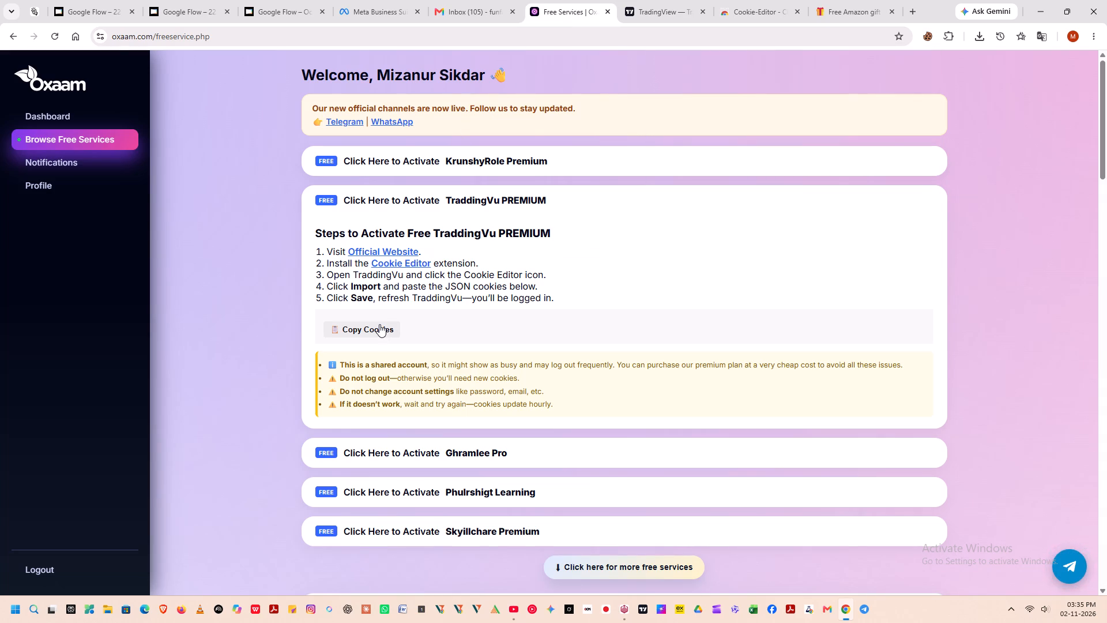
pyautogui.click(379, 324)
pyautogui.click(658, 107)
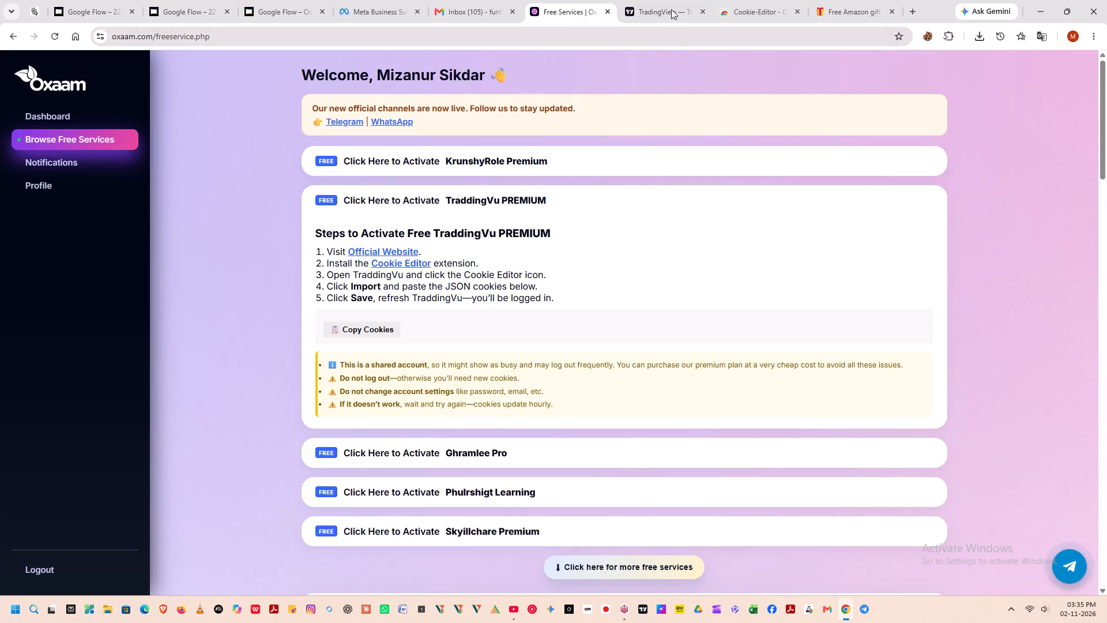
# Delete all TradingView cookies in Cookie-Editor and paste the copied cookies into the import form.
pyautogui.click(670, 6)
pyautogui.click(926, 37)
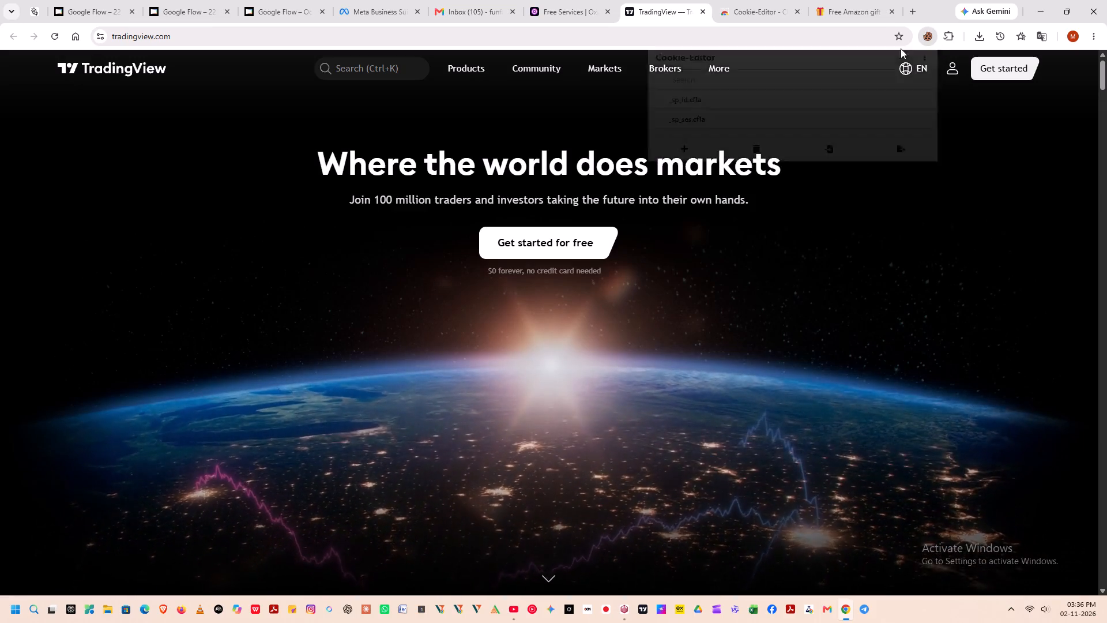
pyautogui.click(756, 162)
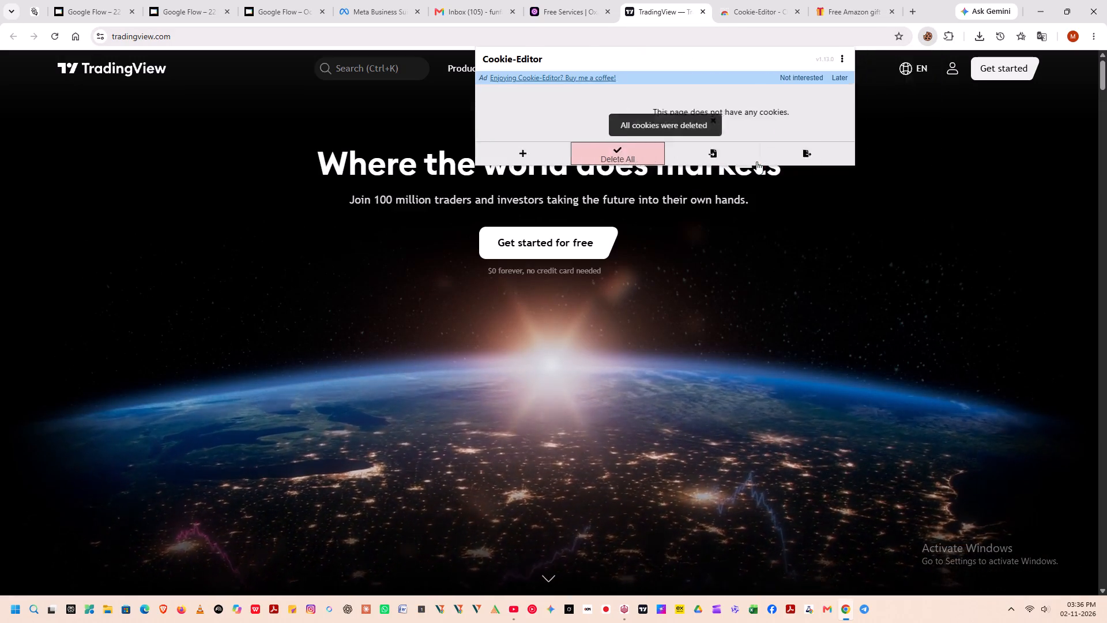
pyautogui.click(830, 155)
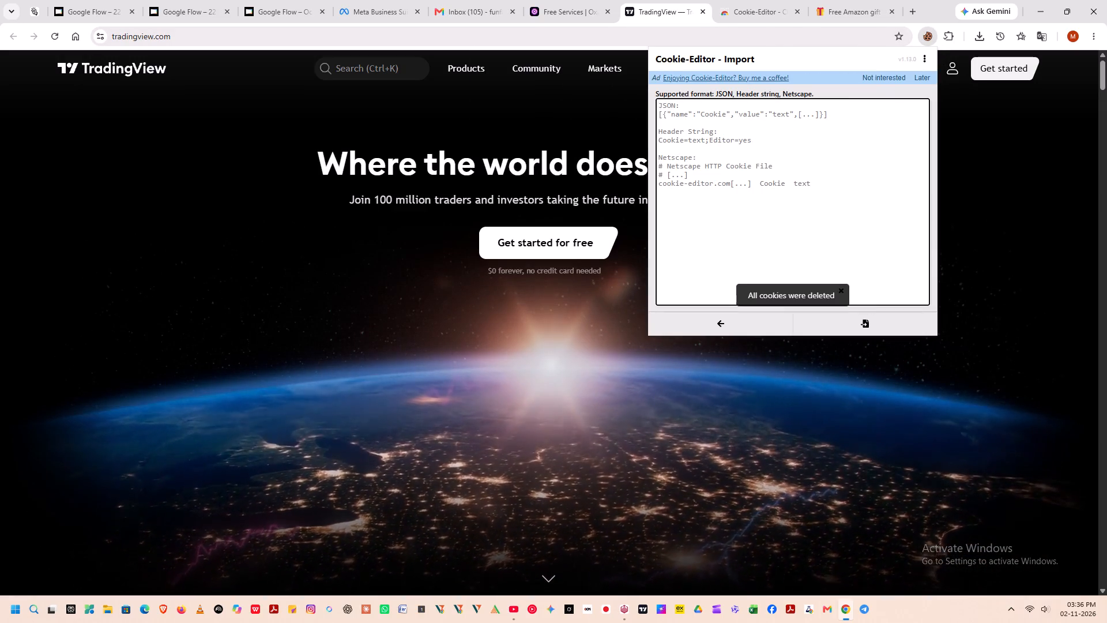
pyautogui.hotkey('ctrl', 'v')
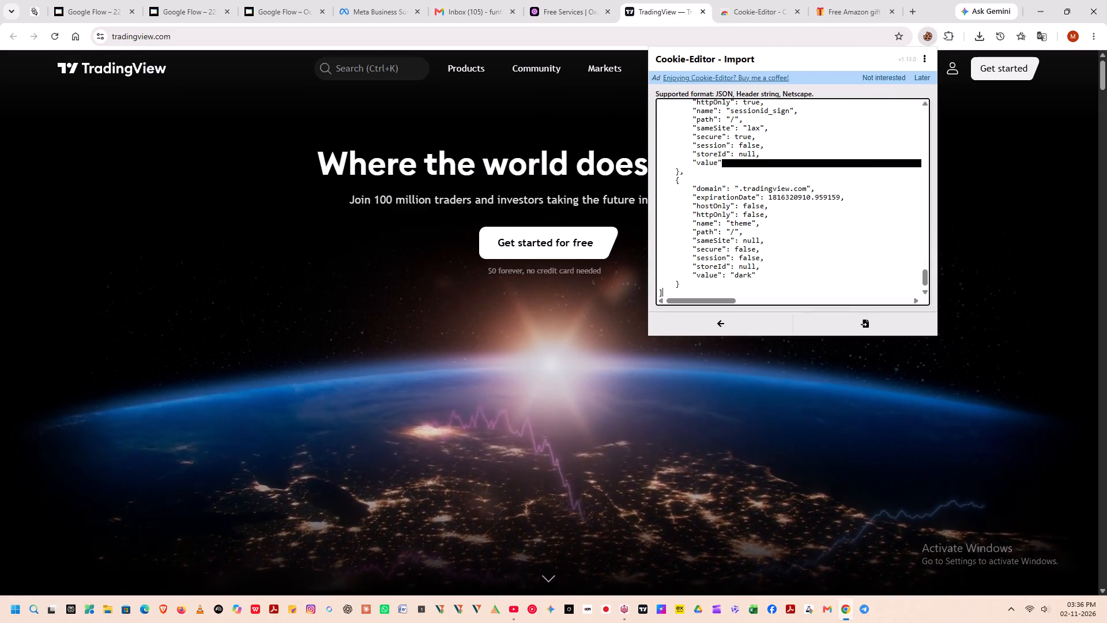
pyautogui.press('Return')
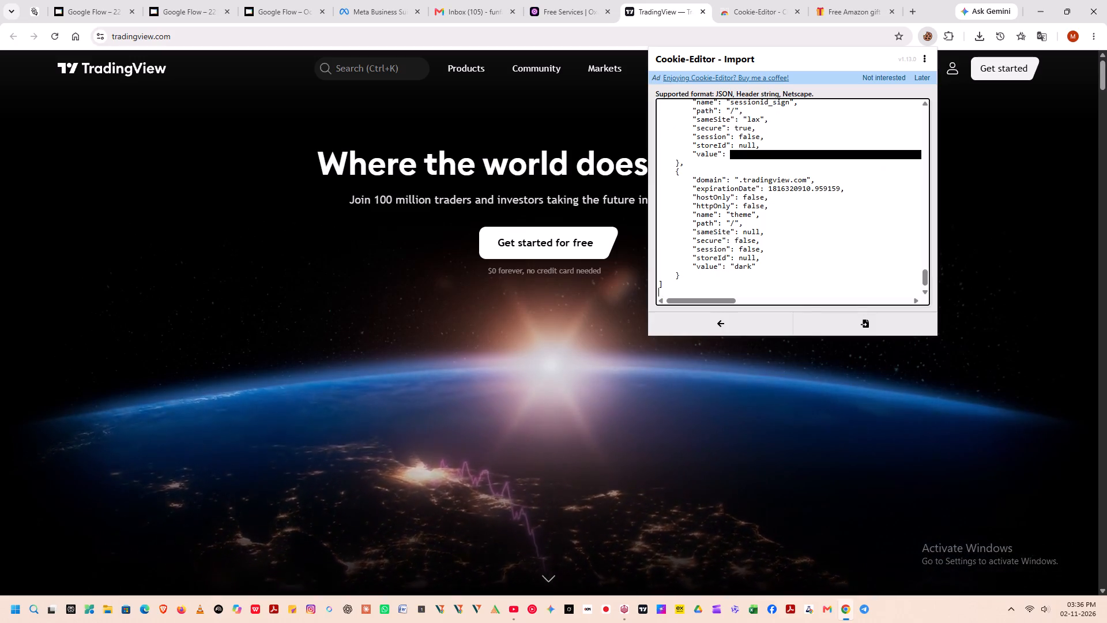
pyautogui.scroll(4, 750, 171)
pyautogui.scroll(-3, 750, 171)
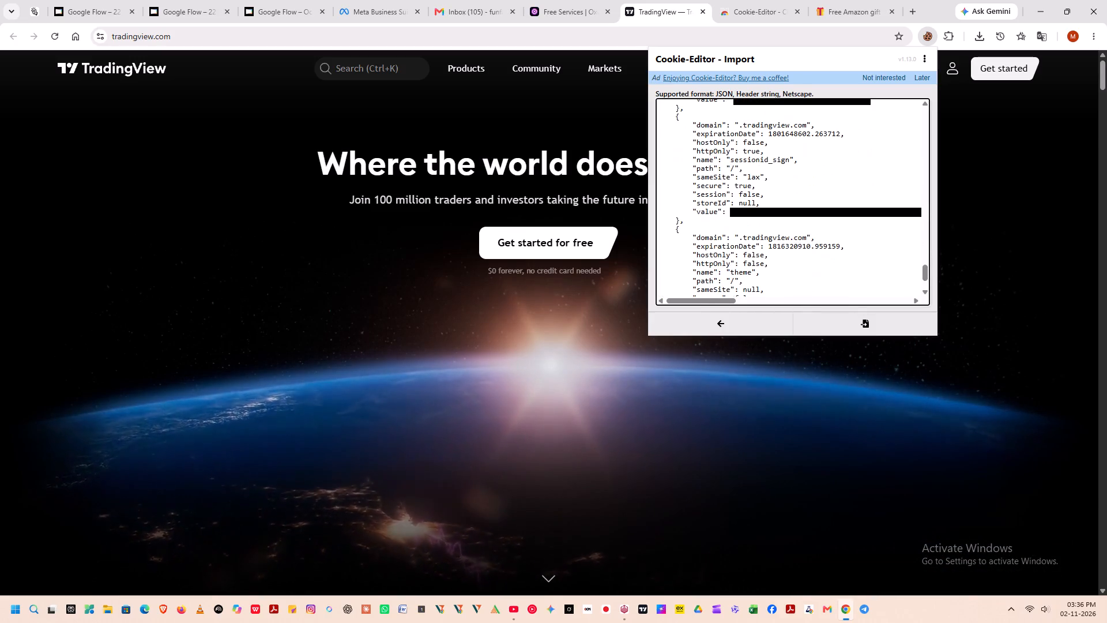
pyautogui.scroll(19, 750, 171)
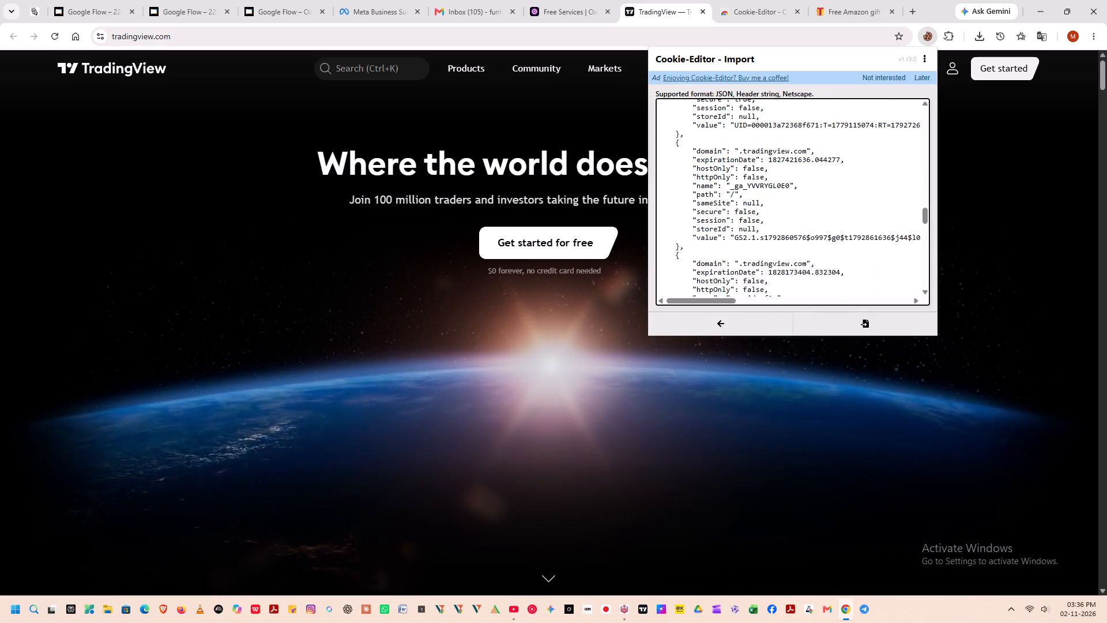
pyautogui.scroll(20, 750, 171)
pyautogui.scroll(8, 750, 171)
pyautogui.press('BackSpace')
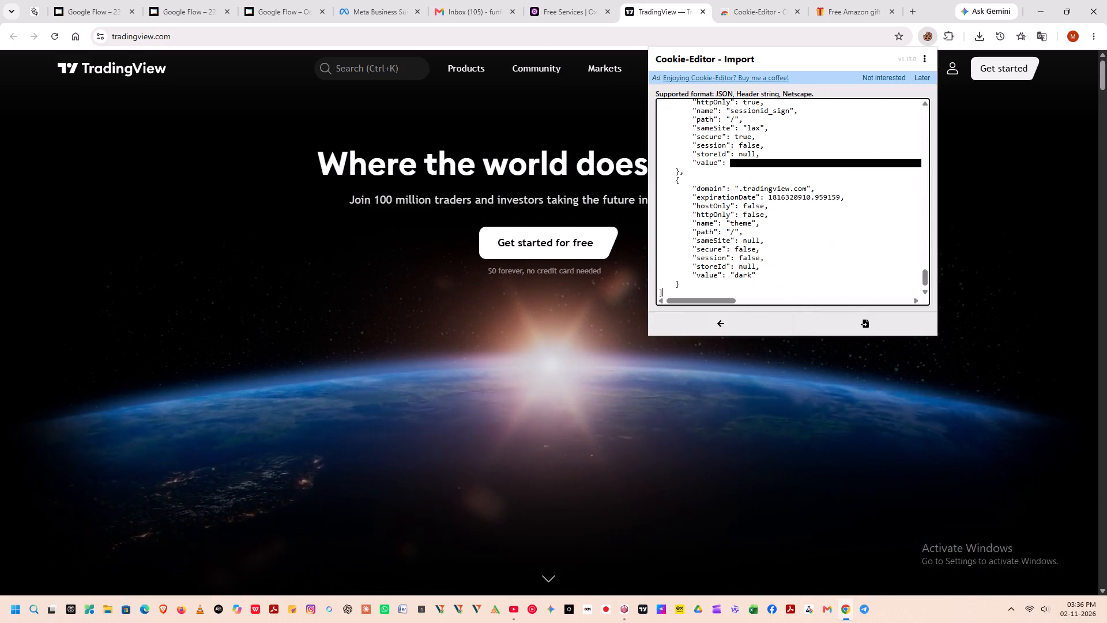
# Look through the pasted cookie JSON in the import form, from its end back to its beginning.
pyautogui.scroll(3, 750, 171)
pyautogui.scroll(-2, 750, 171)
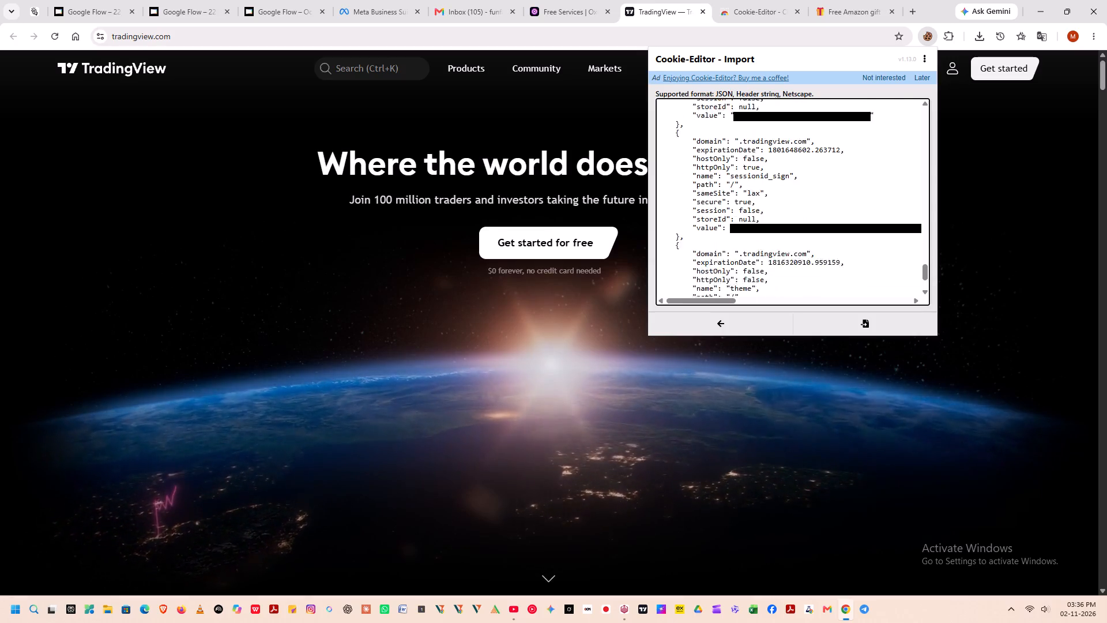
pyautogui.scroll(-1, 751, 172)
pyautogui.scroll(-2, 835, 235)
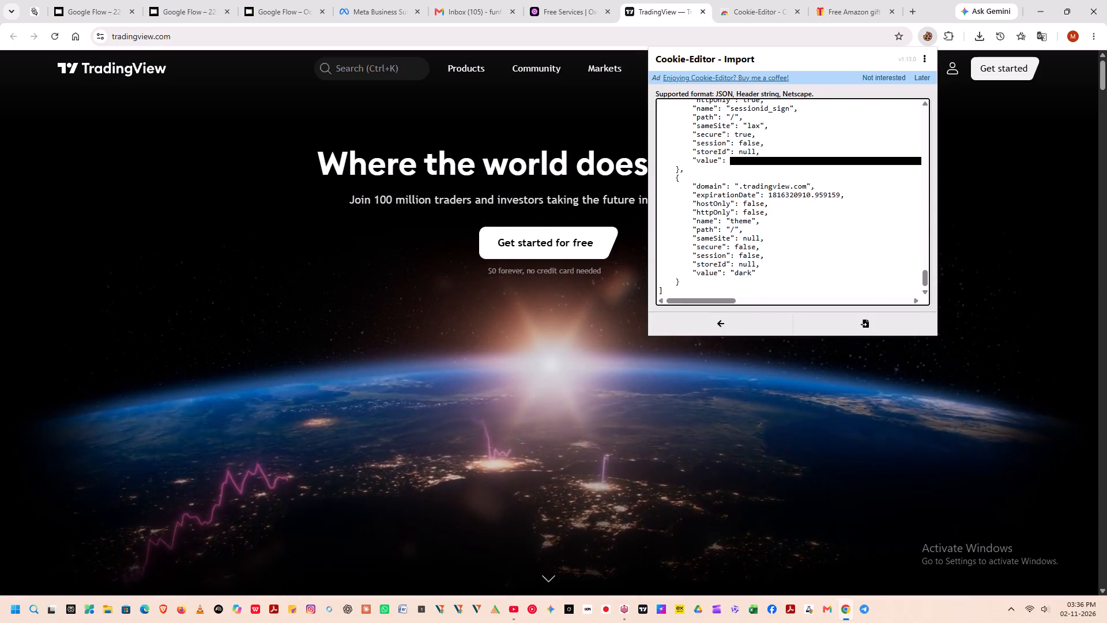
pyautogui.scroll(-4, 835, 235)
pyautogui.scroll(9, 769, 202)
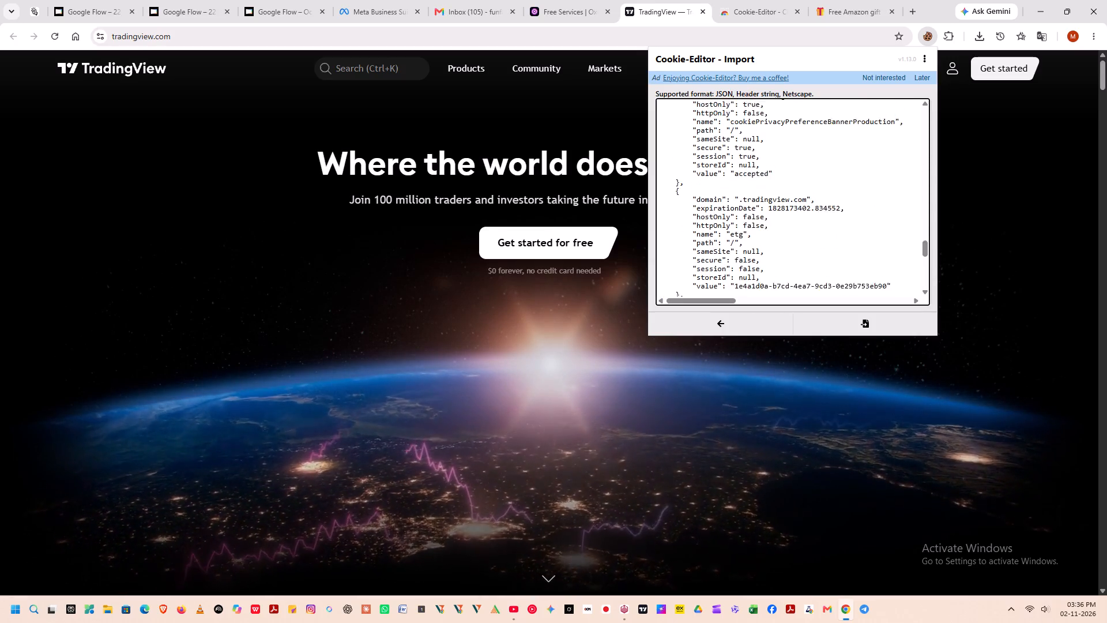
pyautogui.scroll(20, 769, 202)
pyautogui.scroll(7, 769, 202)
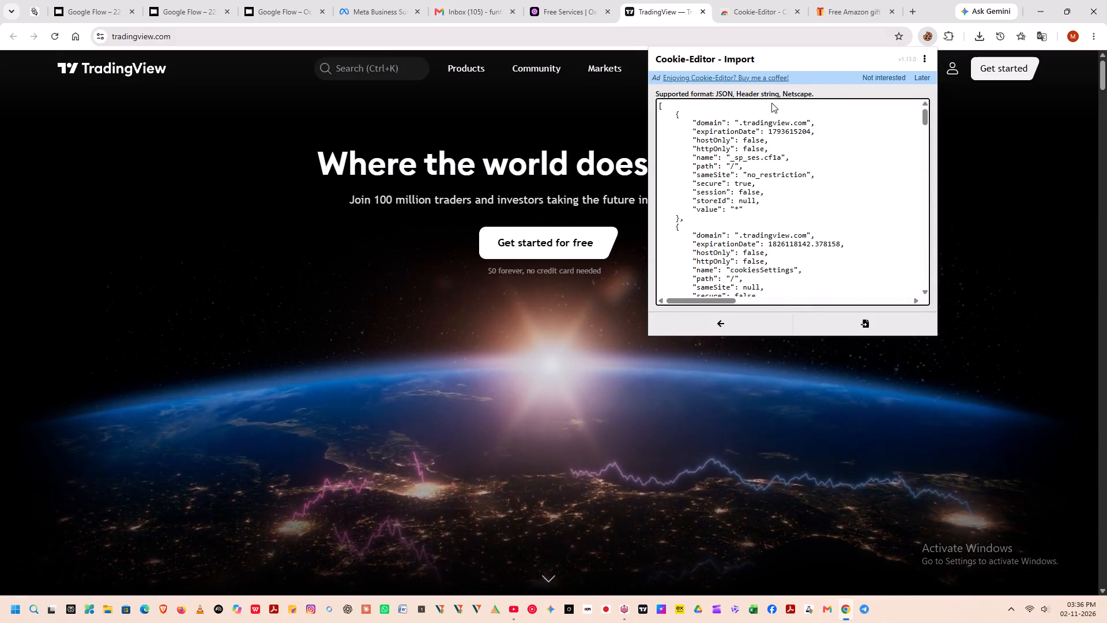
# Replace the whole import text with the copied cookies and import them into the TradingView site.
pyautogui.hotkey('ctrl', 'a')
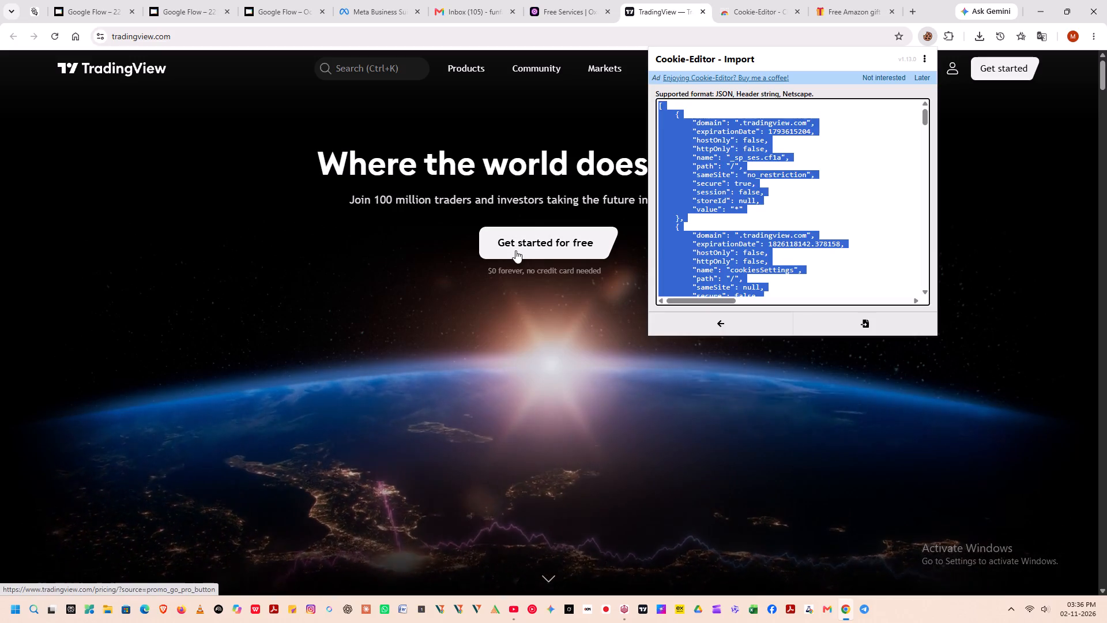
pyautogui.hotkey('ctrl', 'v')
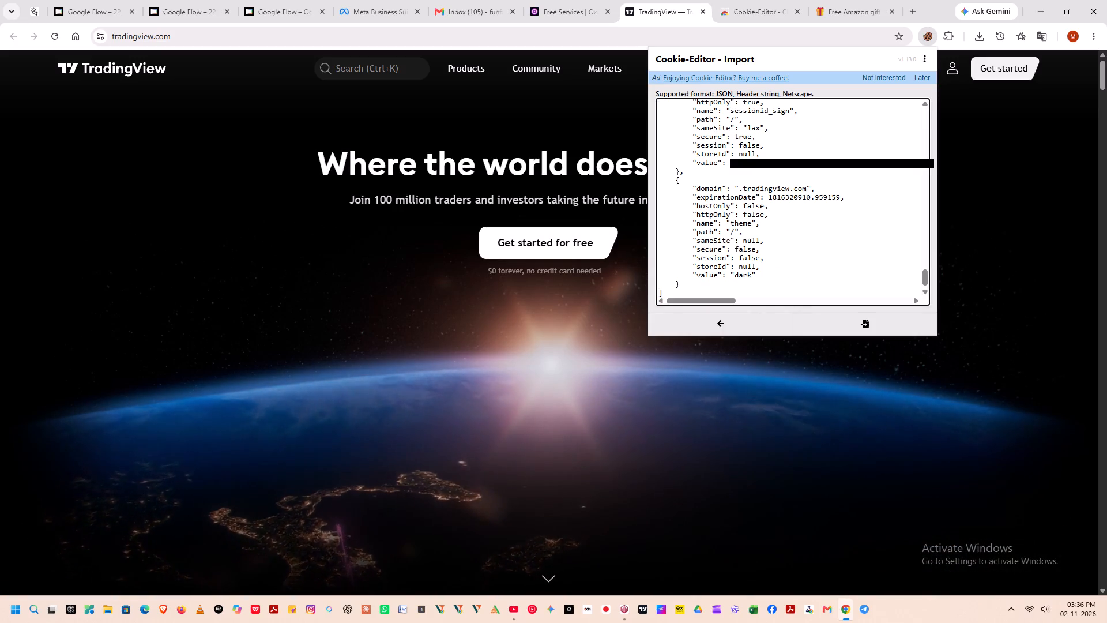
pyautogui.scroll(-6, 820, 246)
pyautogui.scroll(5, 830, 241)
pyautogui.scroll(-5, 837, 257)
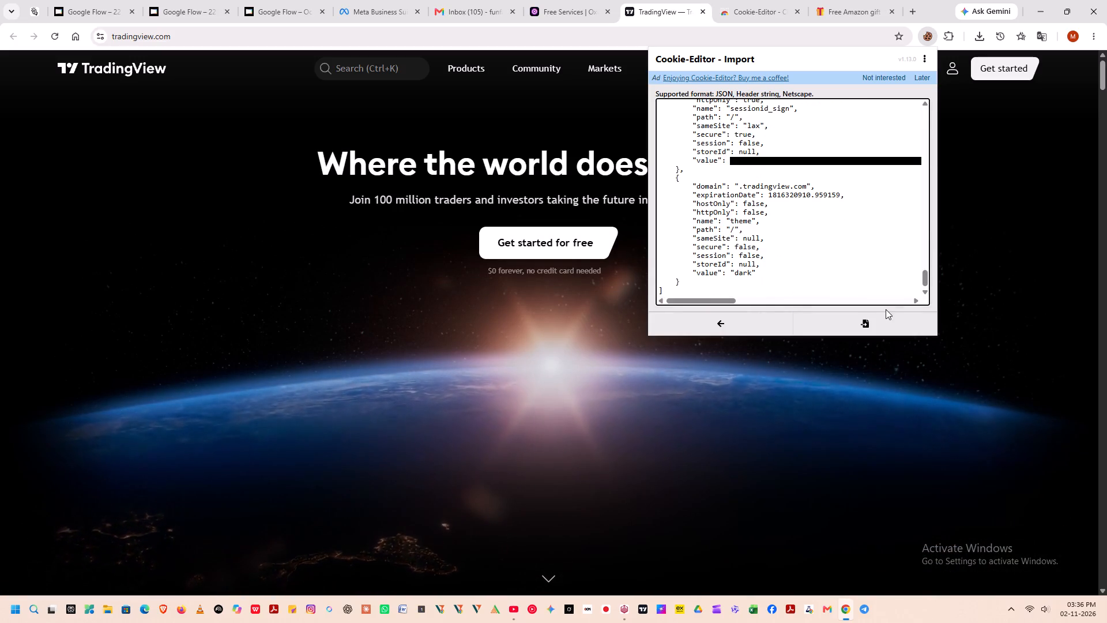
pyautogui.click(851, 323)
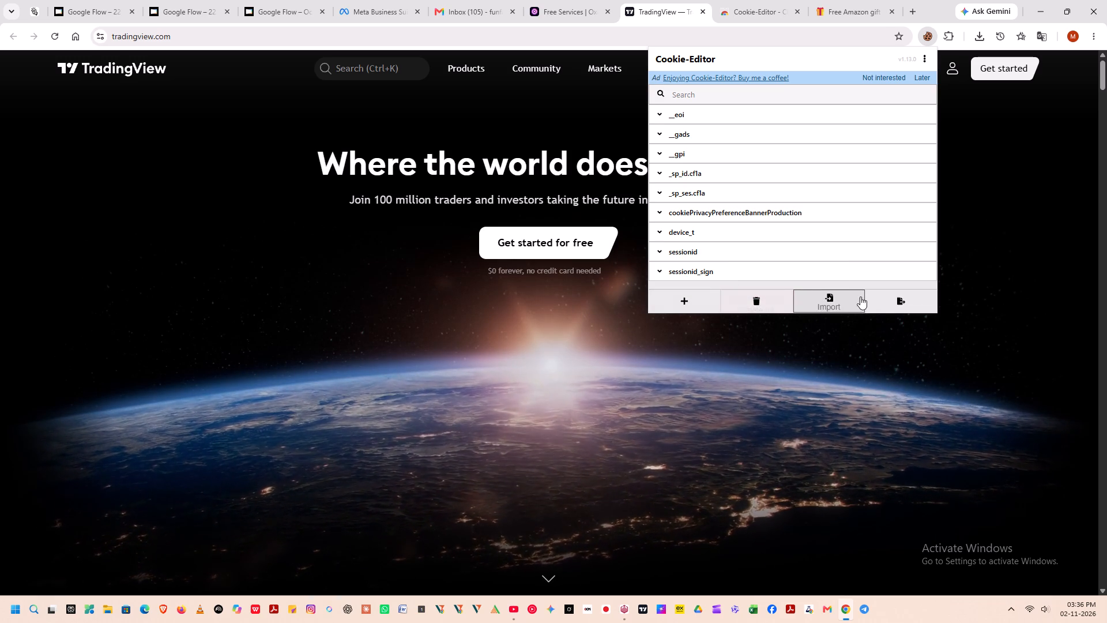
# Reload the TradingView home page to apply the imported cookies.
pyautogui.click(921, 55)
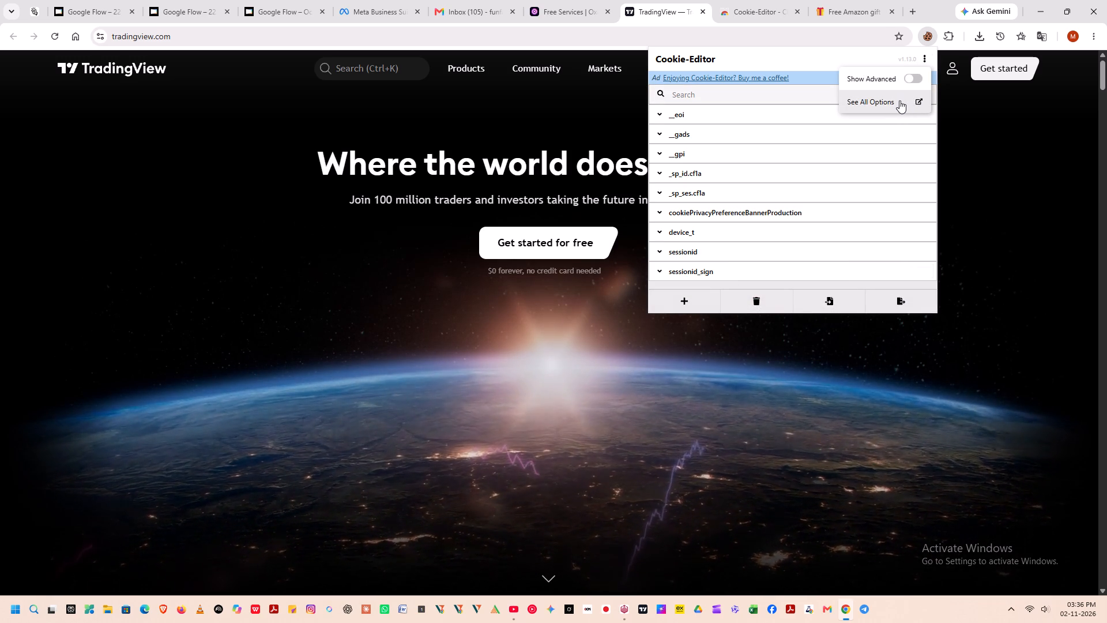
pyautogui.doubleClick(54, 40)
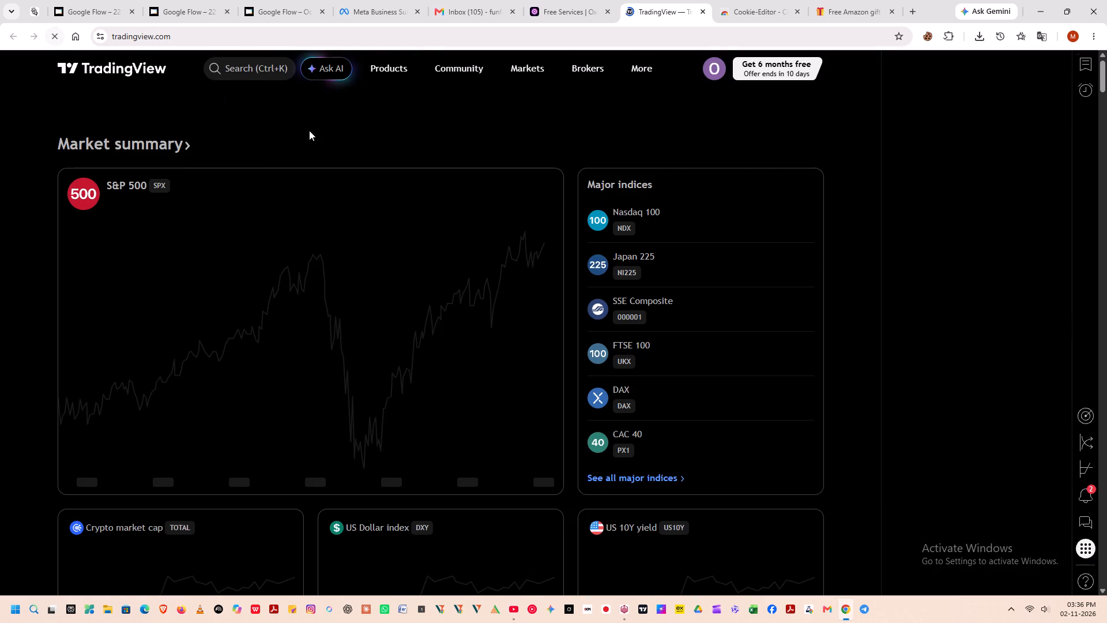
pyautogui.scroll(2, 702, 126)
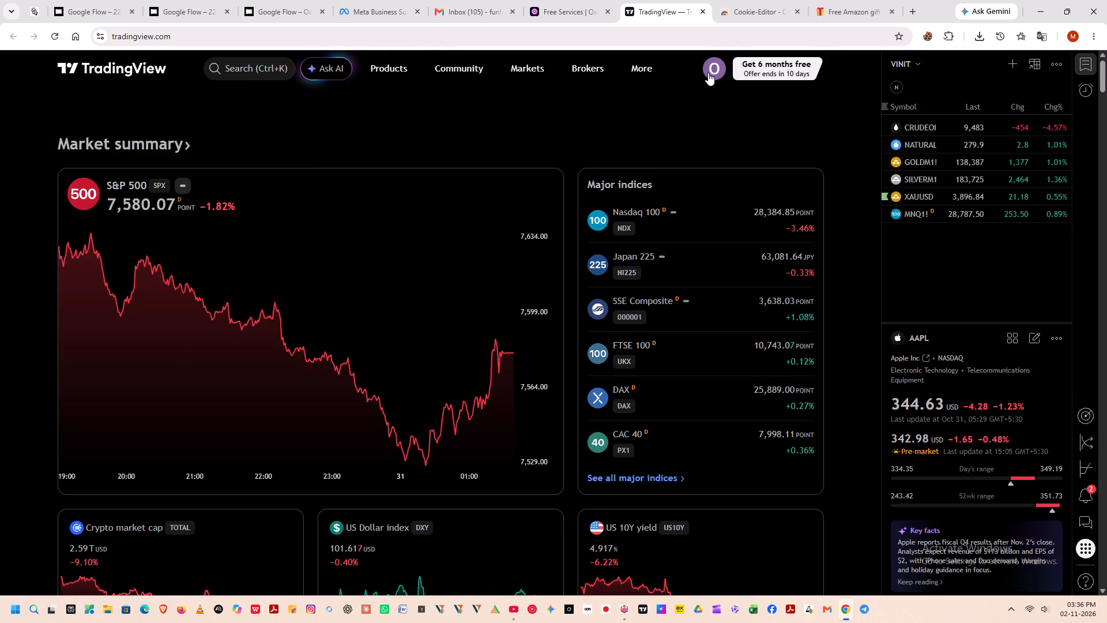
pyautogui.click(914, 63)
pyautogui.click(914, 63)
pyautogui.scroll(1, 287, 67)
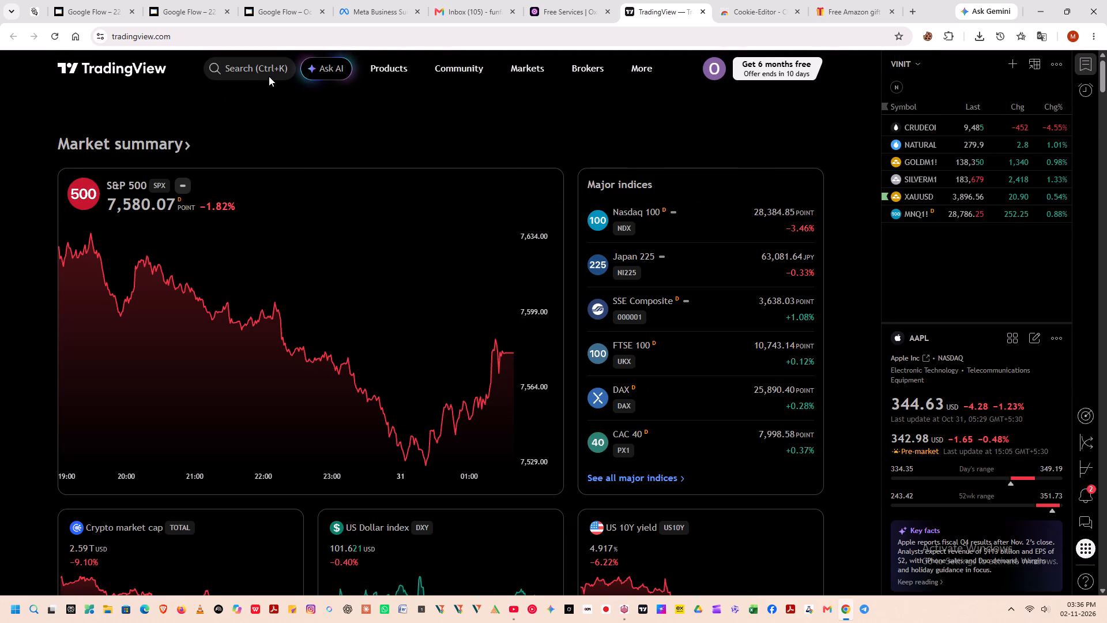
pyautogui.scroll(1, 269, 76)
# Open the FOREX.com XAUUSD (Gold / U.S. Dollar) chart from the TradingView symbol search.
pyautogui.click(278, 62)
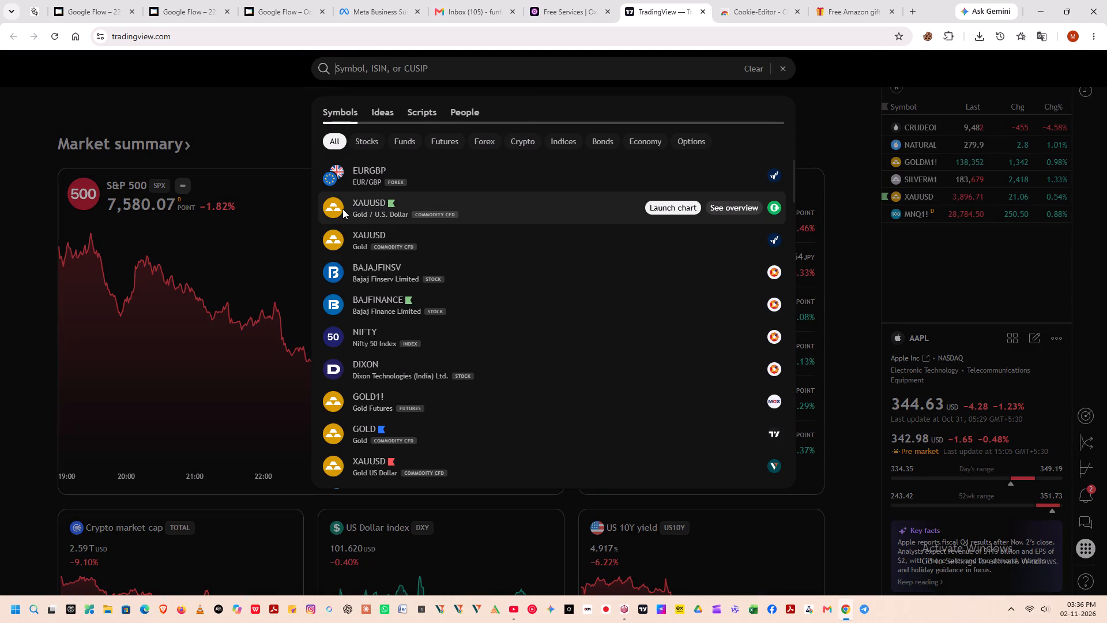
pyautogui.click(342, 209)
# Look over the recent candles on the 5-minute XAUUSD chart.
pyautogui.scroll(3, 370, 241)
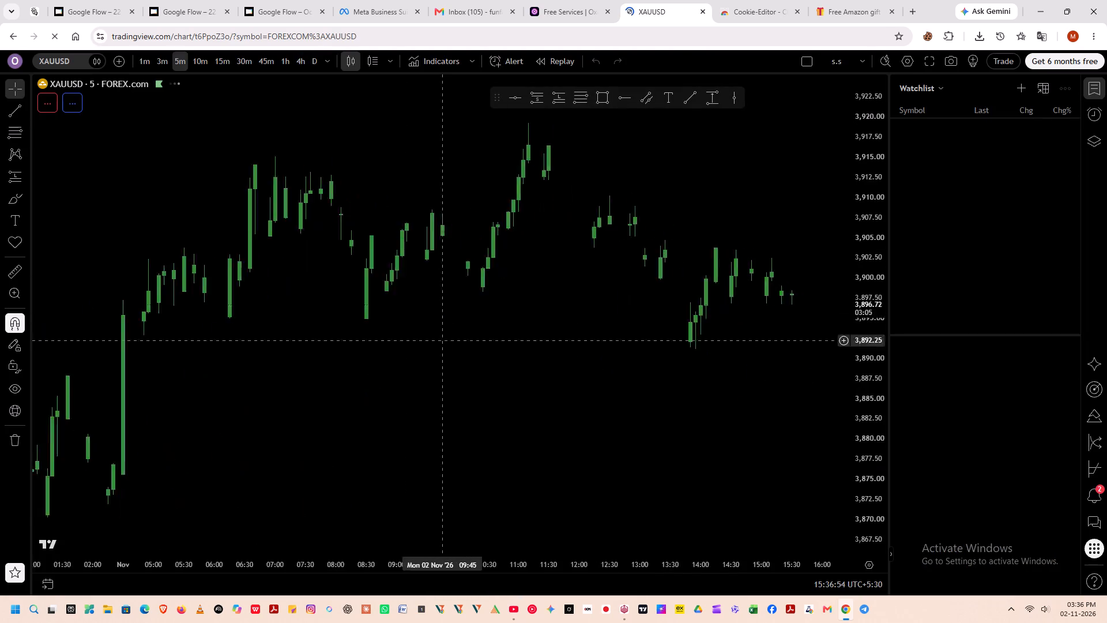
pyautogui.scroll(3, 450, 373)
pyautogui.scroll(-7, 411, 397)
pyautogui.scroll(8, 376, 300)
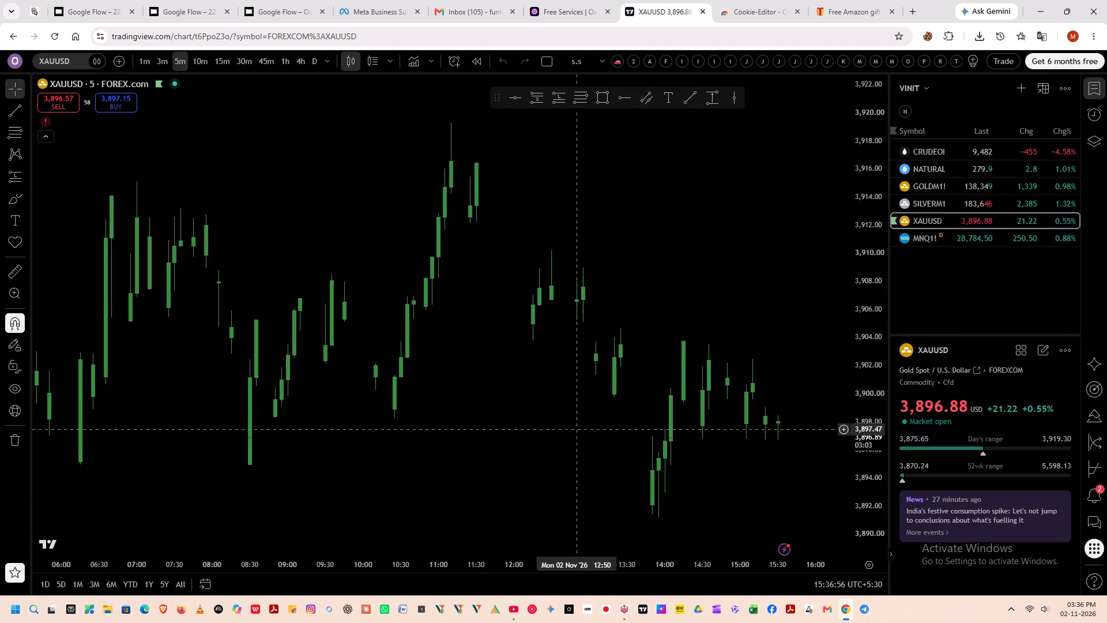
pyautogui.moveTo(582, 426); pyautogui.dragTo(254, 324)
pyautogui.click(251, 324)
pyautogui.scroll(2, 344, 323)
pyautogui.scroll(-3, 217, 228)
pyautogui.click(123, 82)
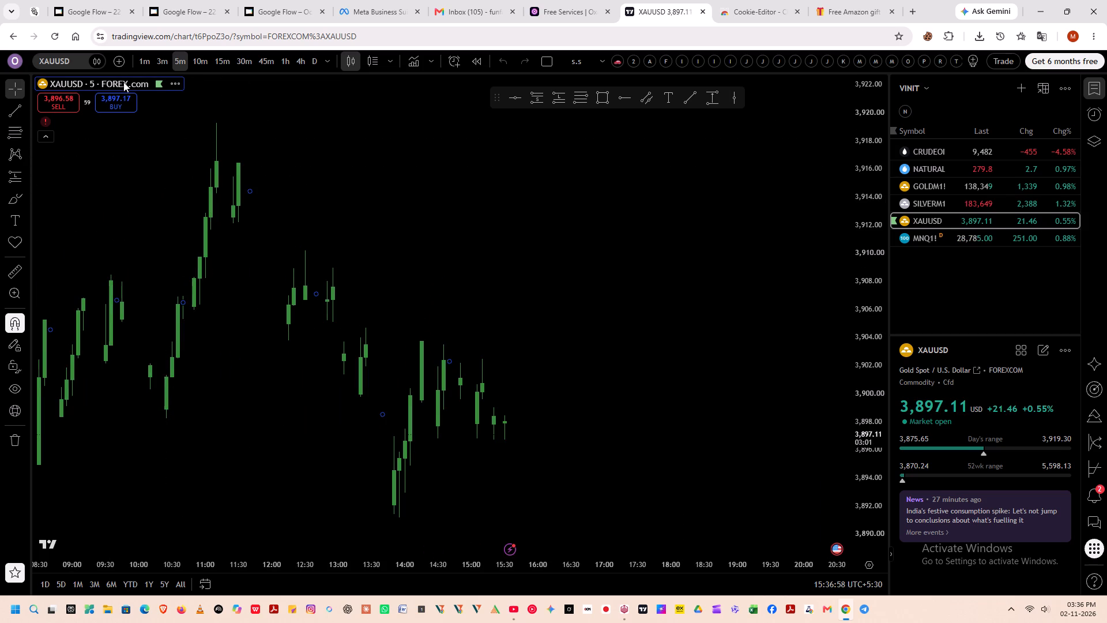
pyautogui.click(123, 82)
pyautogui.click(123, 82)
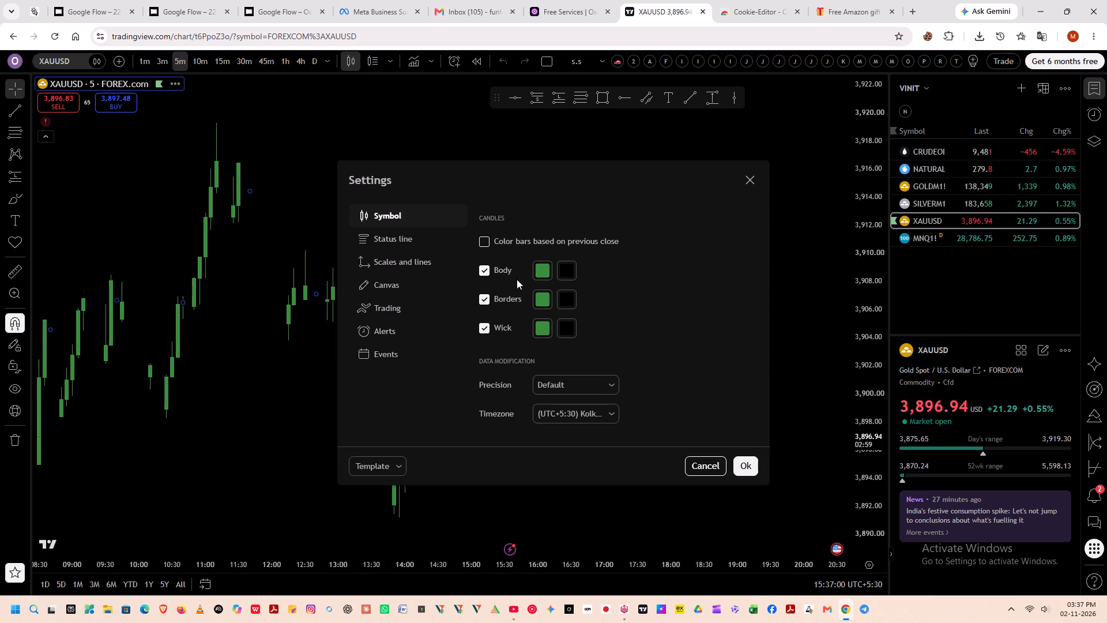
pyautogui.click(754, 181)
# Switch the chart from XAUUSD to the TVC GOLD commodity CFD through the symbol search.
pyautogui.click(88, 59)
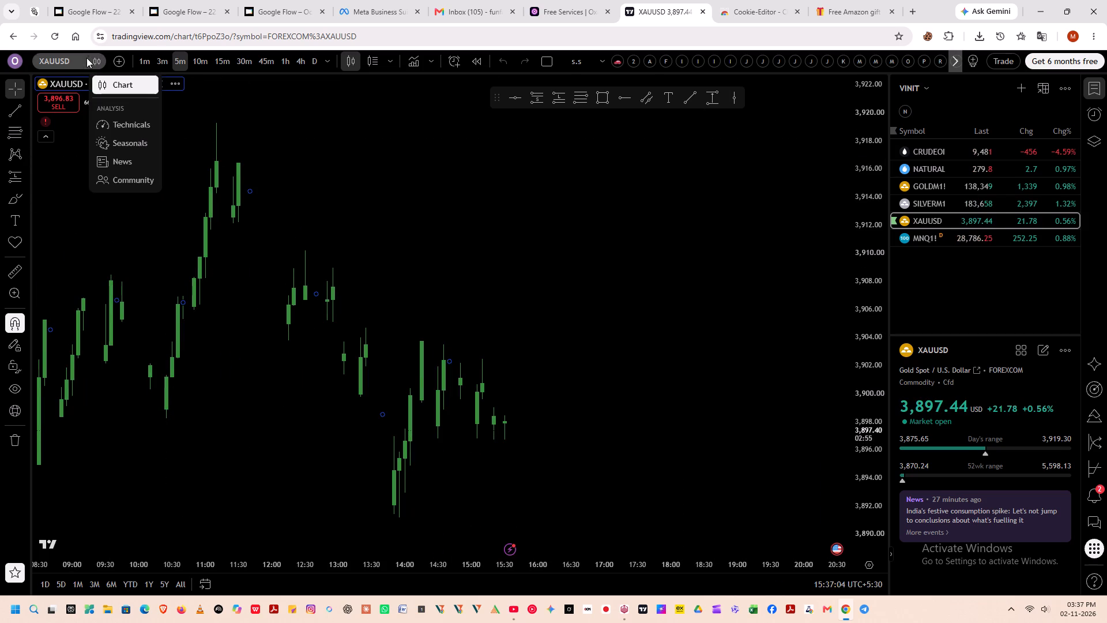
pyautogui.click(75, 62)
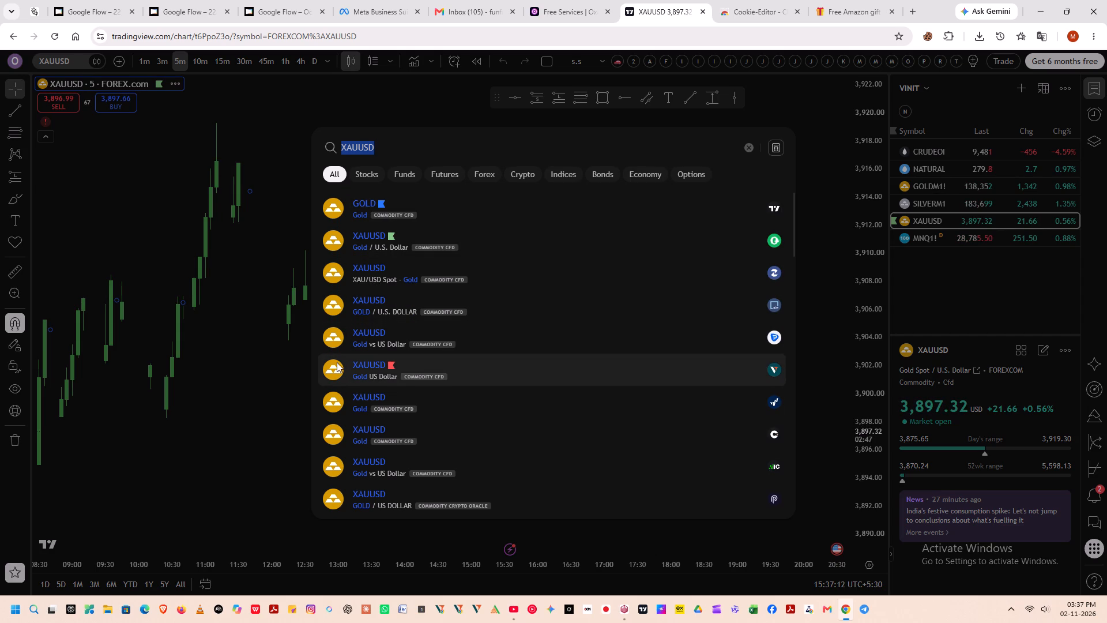
pyautogui.scroll(-2, 355, 428)
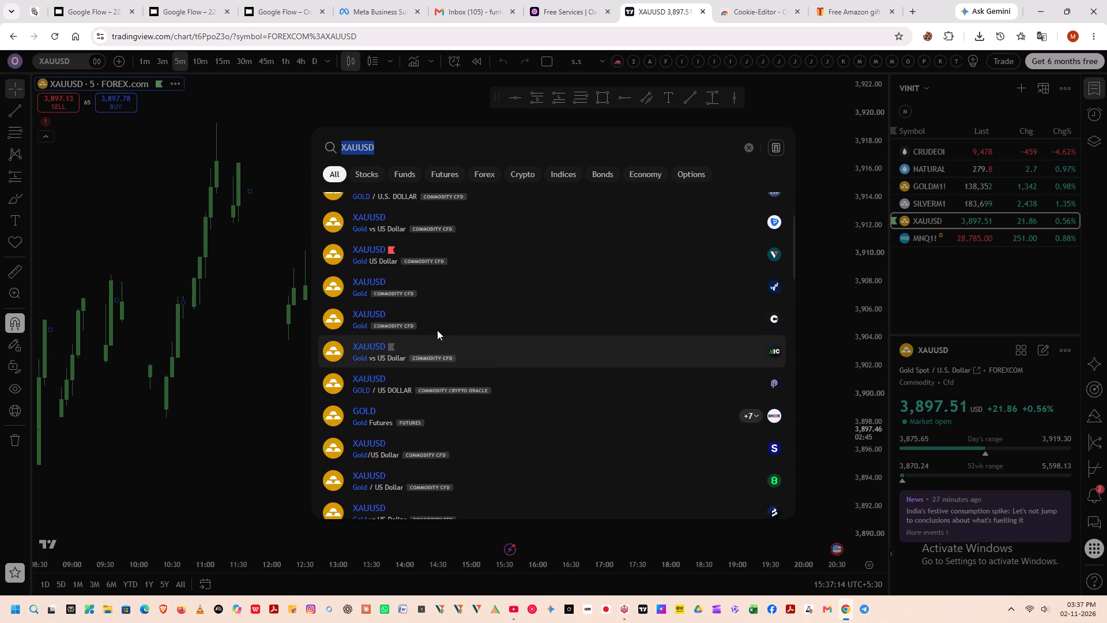
pyautogui.scroll(5, 435, 306)
pyautogui.click(397, 155)
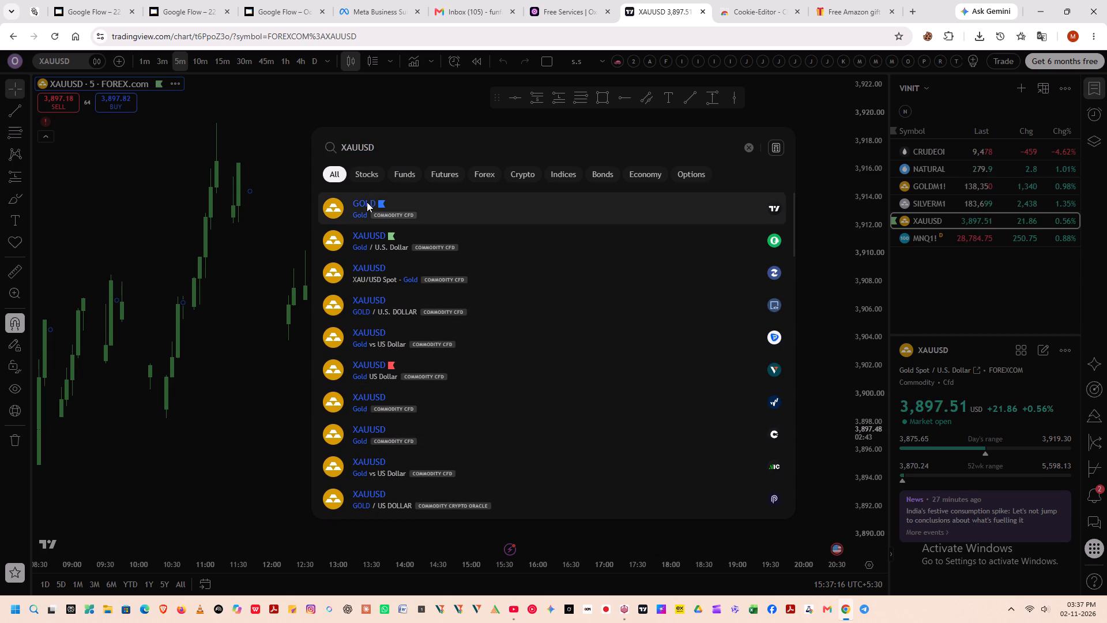
pyautogui.click(367, 202)
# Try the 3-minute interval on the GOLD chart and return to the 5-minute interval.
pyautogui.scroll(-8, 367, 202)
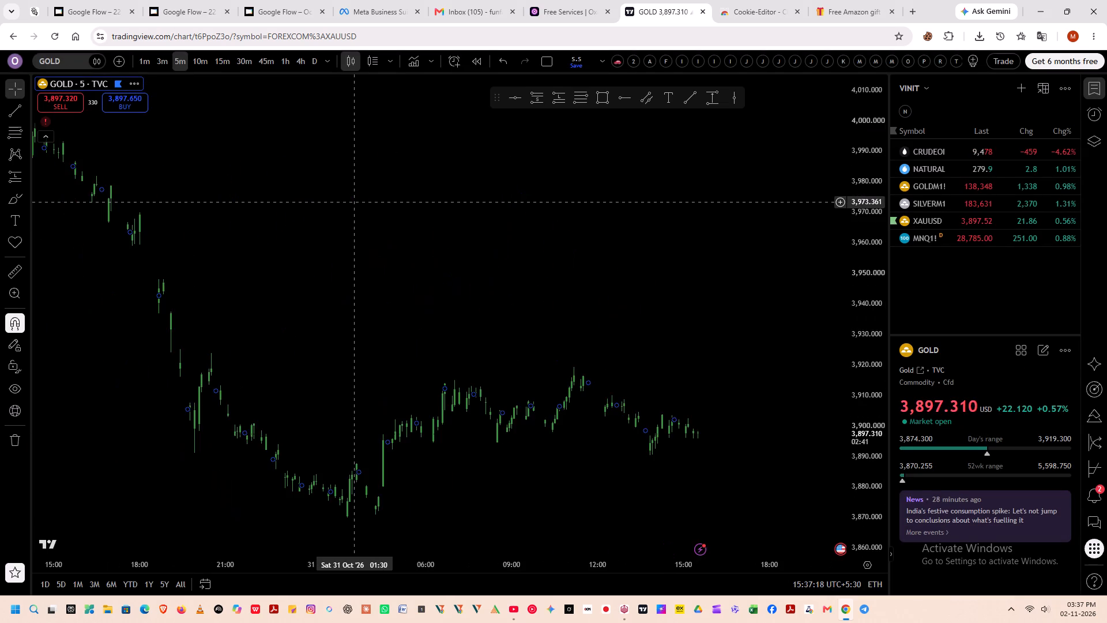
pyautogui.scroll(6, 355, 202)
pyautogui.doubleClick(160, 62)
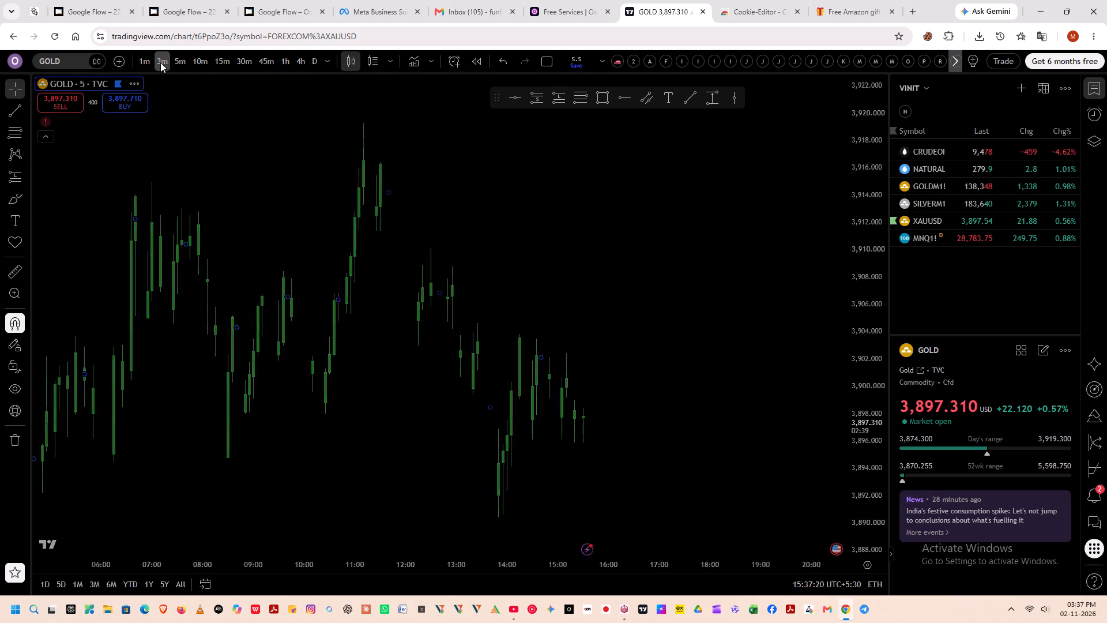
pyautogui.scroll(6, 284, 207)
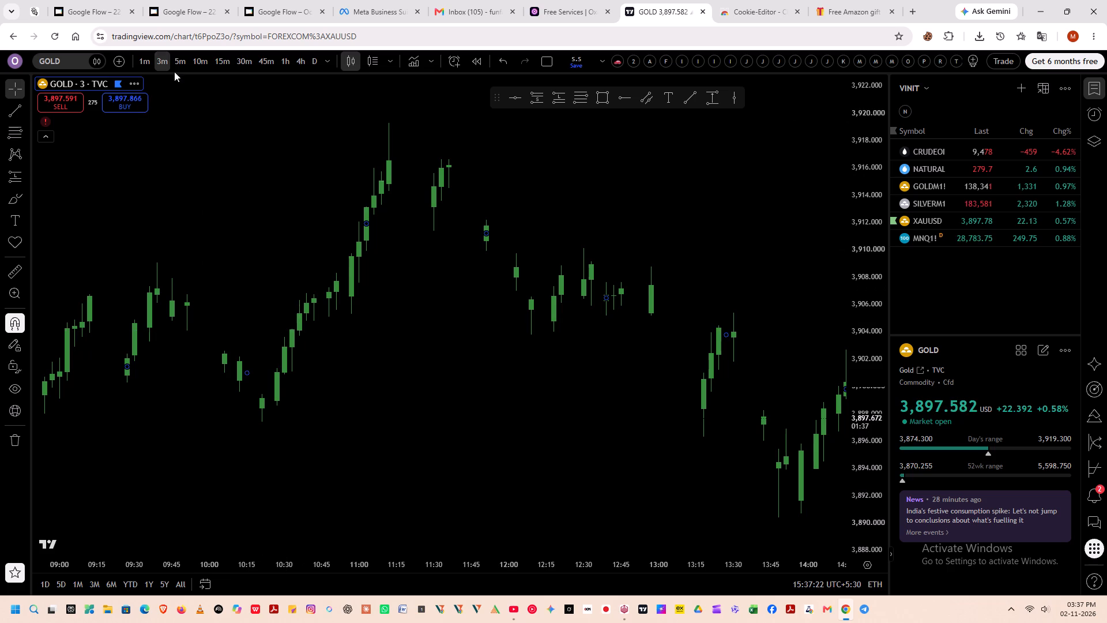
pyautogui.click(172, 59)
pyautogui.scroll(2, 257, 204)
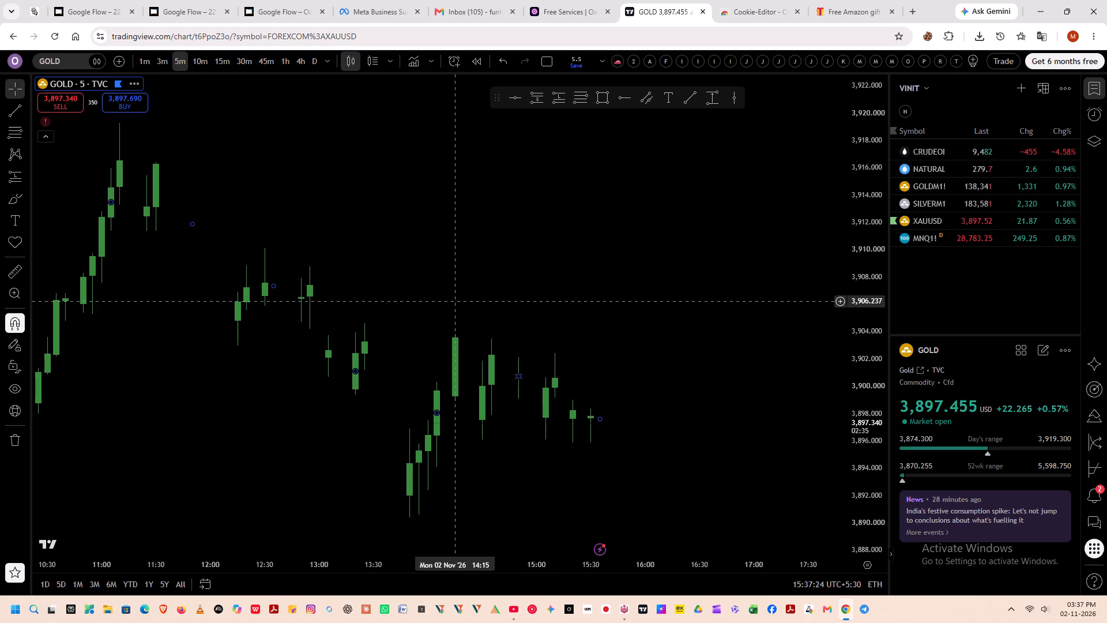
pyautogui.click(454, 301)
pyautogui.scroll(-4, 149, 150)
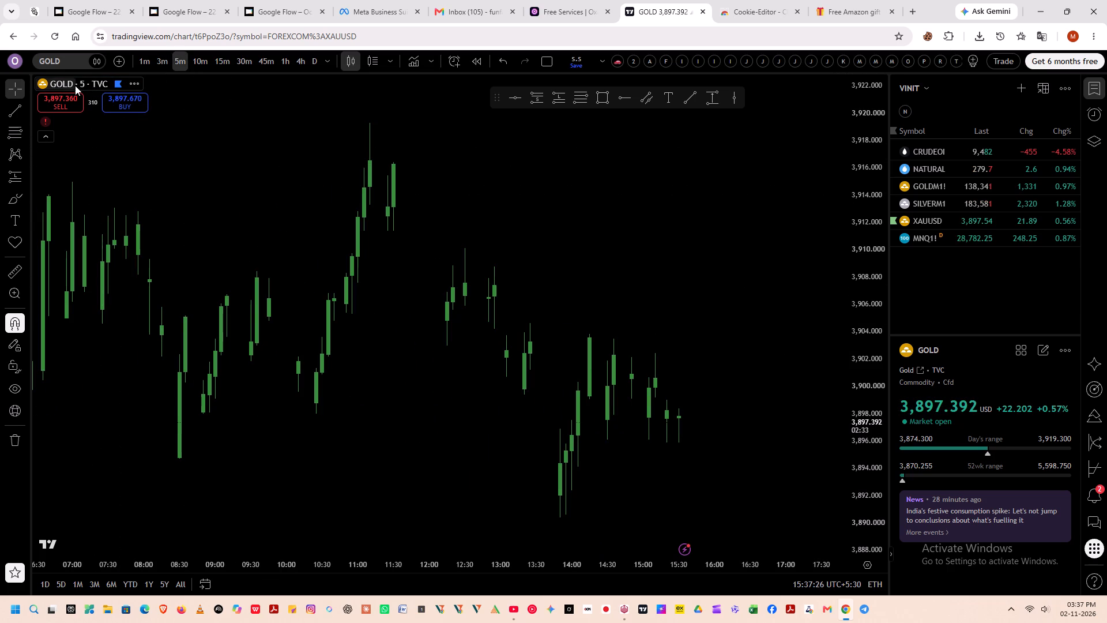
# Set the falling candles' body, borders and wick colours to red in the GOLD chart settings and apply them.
pyautogui.doubleClick(86, 82)
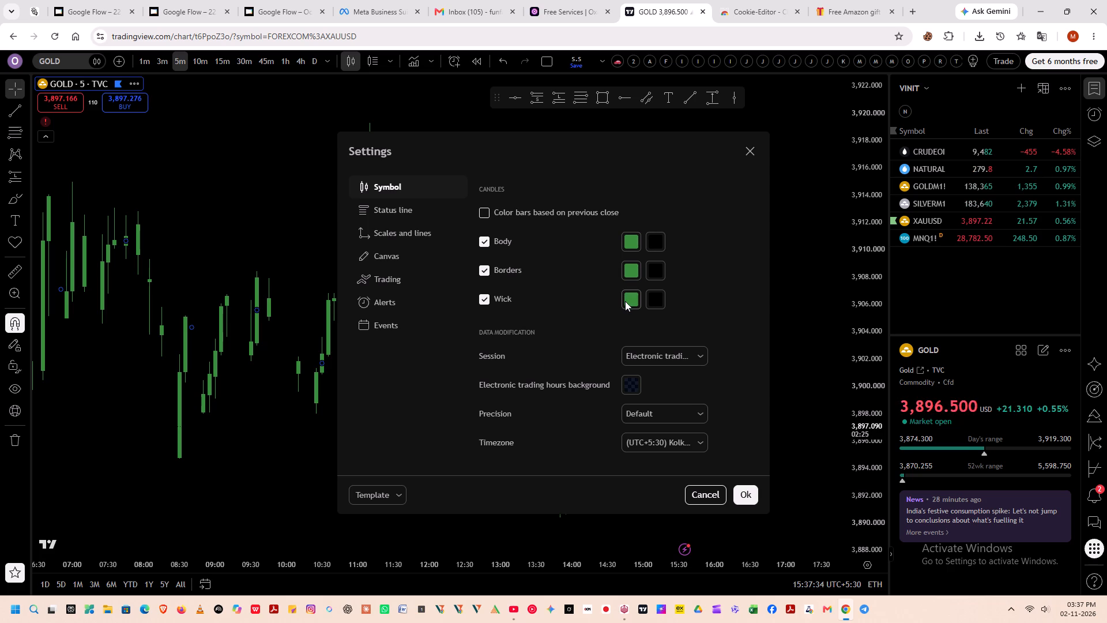
pyautogui.click(655, 242)
pyautogui.click(657, 275)
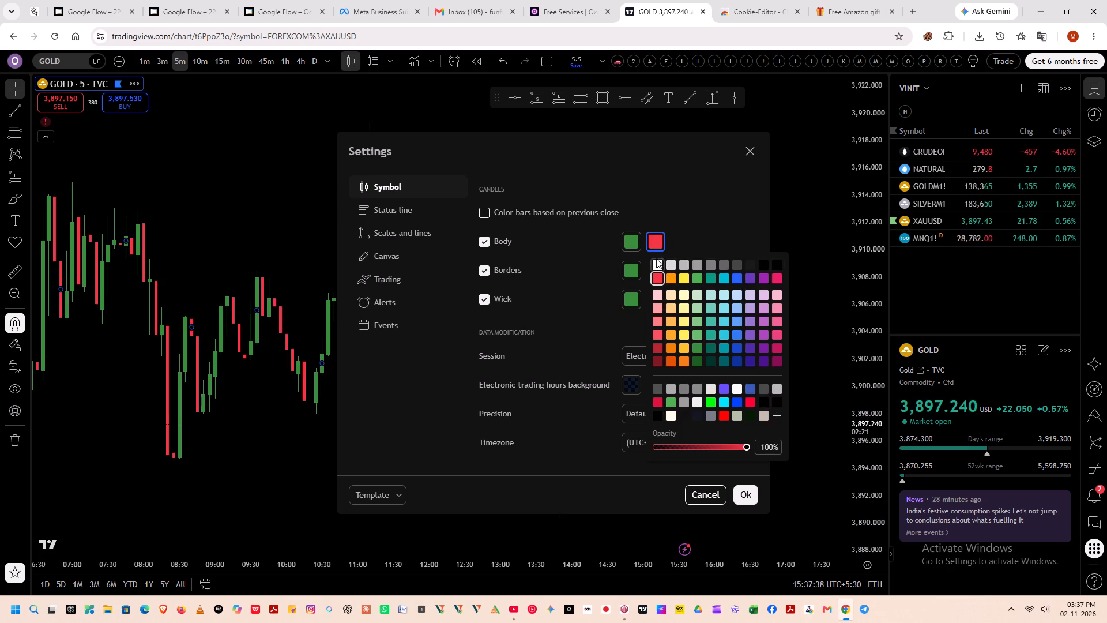
pyautogui.click(613, 275)
pyautogui.click(647, 264)
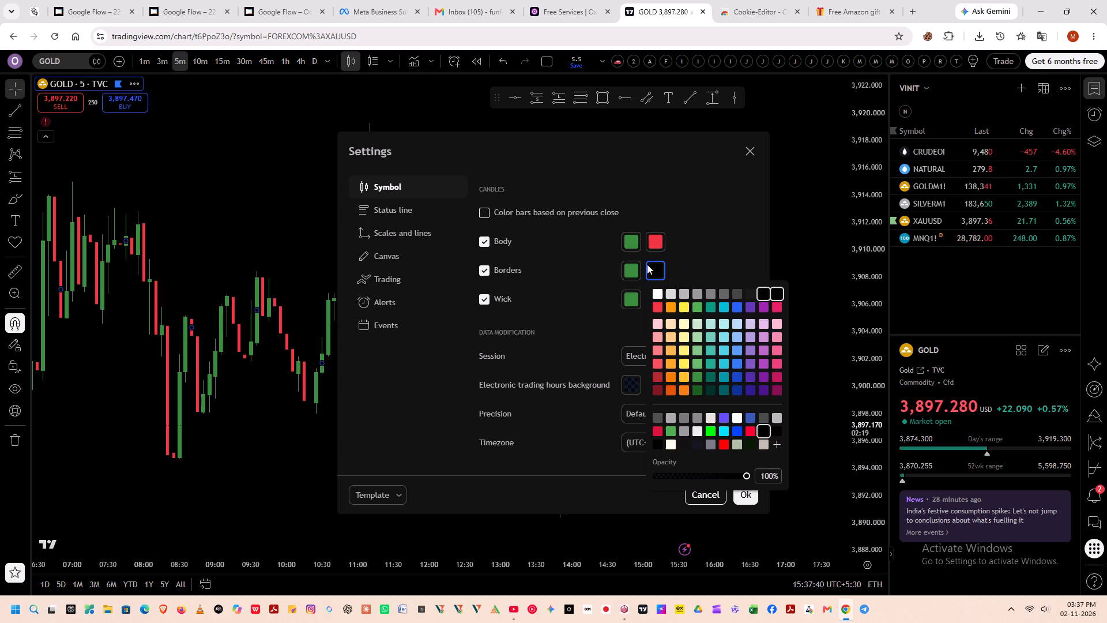
pyautogui.click(657, 299)
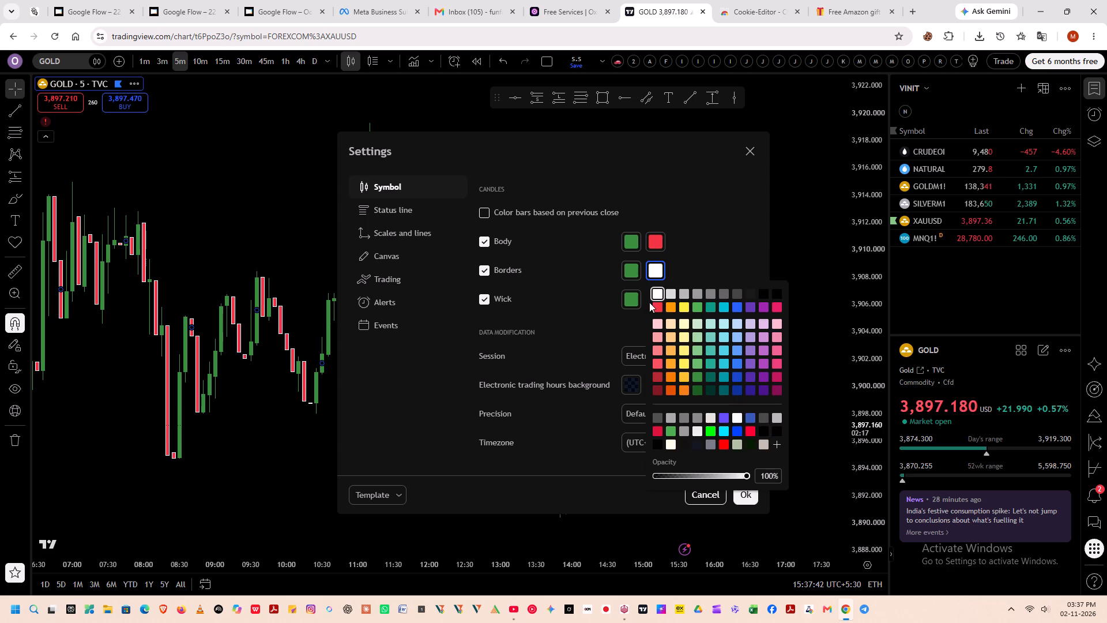
pyautogui.click(654, 306)
pyautogui.click(585, 294)
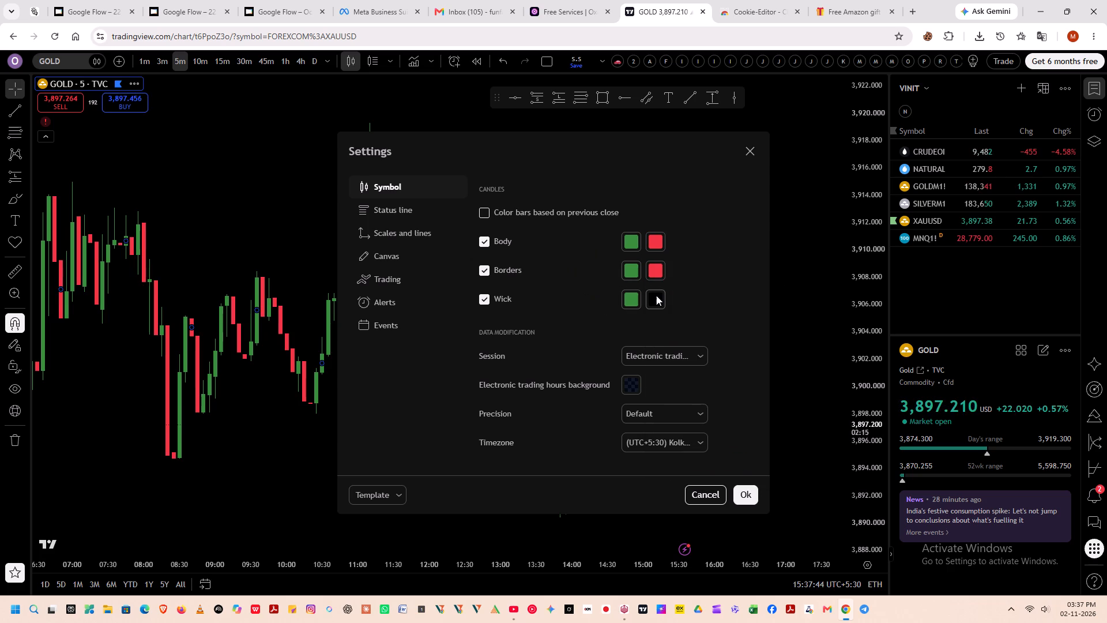
pyautogui.click(656, 295)
pyautogui.click(658, 332)
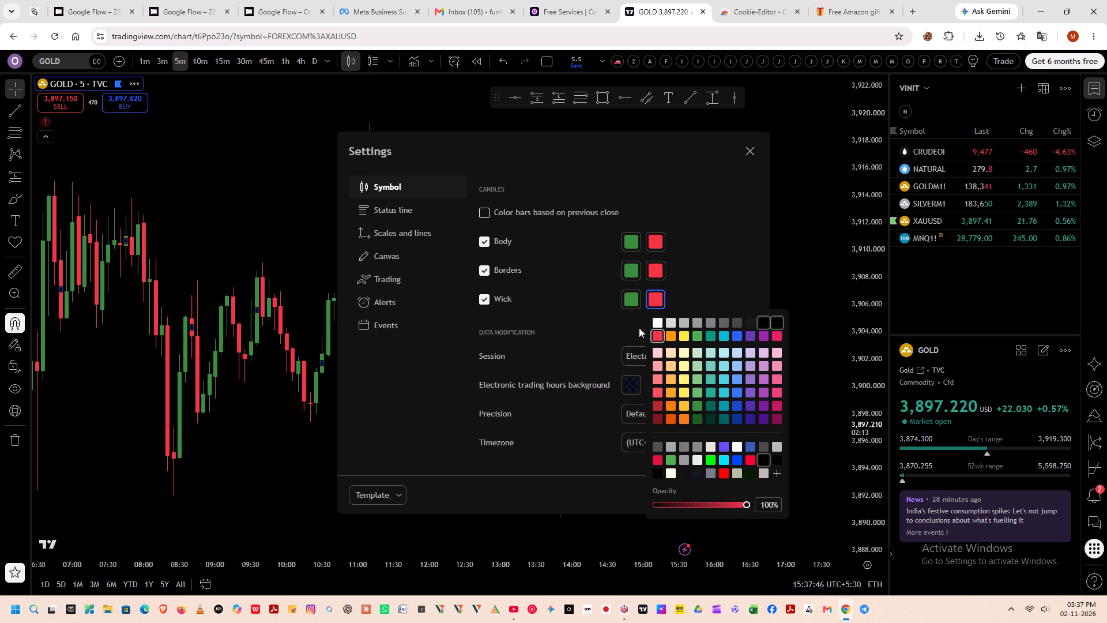
pyautogui.click(583, 293)
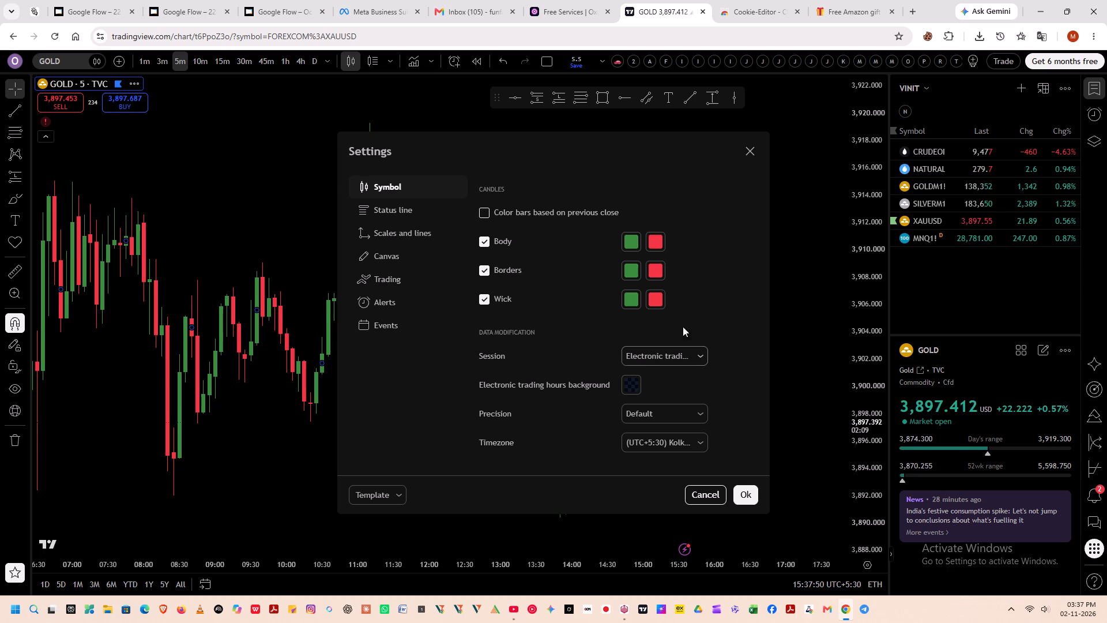
pyautogui.click(710, 293)
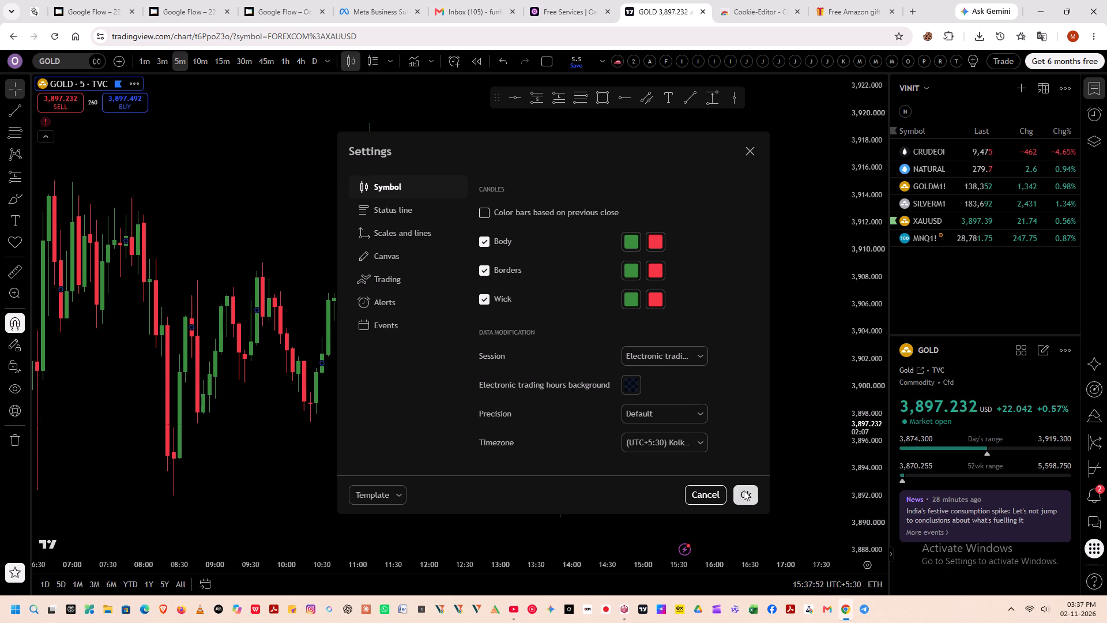
pyautogui.click(744, 490)
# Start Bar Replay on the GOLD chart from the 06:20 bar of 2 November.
pyautogui.scroll(-4, 411, 87)
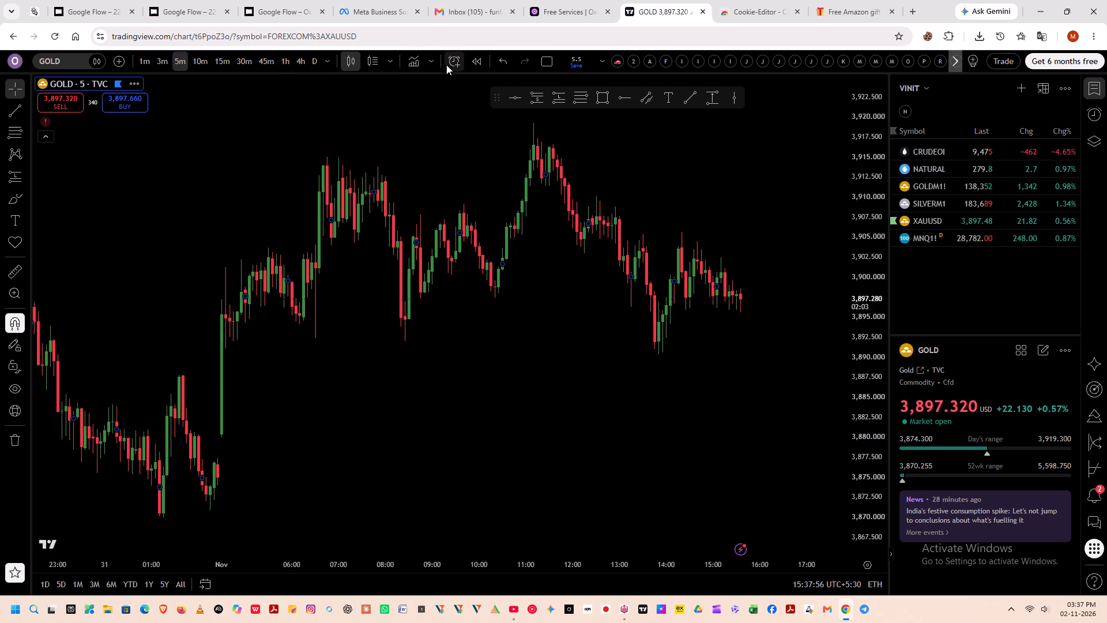
pyautogui.click(466, 62)
pyautogui.click(307, 144)
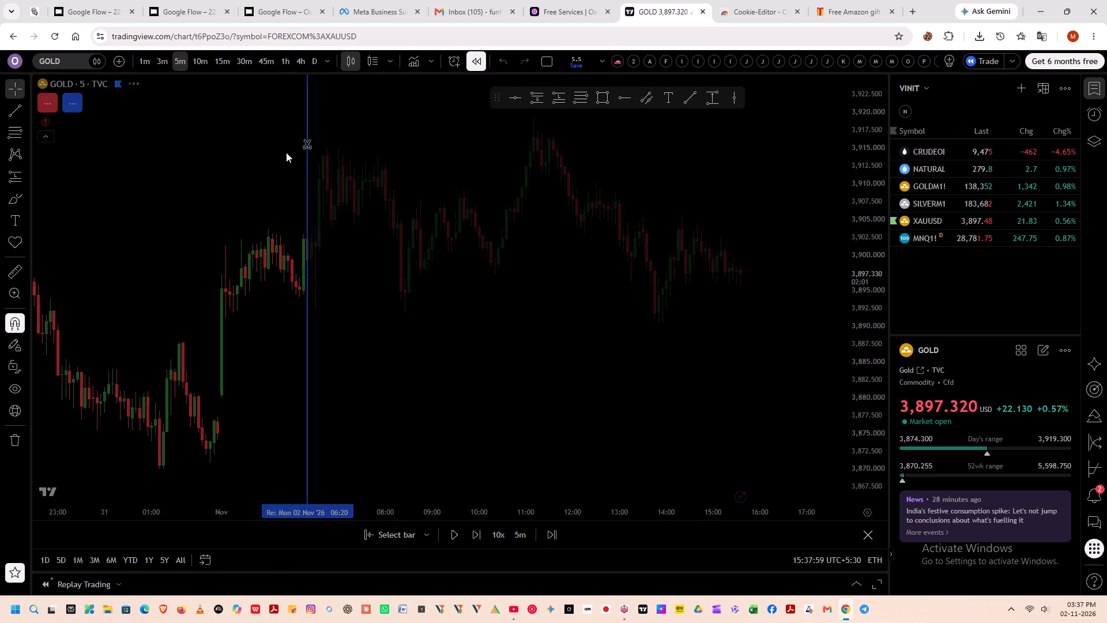
pyautogui.scroll(3, 437, 210)
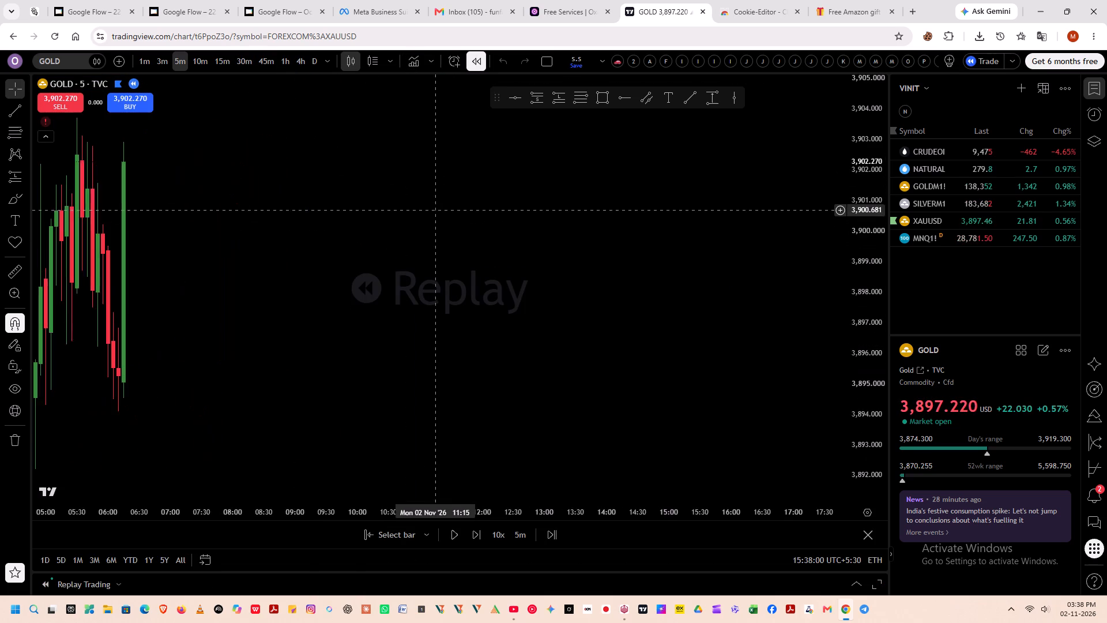
pyautogui.scroll(-5, 437, 210)
pyautogui.scroll(-3, 470, 278)
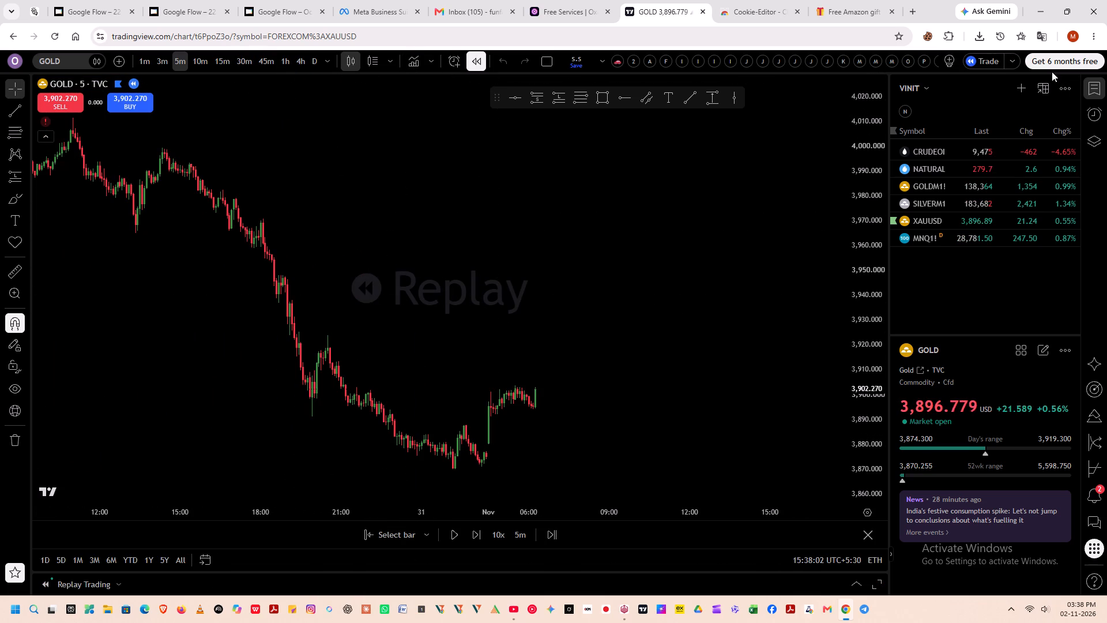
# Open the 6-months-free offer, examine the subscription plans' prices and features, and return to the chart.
pyautogui.click(1062, 60)
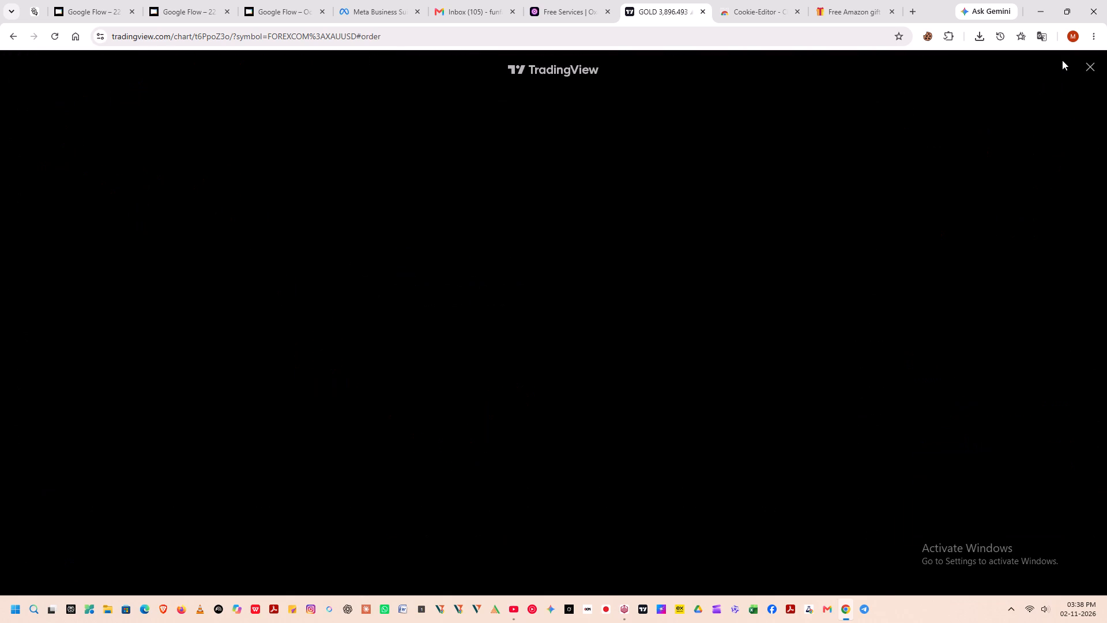
pyautogui.scroll(-5, 649, 293)
pyautogui.scroll(6, 639, 297)
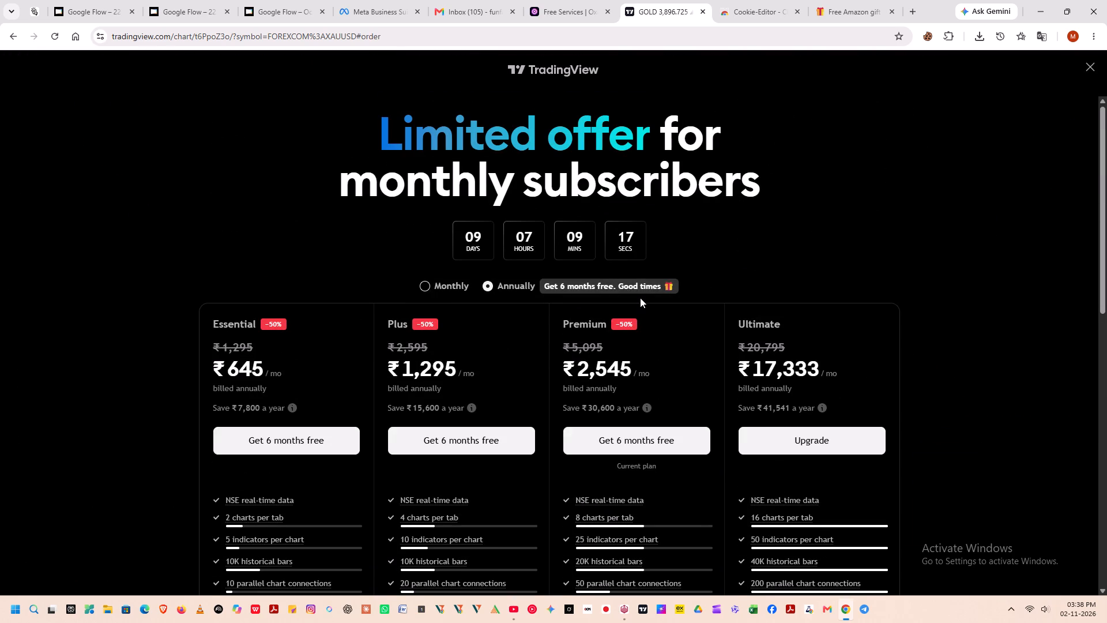
pyautogui.scroll(-14, 640, 298)
pyautogui.scroll(7, 640, 298)
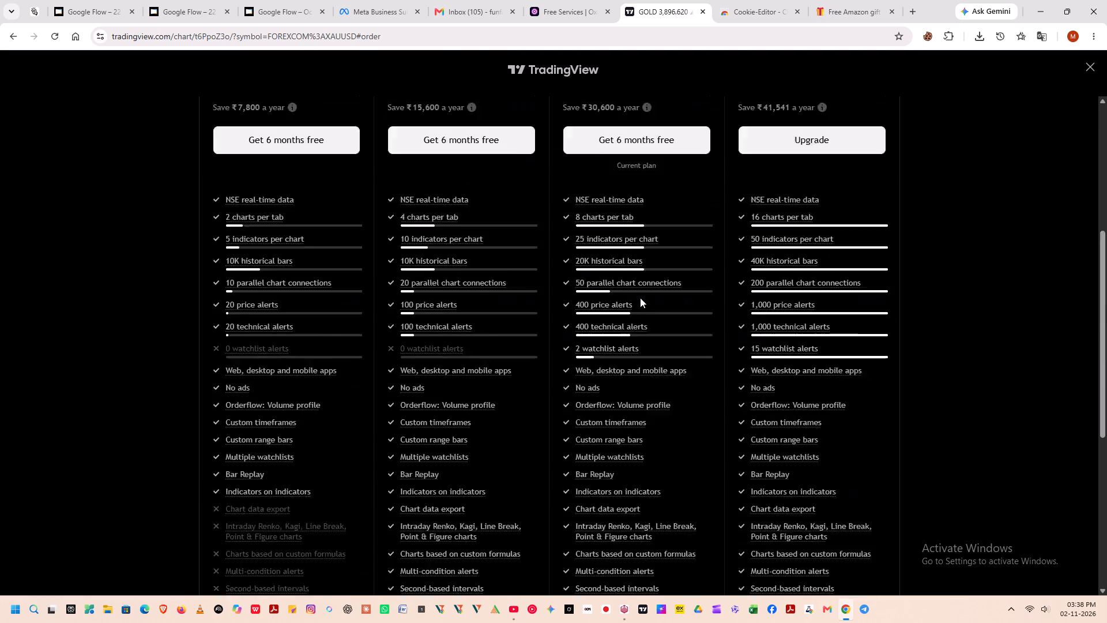
pyautogui.scroll(8, 640, 298)
pyautogui.click(1091, 69)
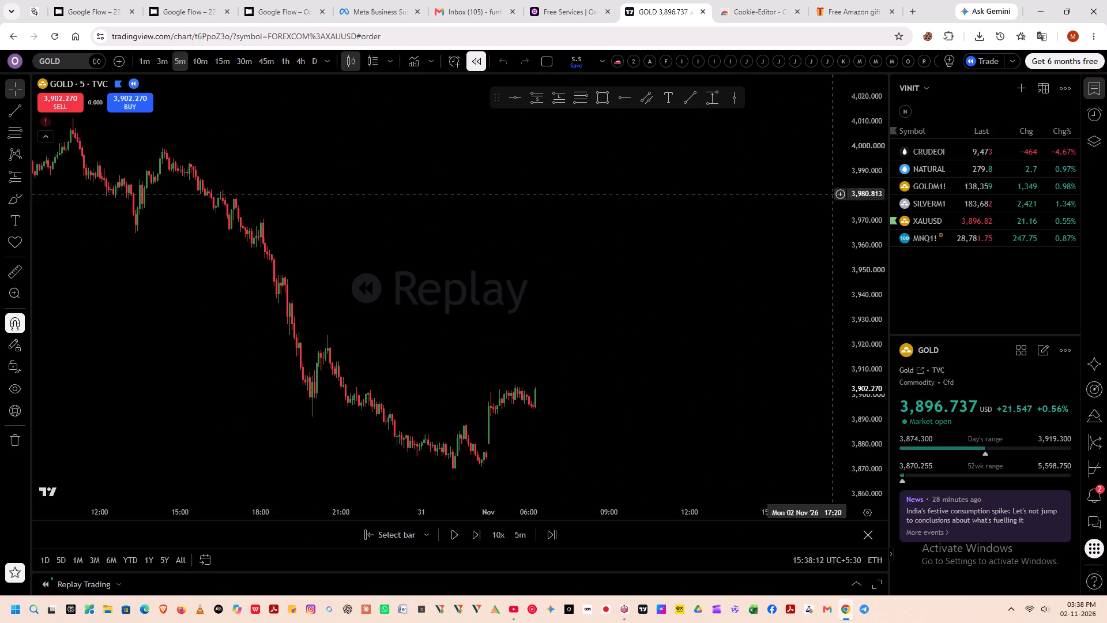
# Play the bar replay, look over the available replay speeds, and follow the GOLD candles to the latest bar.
pyautogui.scroll(-5, 547, 329)
pyautogui.moveTo(283, 325); pyautogui.dragTo(506, 309)
pyautogui.moveTo(513, 307); pyautogui.dragTo(521, 301)
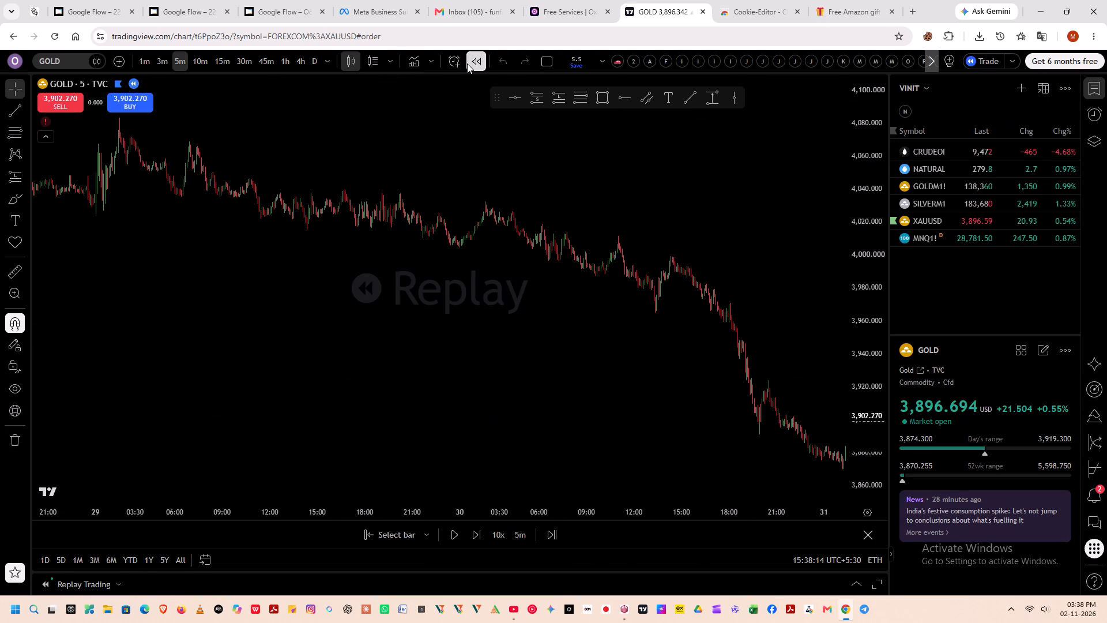
pyautogui.click(447, 540)
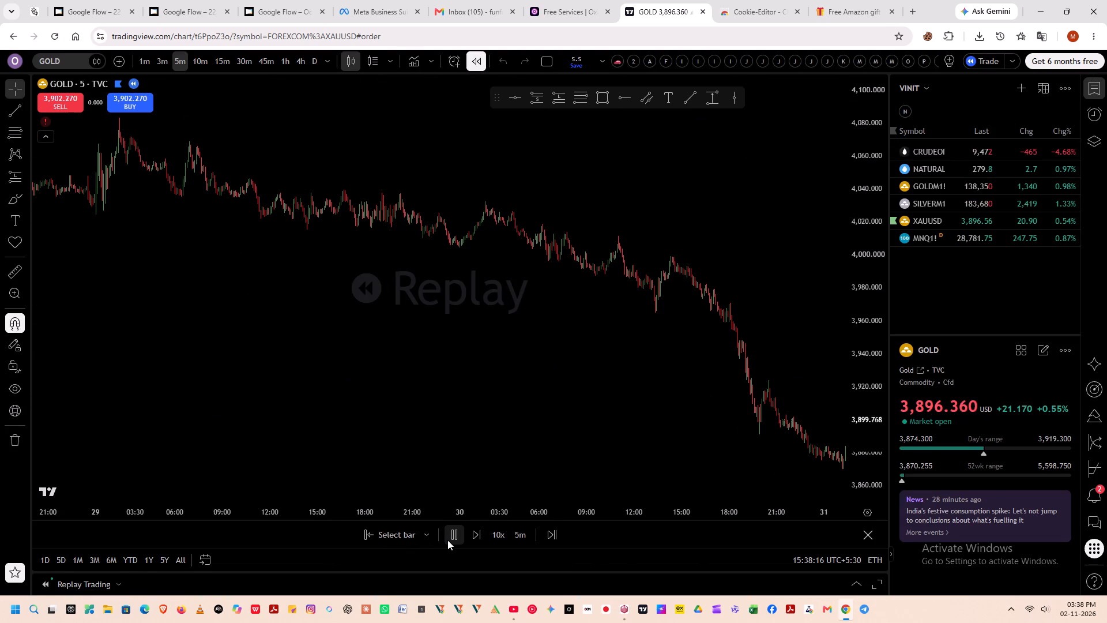
pyautogui.scroll(1, 468, 323)
pyautogui.moveTo(449, 326); pyautogui.dragTo(397, 350)
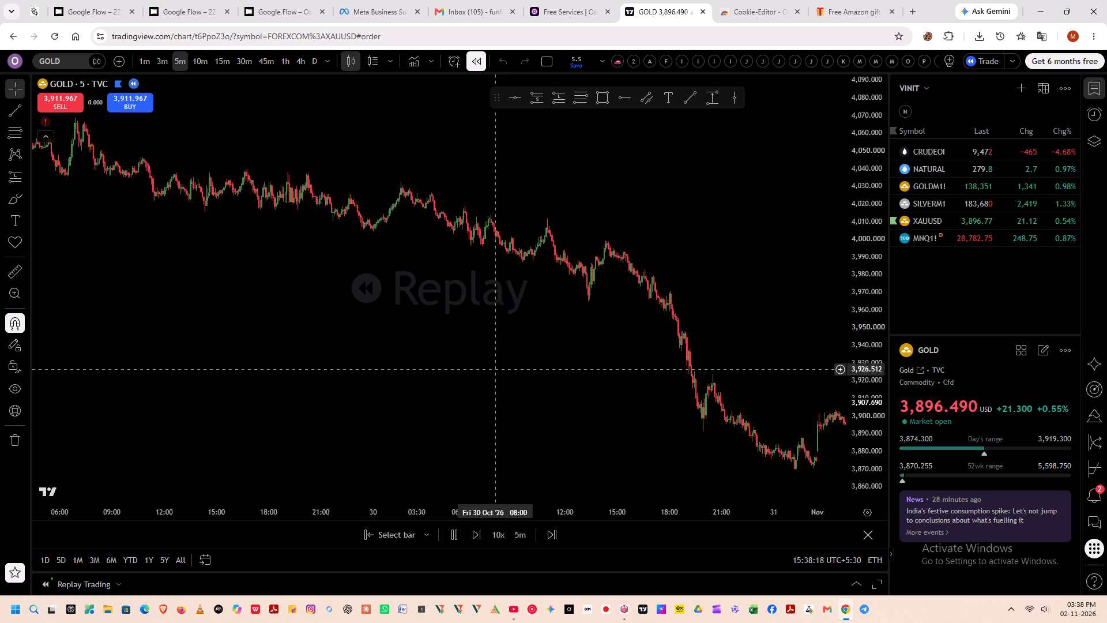
pyautogui.moveTo(514, 374); pyautogui.dragTo(220, 380)
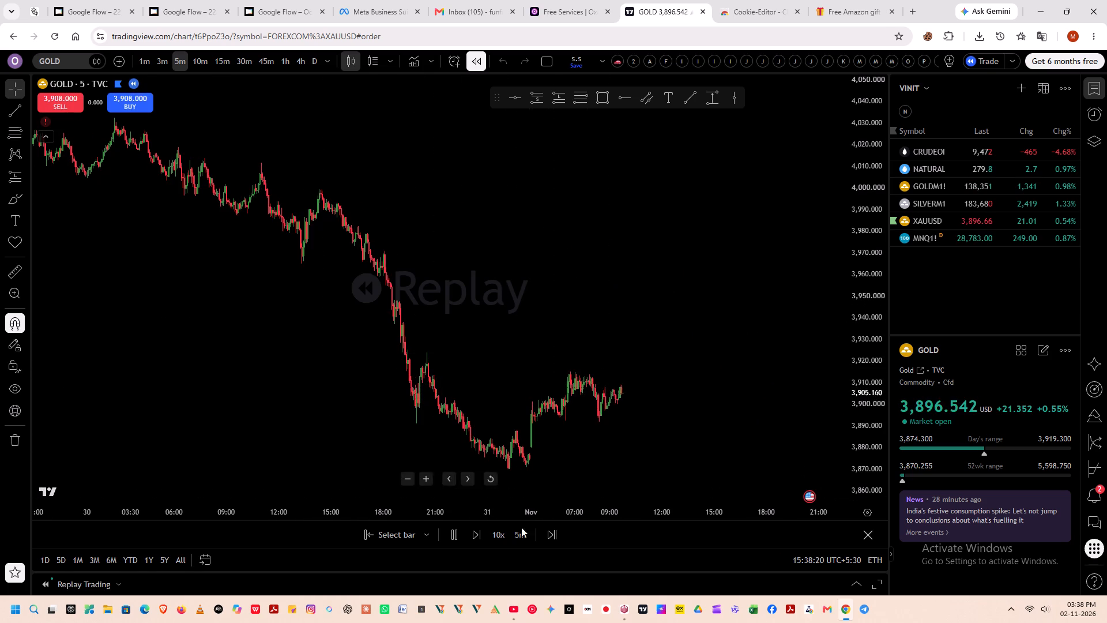
pyautogui.click(497, 538)
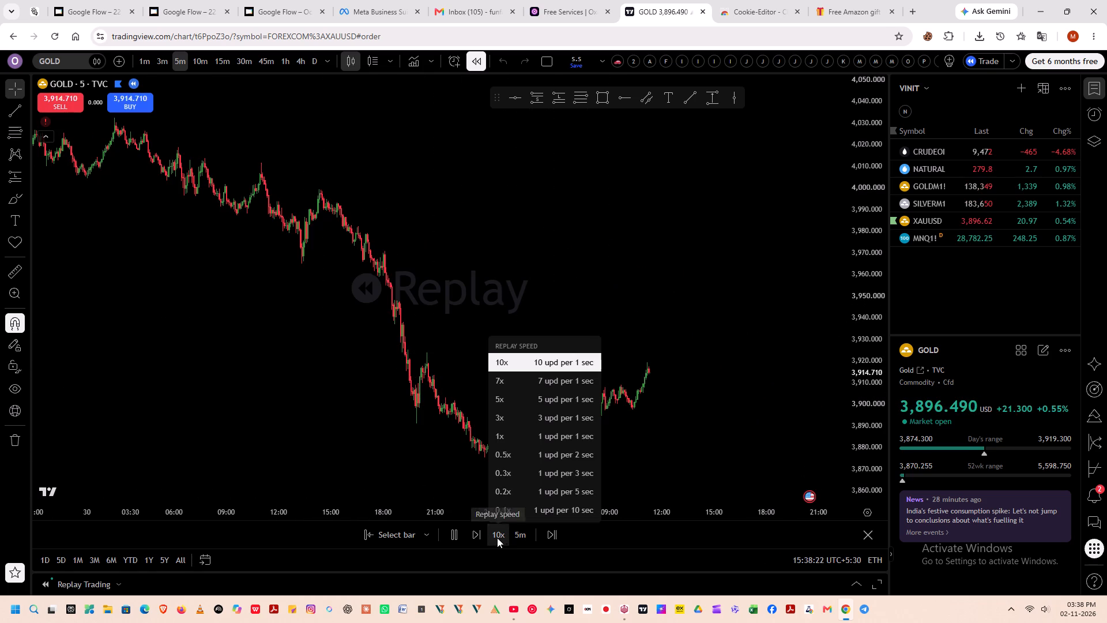
pyautogui.scroll(3, 539, 383)
pyautogui.click(345, 422)
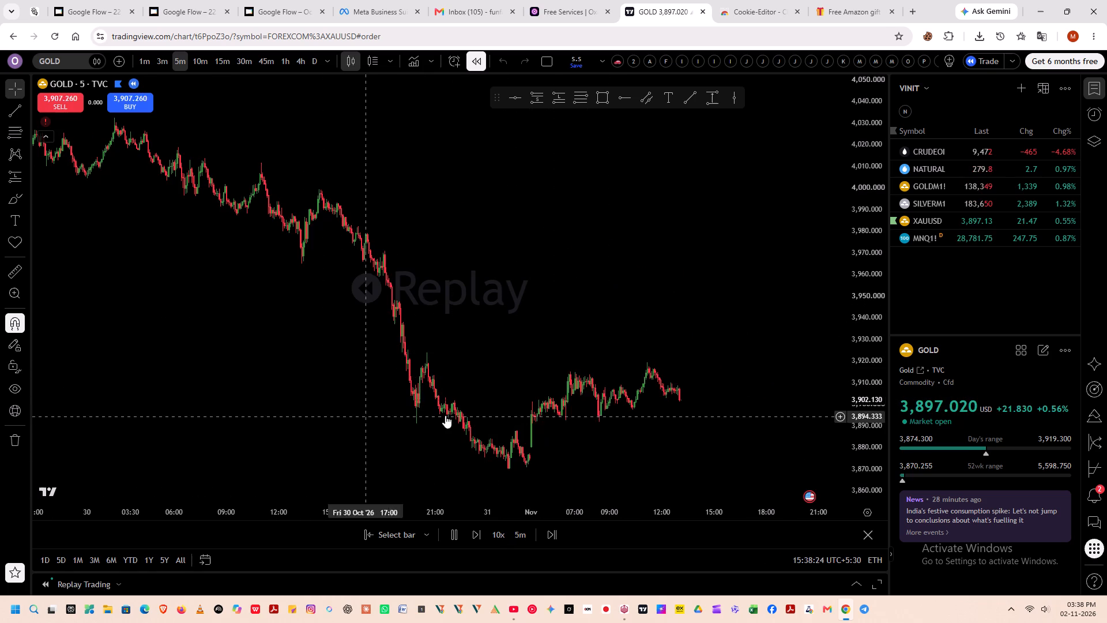
pyautogui.moveTo(741, 367); pyautogui.dragTo(428, 308)
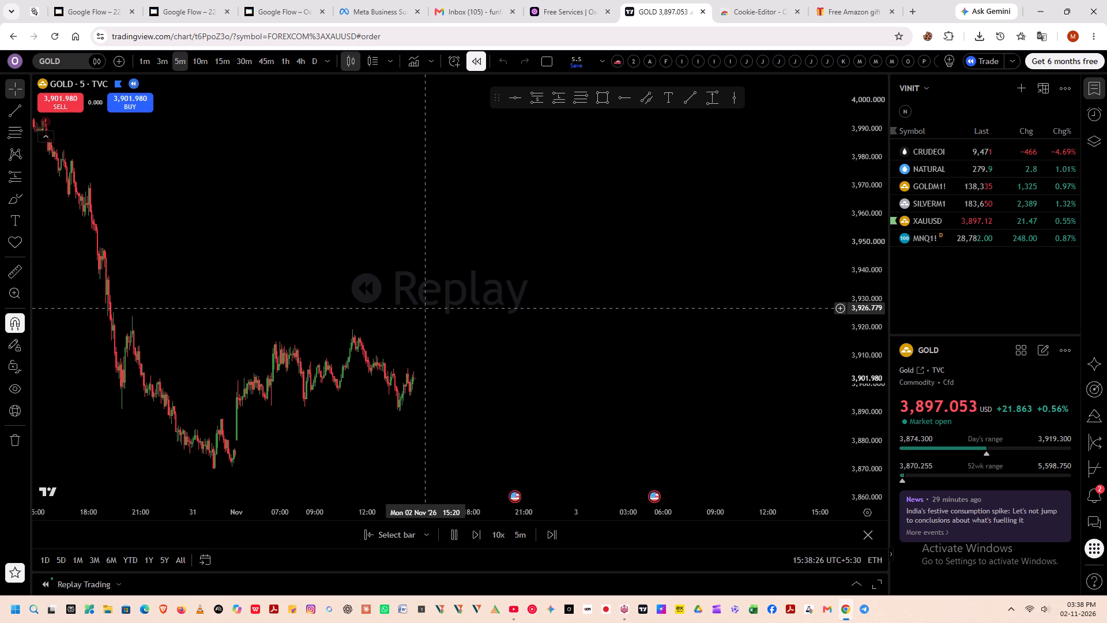
pyautogui.scroll(5, 436, 367)
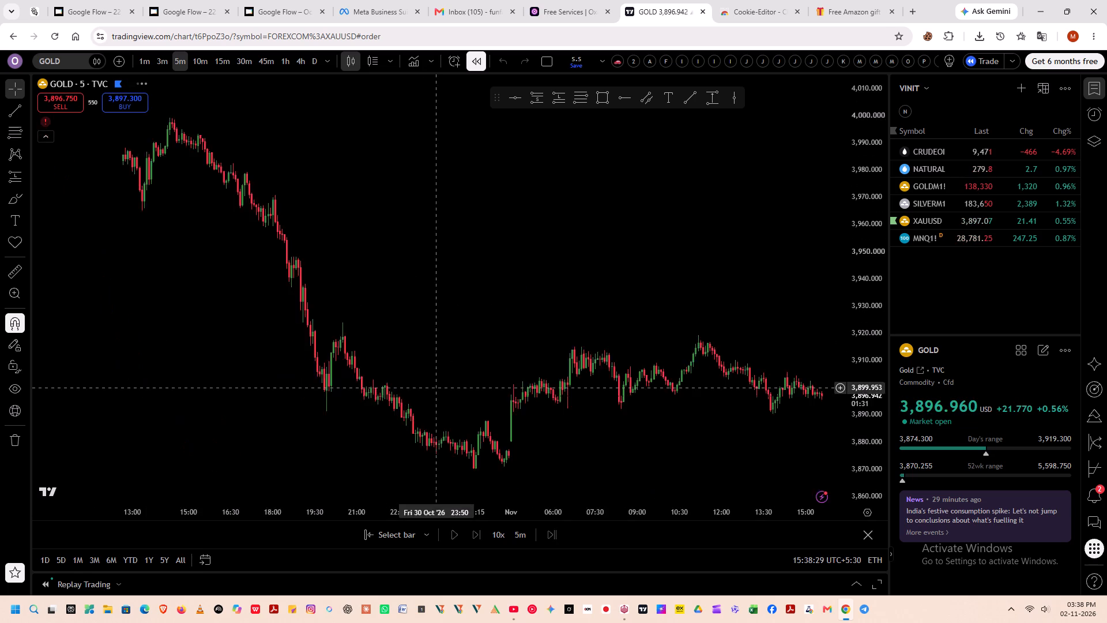
pyautogui.moveTo(657, 302); pyautogui.dragTo(468, 317)
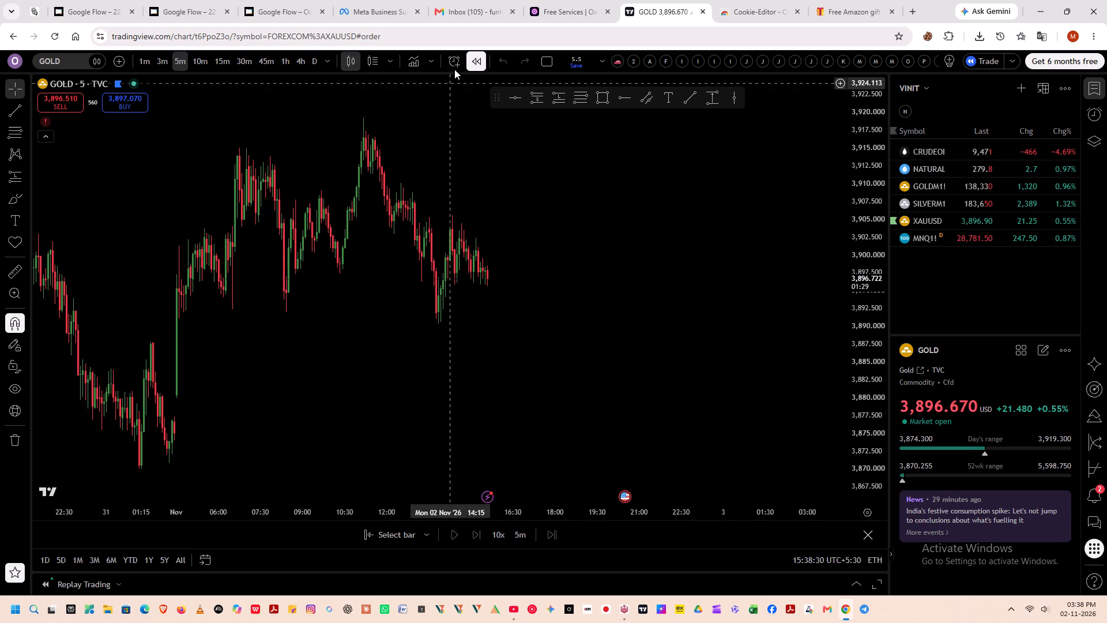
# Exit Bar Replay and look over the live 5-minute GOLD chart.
pyautogui.click(468, 59)
pyautogui.scroll(3, 480, 368)
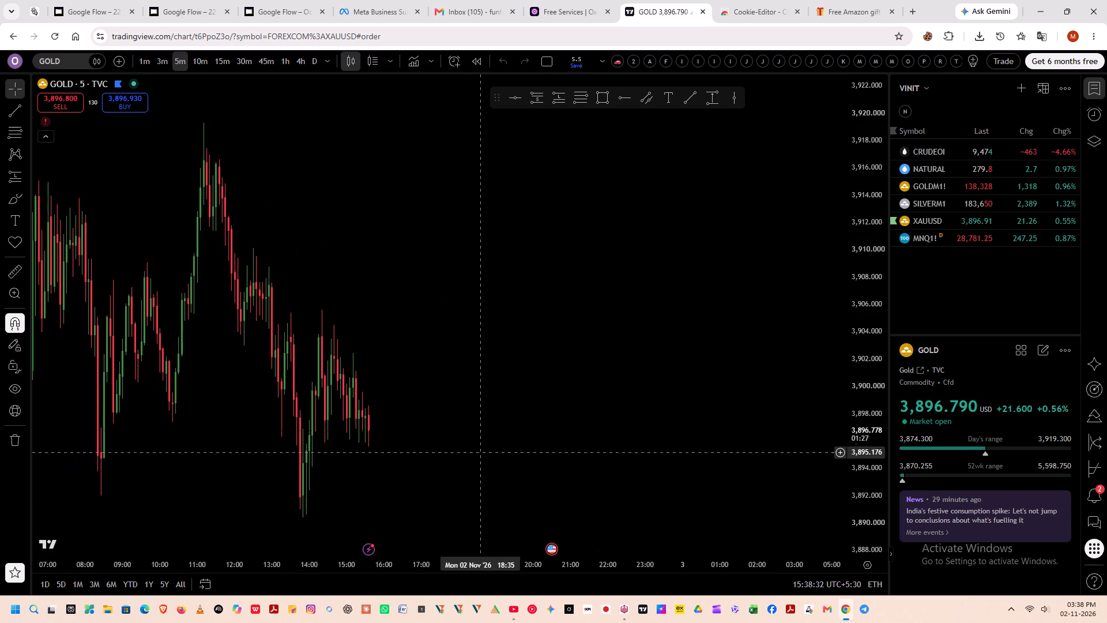
pyautogui.click(491, 526)
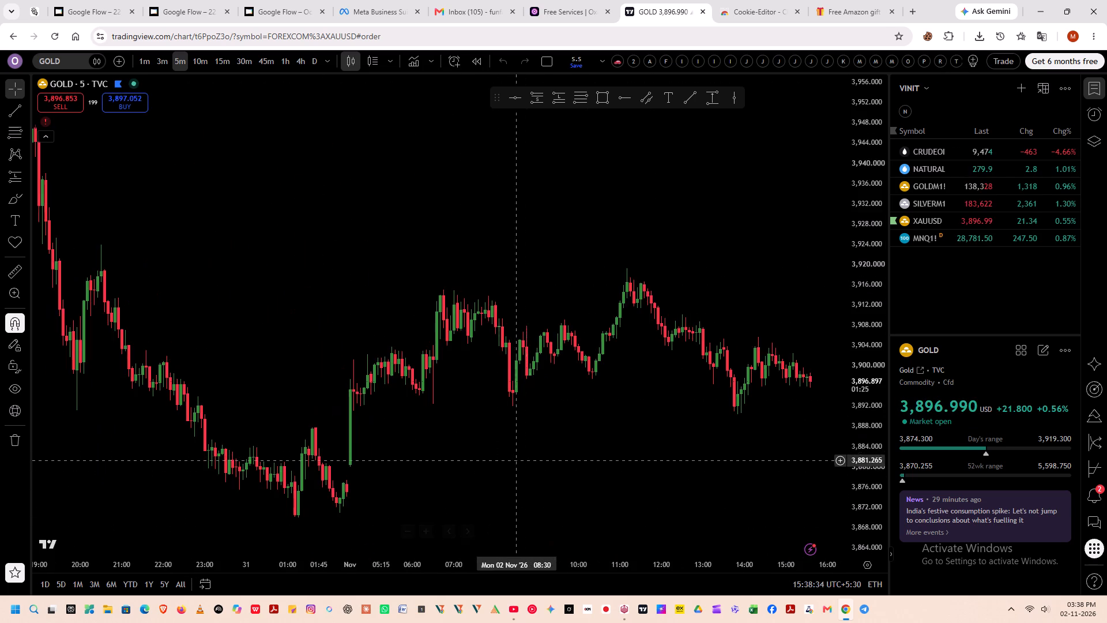
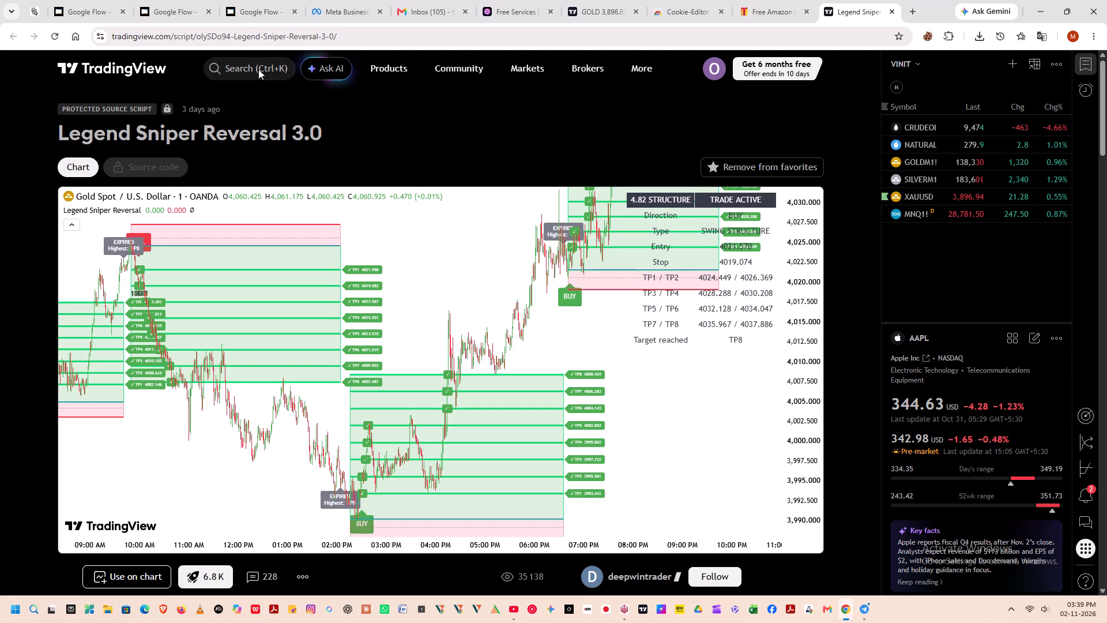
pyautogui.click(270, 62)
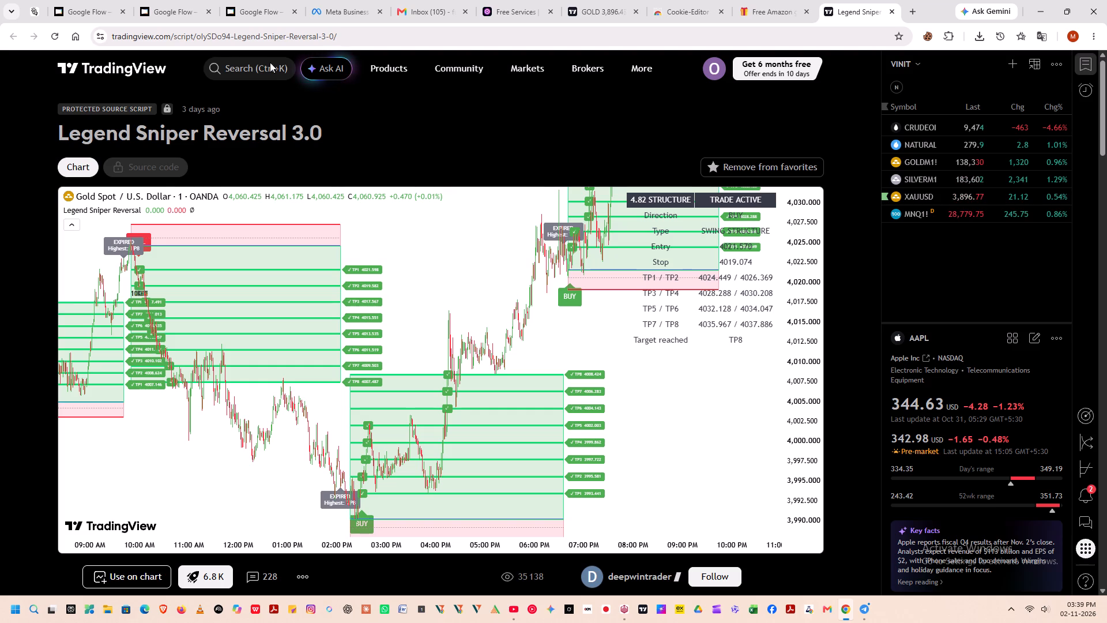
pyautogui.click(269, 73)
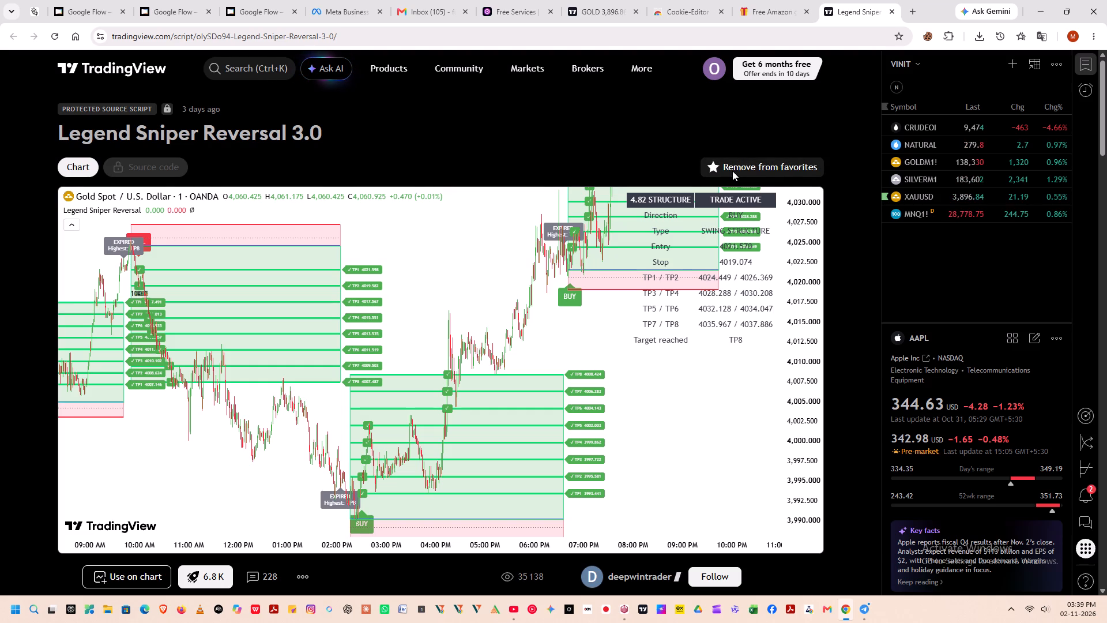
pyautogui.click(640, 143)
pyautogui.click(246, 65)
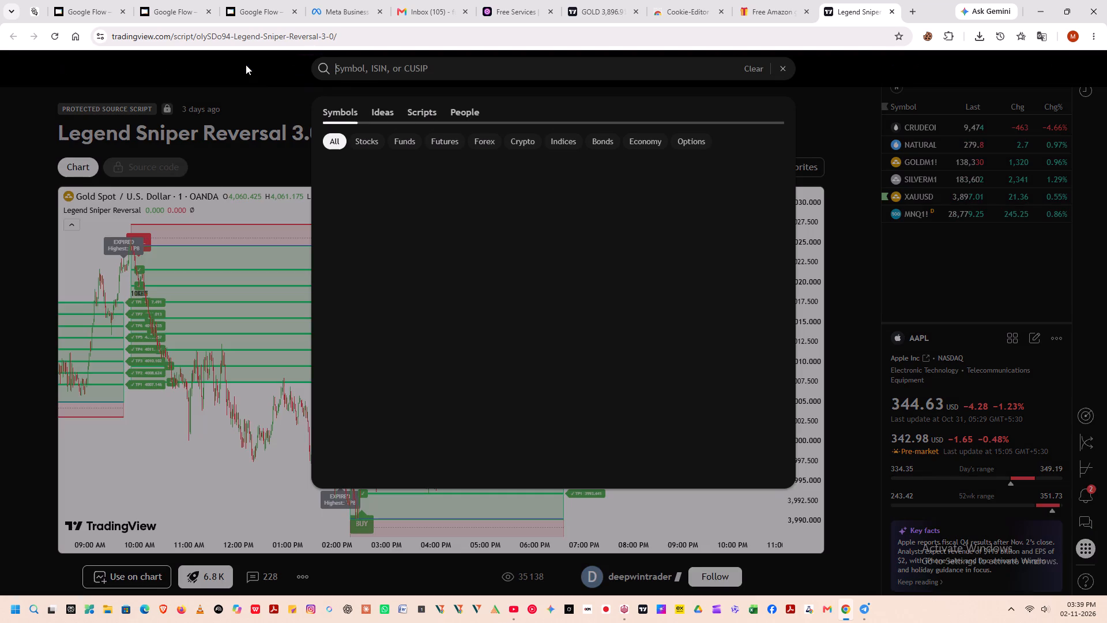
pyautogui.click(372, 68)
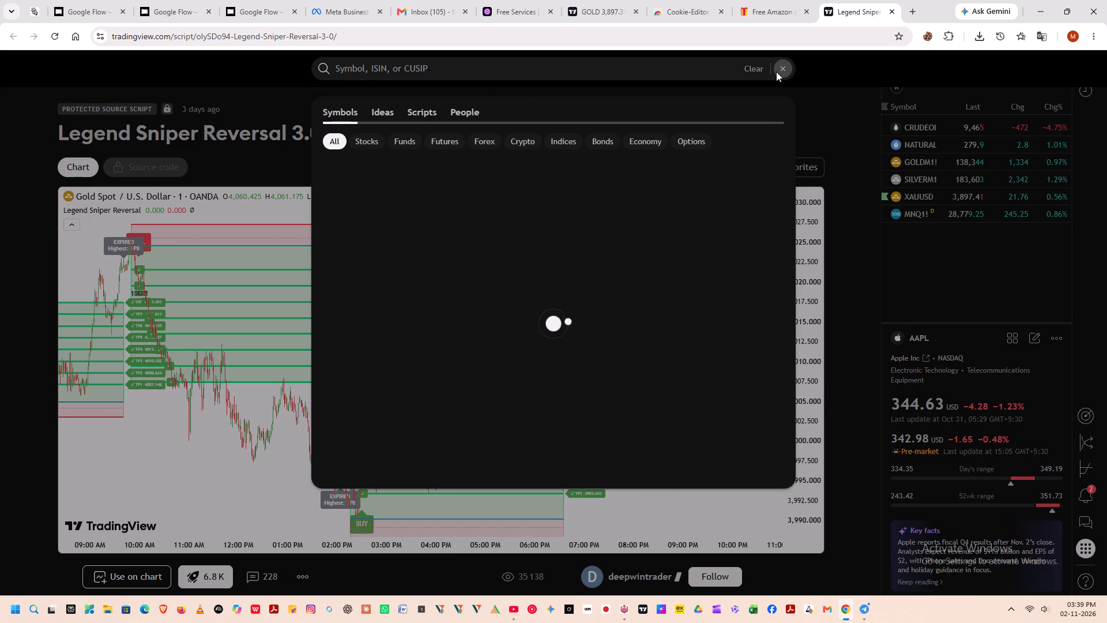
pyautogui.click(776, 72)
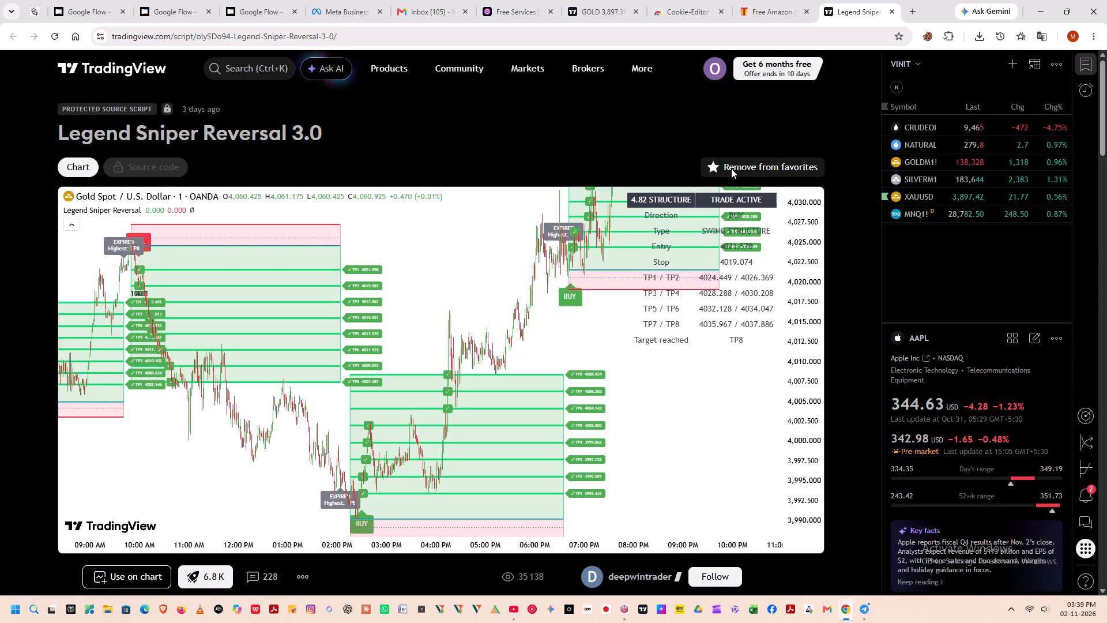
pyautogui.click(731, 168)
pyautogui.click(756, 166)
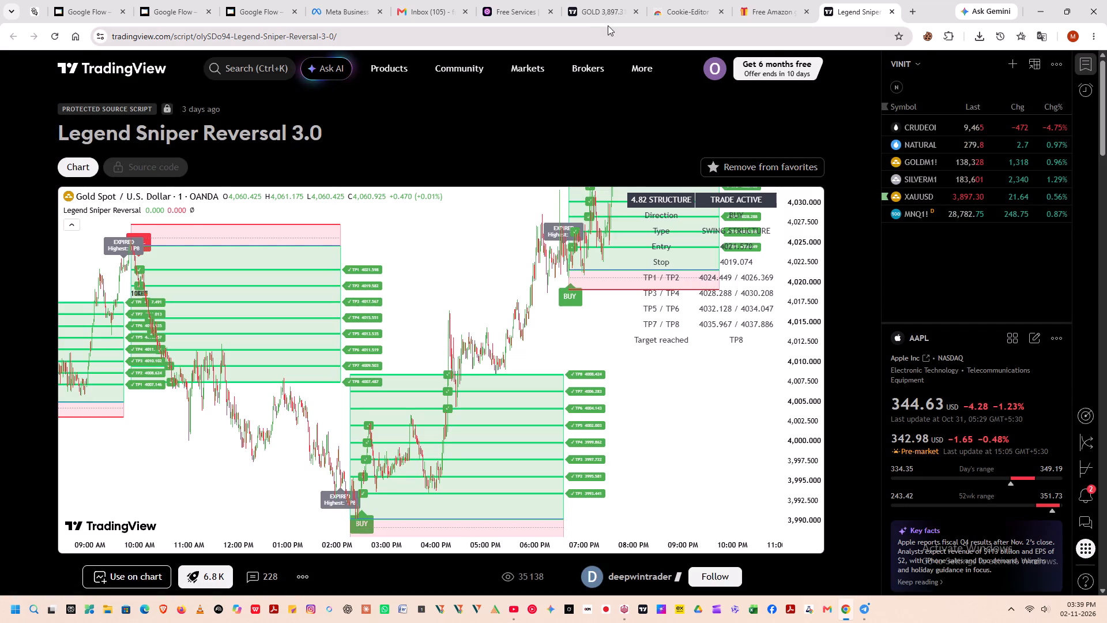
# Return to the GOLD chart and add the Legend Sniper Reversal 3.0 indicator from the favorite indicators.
pyautogui.click(601, 0)
pyautogui.scroll(1, 88, 144)
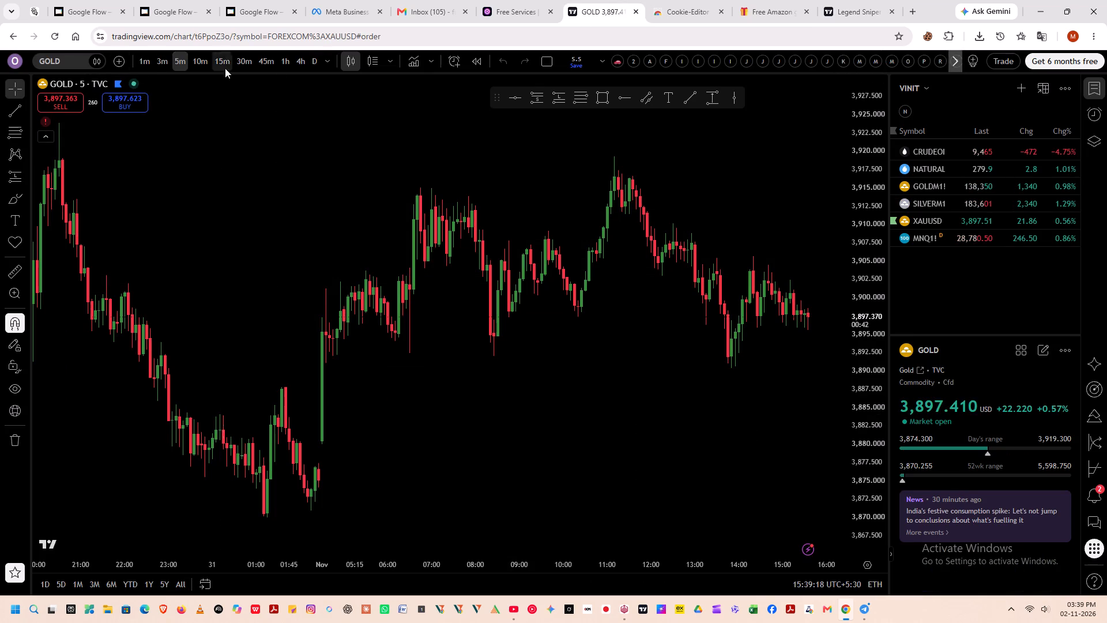
pyautogui.scroll(4, 311, 209)
pyautogui.moveTo(378, 216); pyautogui.dragTo(318, 189)
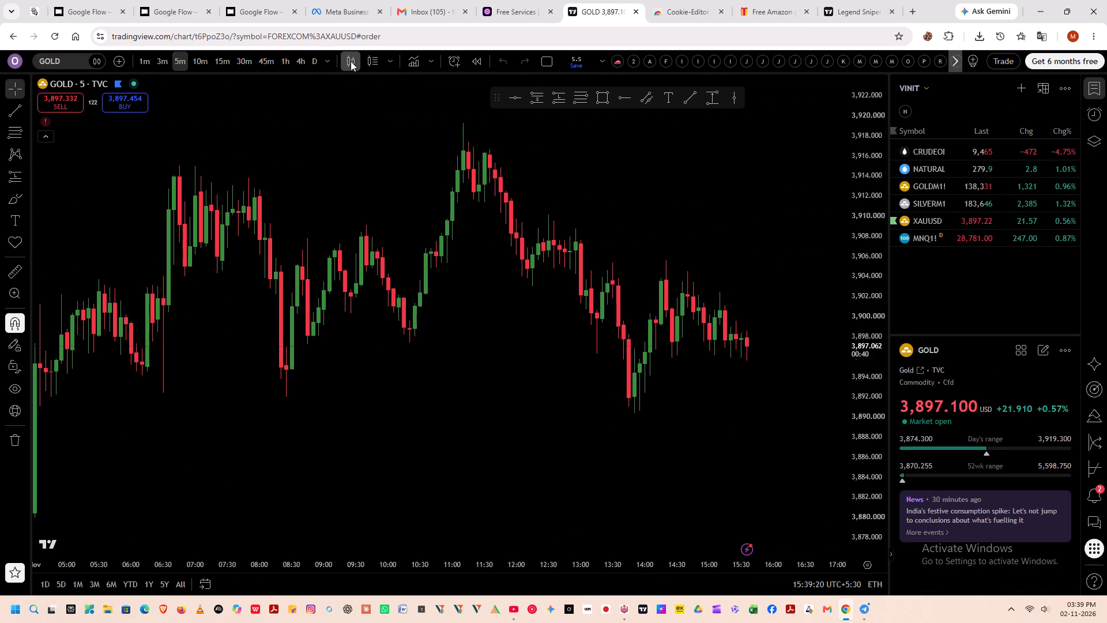
pyautogui.click(413, 61)
pyautogui.click(413, 61)
pyautogui.click(413, 61)
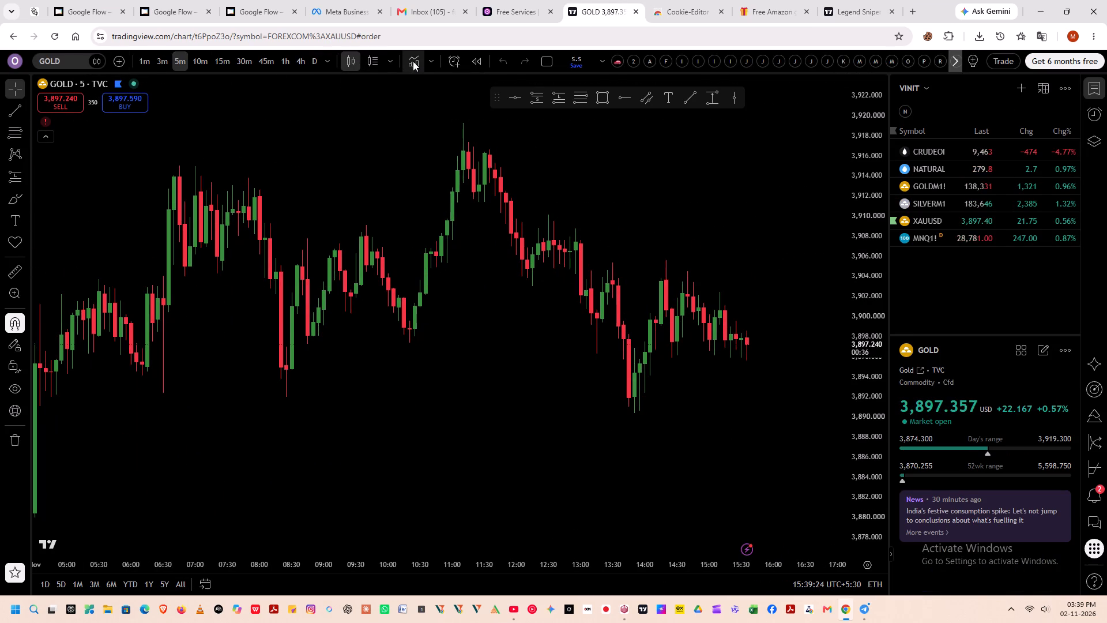
pyautogui.tripleClick(413, 61)
pyautogui.doubleClick(413, 61)
pyautogui.click(416, 61)
pyautogui.tripleClick(417, 61)
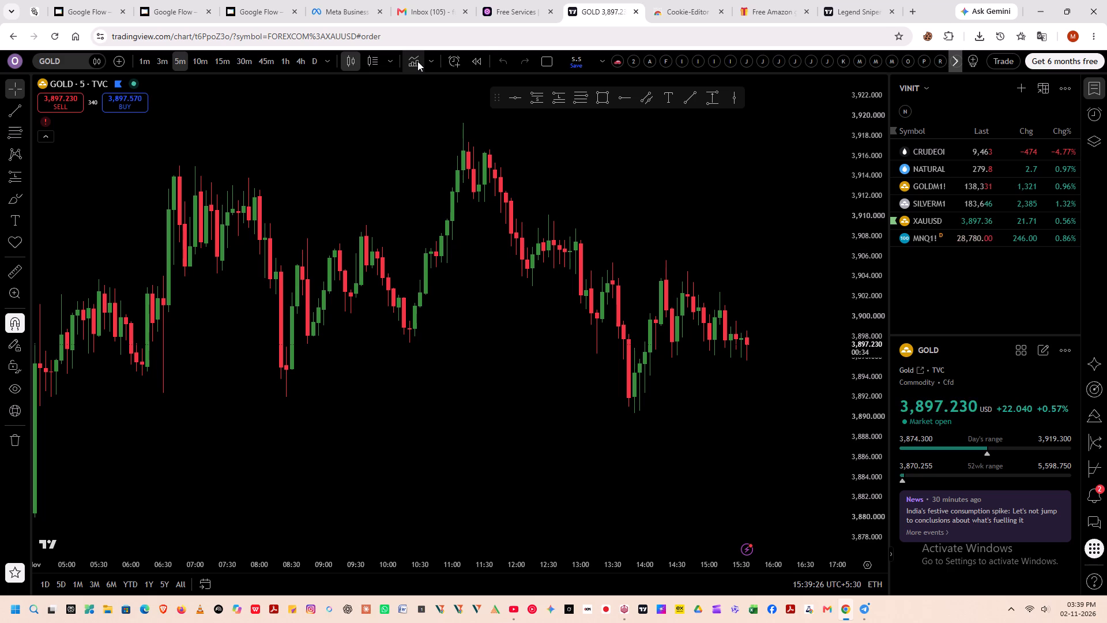
pyautogui.scroll(-4, 397, 126)
pyautogui.scroll(4, 396, 127)
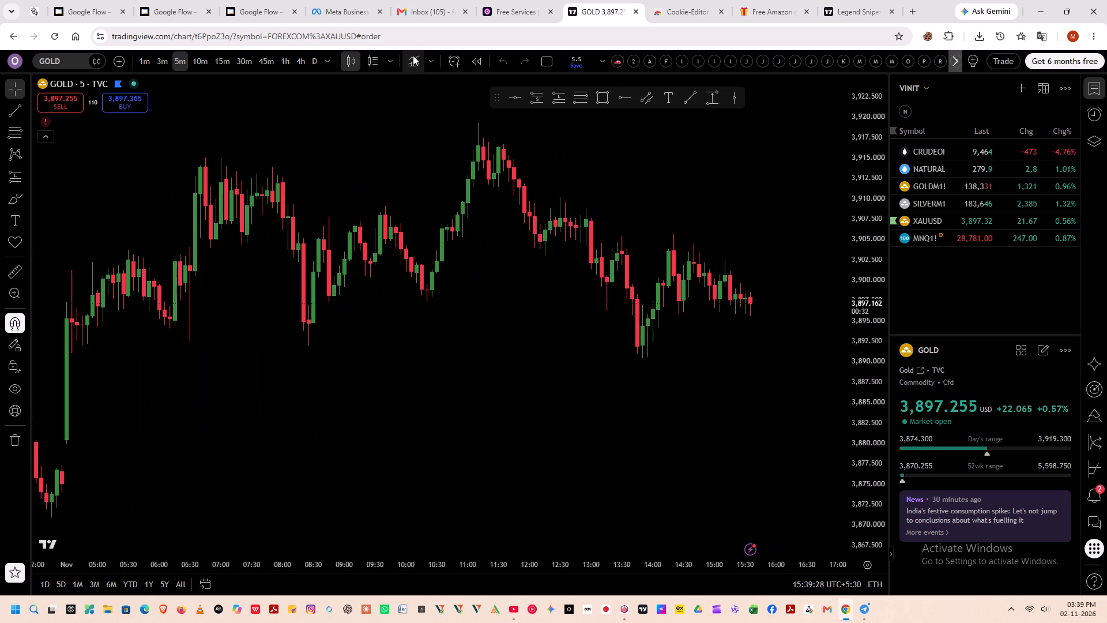
pyautogui.doubleClick(413, 55)
pyautogui.click(430, 60)
pyautogui.doubleClick(462, 76)
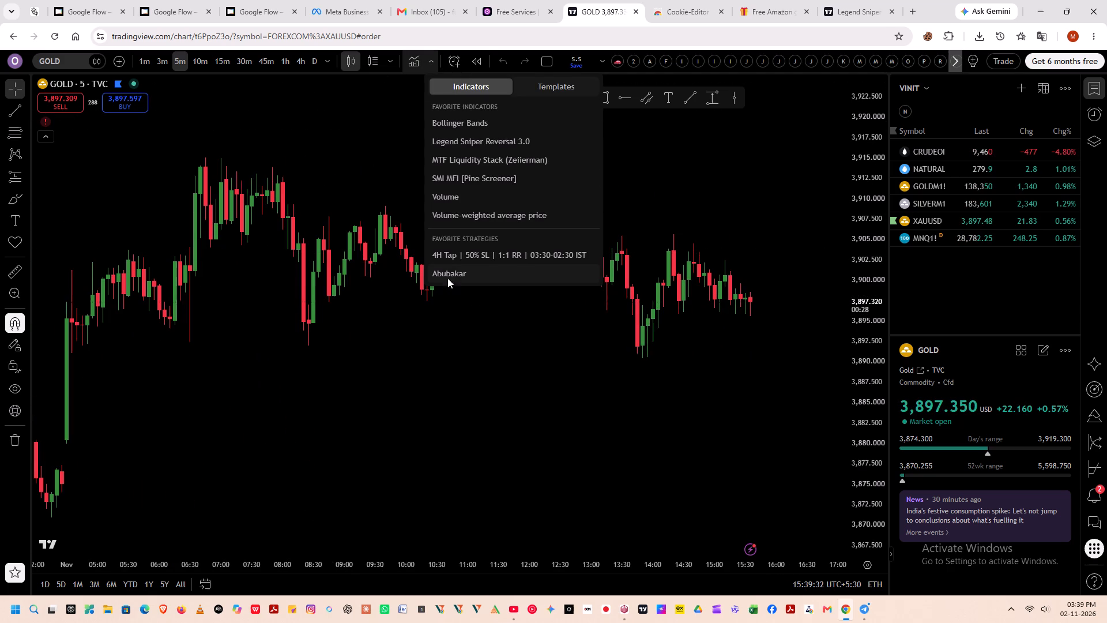
pyautogui.click(562, 88)
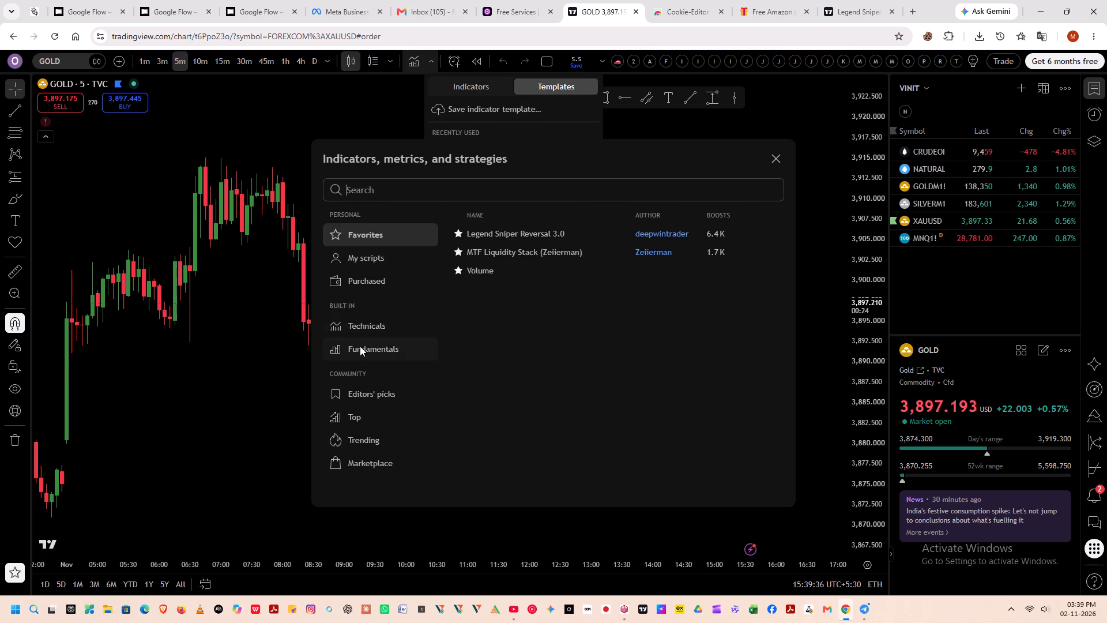
pyautogui.scroll(3, 360, 303)
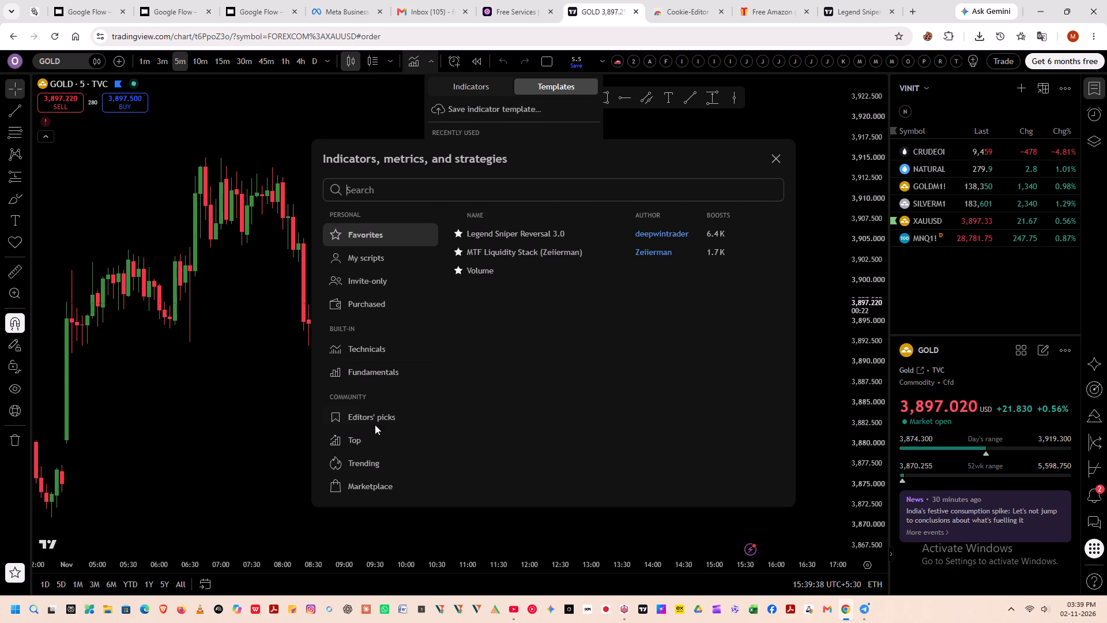
pyautogui.scroll(2, 363, 252)
pyautogui.click(360, 231)
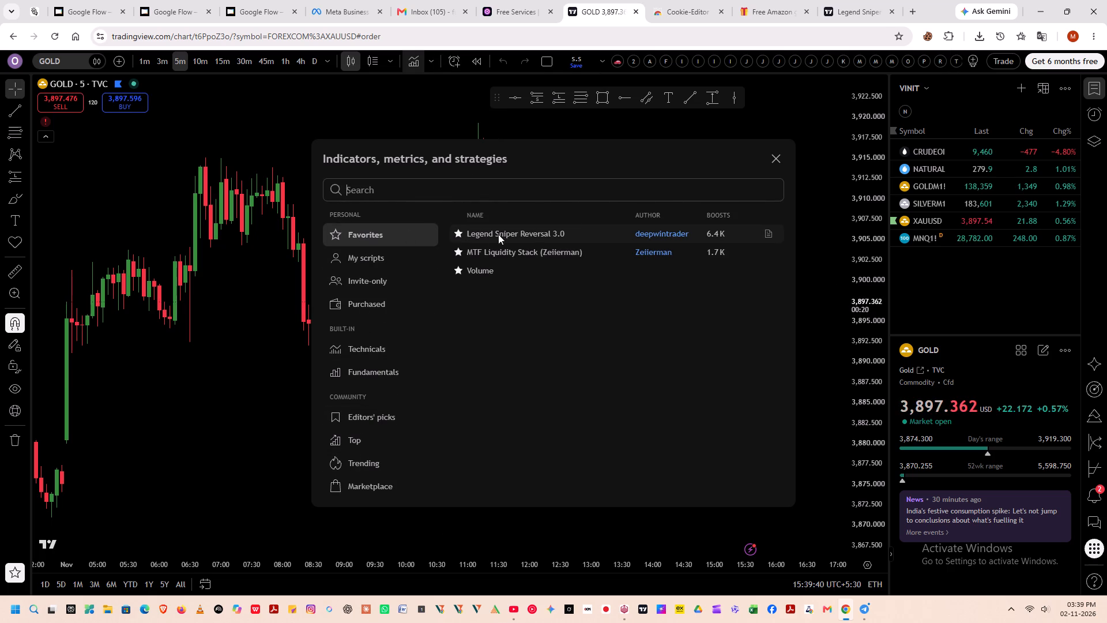
pyautogui.click(514, 232)
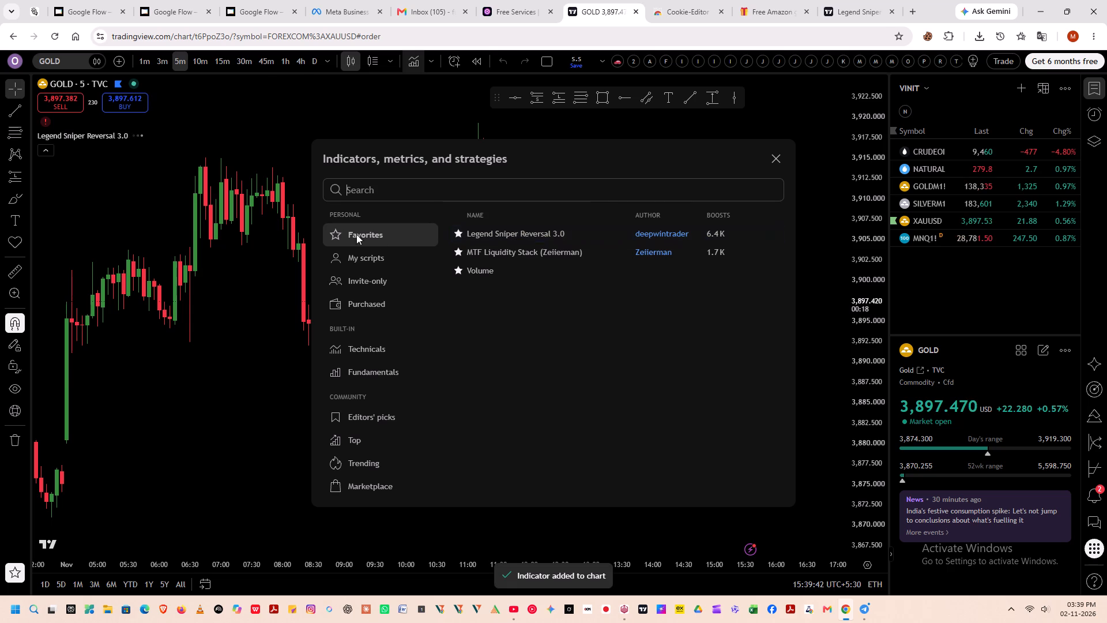
pyautogui.click(216, 386)
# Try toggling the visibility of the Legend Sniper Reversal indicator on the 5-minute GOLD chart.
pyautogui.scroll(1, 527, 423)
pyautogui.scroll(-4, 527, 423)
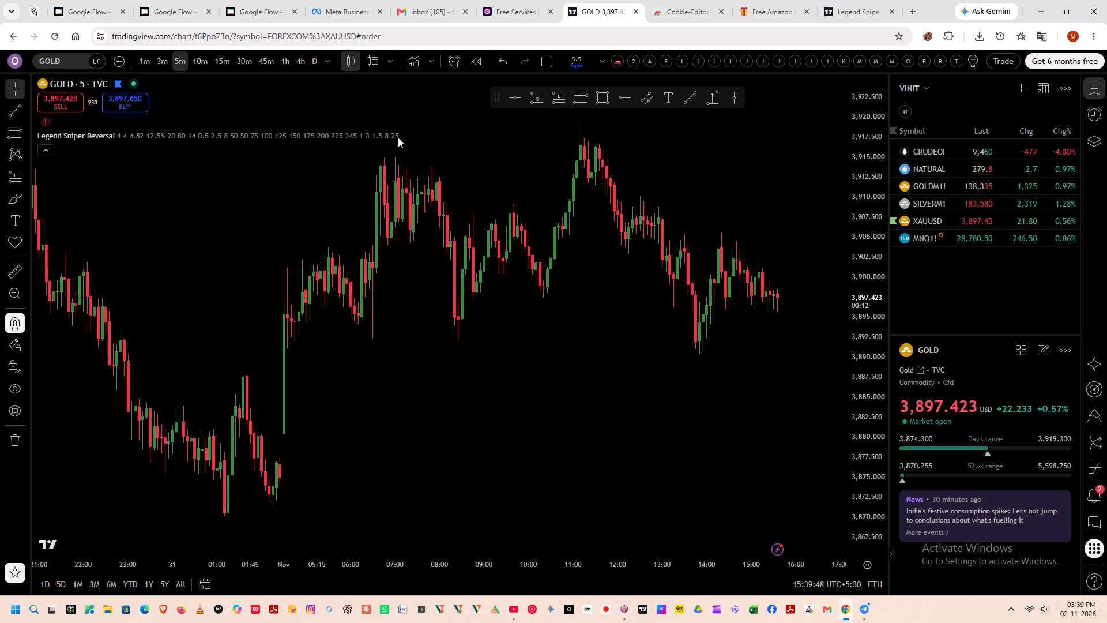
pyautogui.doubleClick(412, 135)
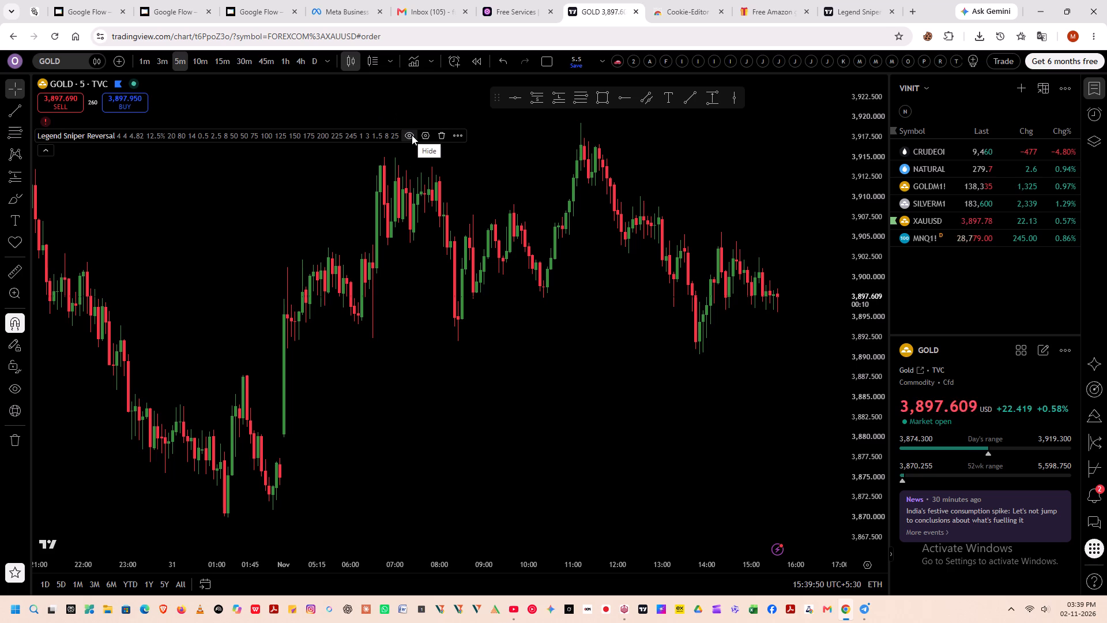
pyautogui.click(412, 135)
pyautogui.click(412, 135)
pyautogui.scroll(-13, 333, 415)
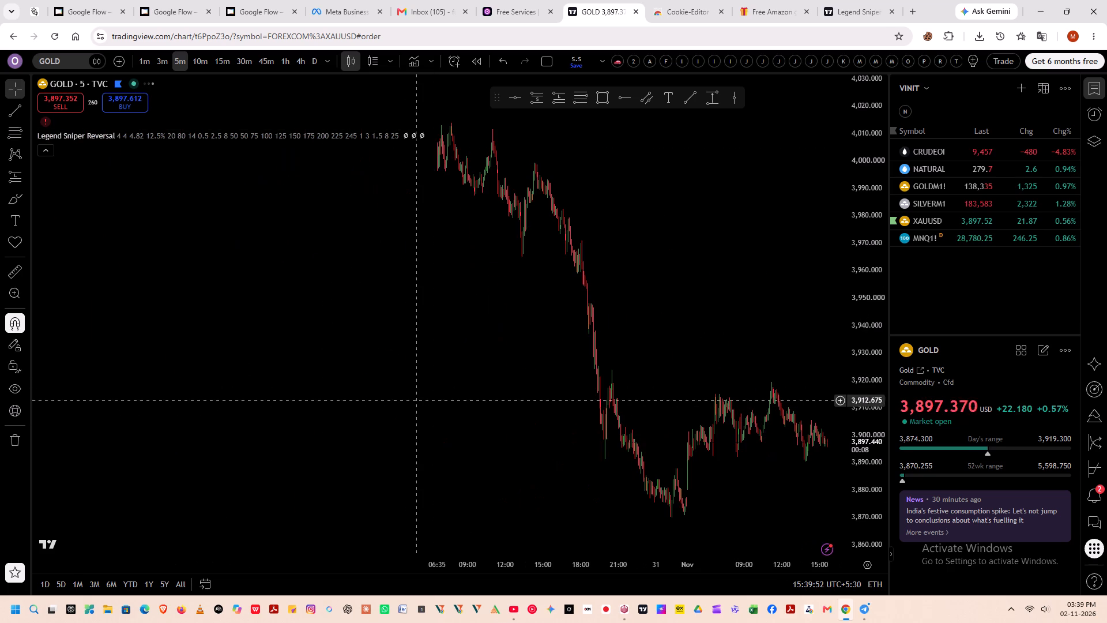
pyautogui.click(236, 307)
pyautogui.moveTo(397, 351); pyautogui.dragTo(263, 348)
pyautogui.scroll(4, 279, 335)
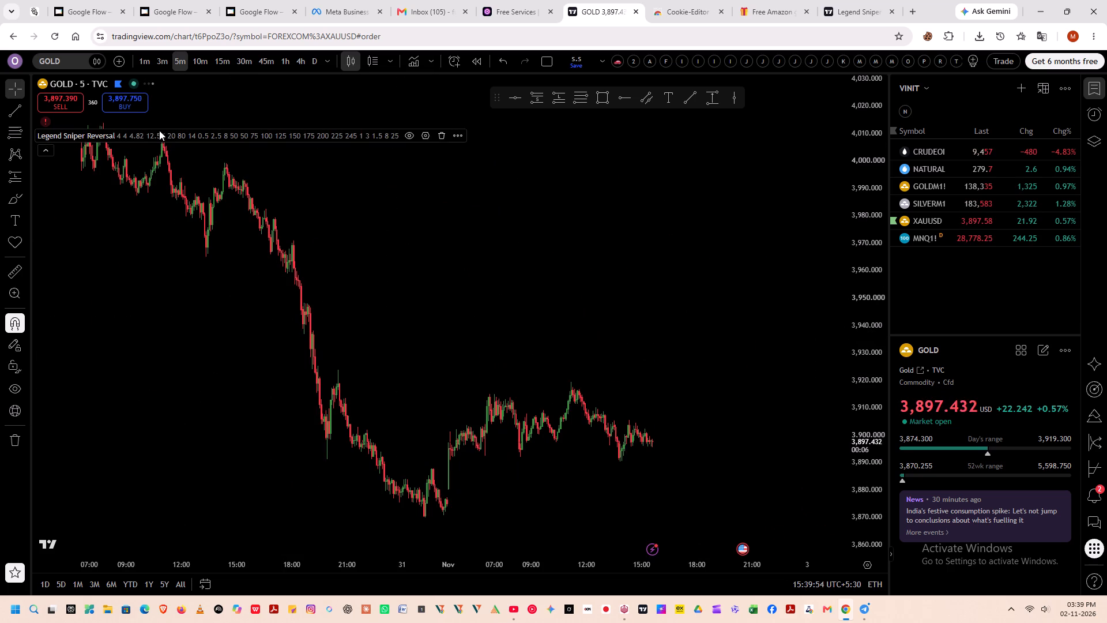
# Open the Legend Sniper Reversal indicator's settings, look over its inputs, and close them without changes.
pyautogui.doubleClick(163, 138)
pyautogui.tripleClick(163, 138)
pyautogui.tripleClick(163, 138)
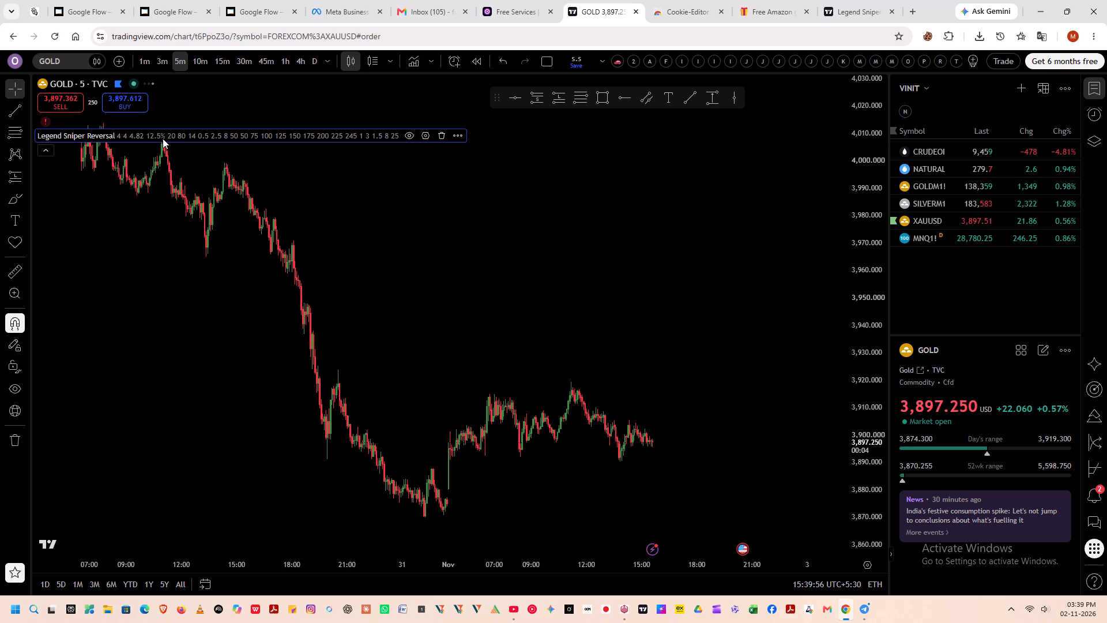
pyautogui.click(244, 313)
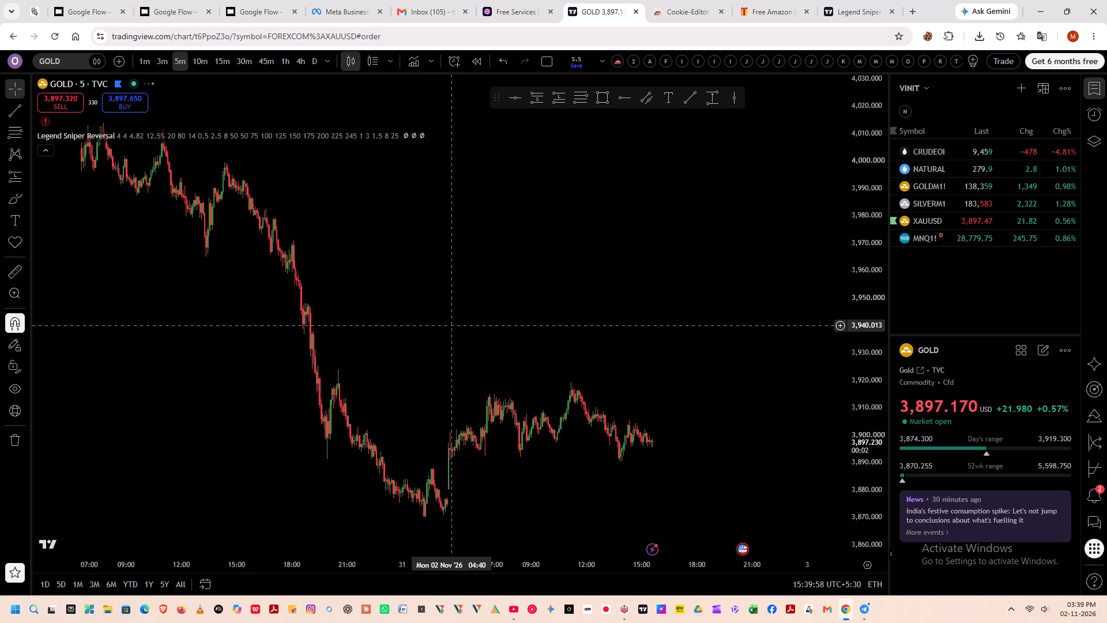
pyautogui.scroll(-4, 452, 325)
pyautogui.scroll(13, 452, 325)
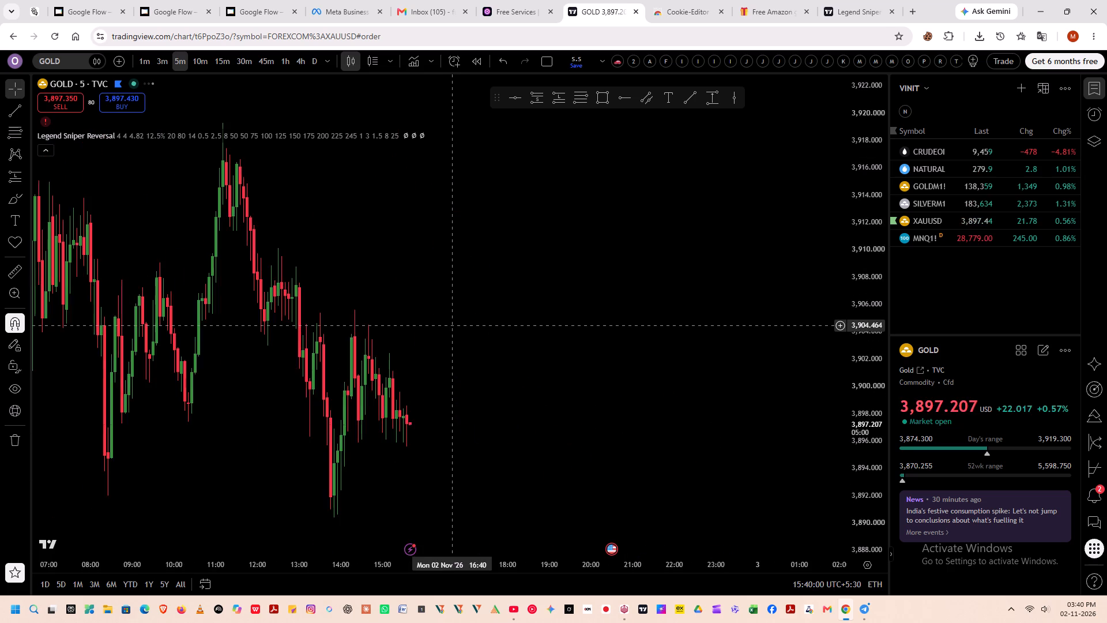
pyautogui.scroll(6, 452, 325)
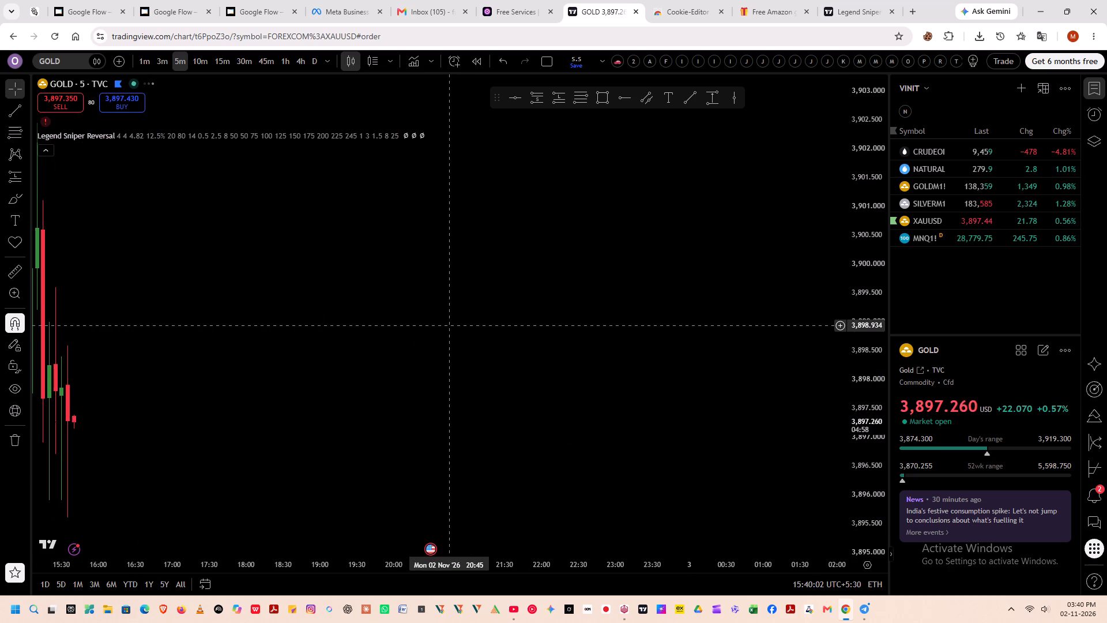
pyautogui.scroll(-5, 452, 325)
pyautogui.moveTo(437, 337); pyautogui.dragTo(815, 361)
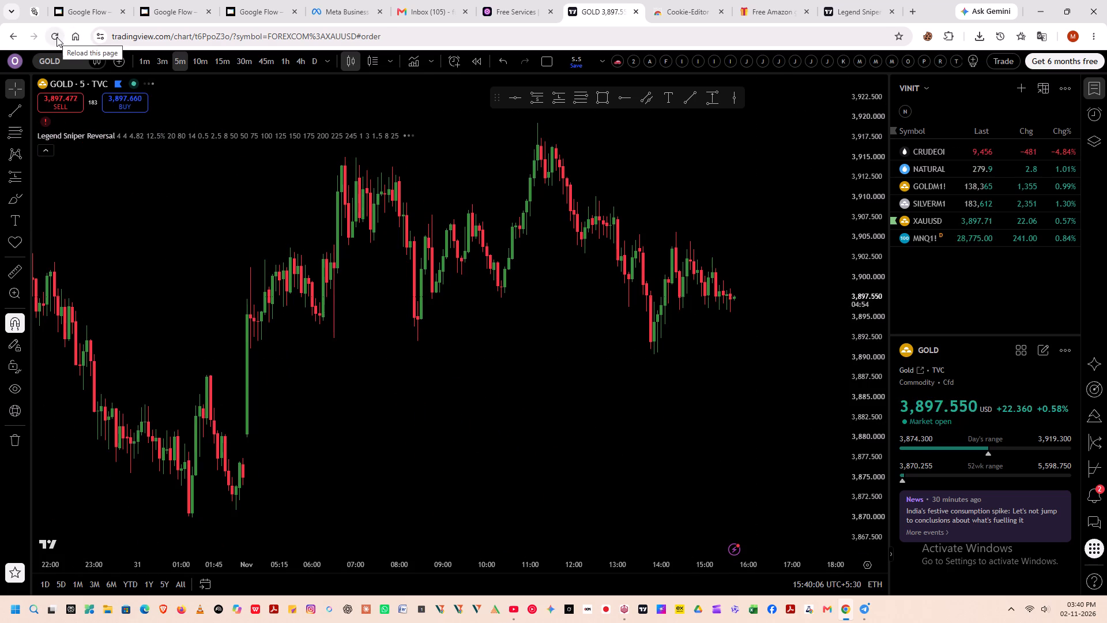
pyautogui.moveTo(414, 340); pyautogui.dragTo(360, 335)
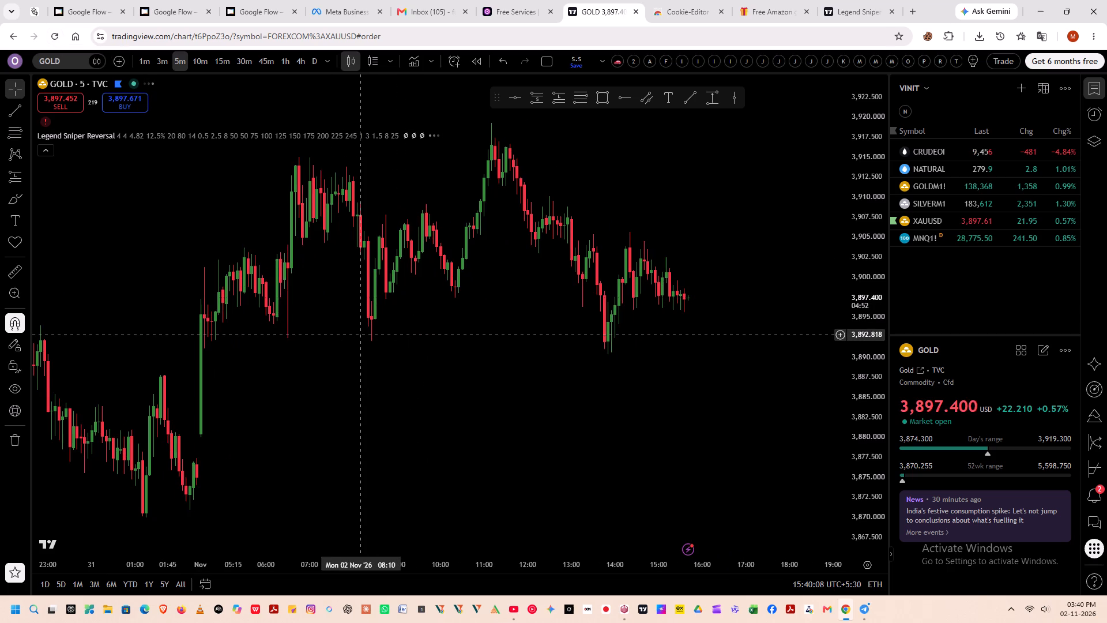
pyautogui.scroll(-1, 360, 335)
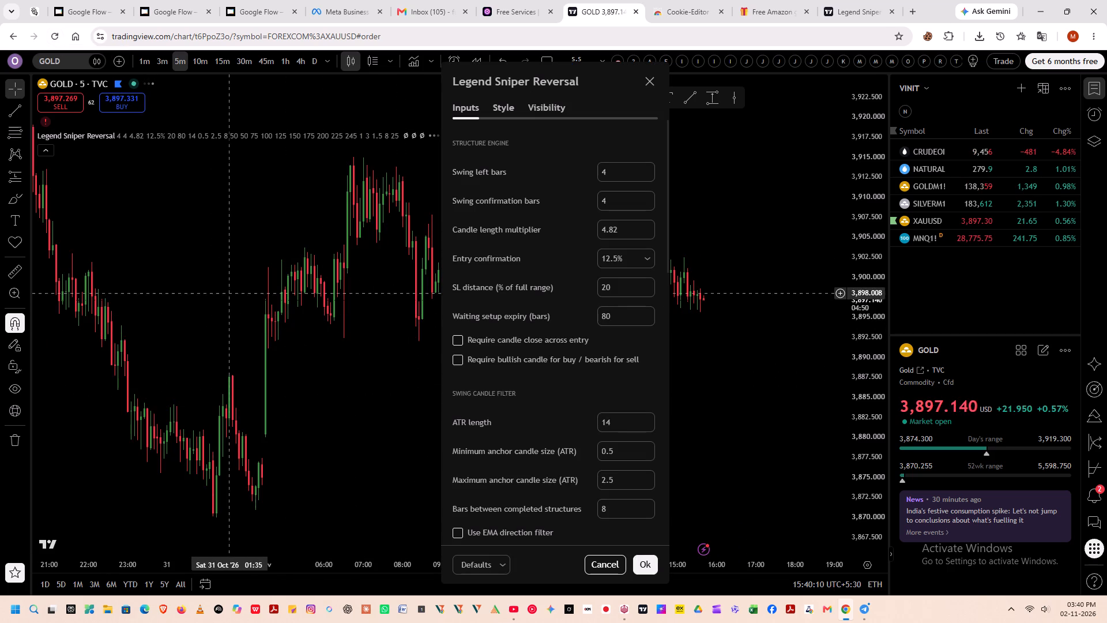
pyautogui.click(206, 265)
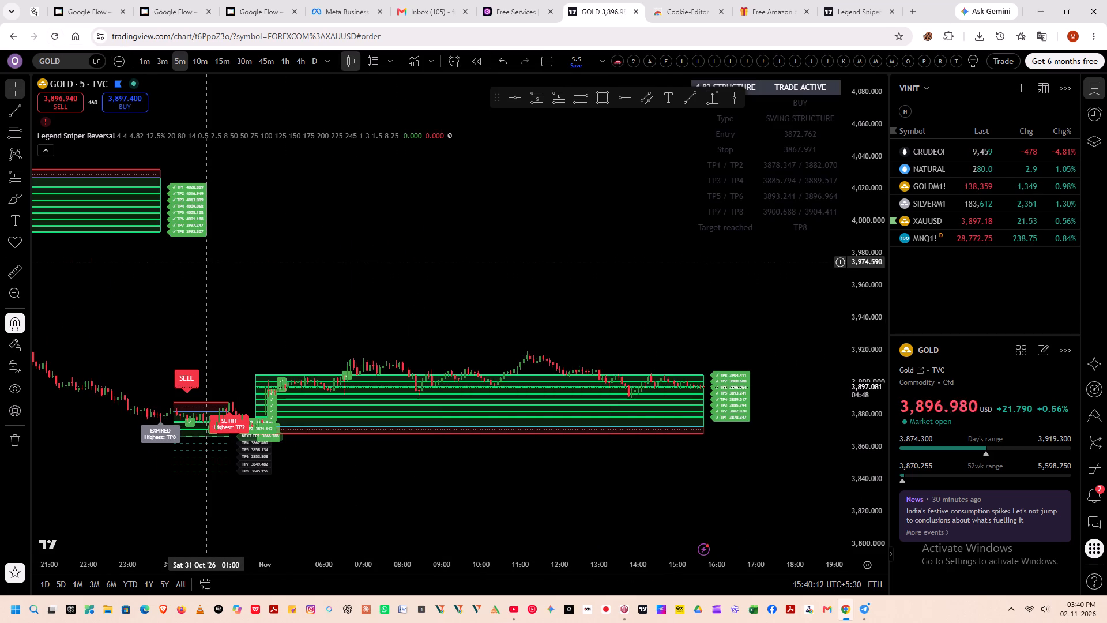
# Switch the GOLD chart to the 10-minute timeframe and examine the Legend Sniper Reversal trade signals and target levels.
pyautogui.scroll(7, 408, 359)
pyautogui.scroll(-5, 462, 430)
pyautogui.scroll(4, 494, 441)
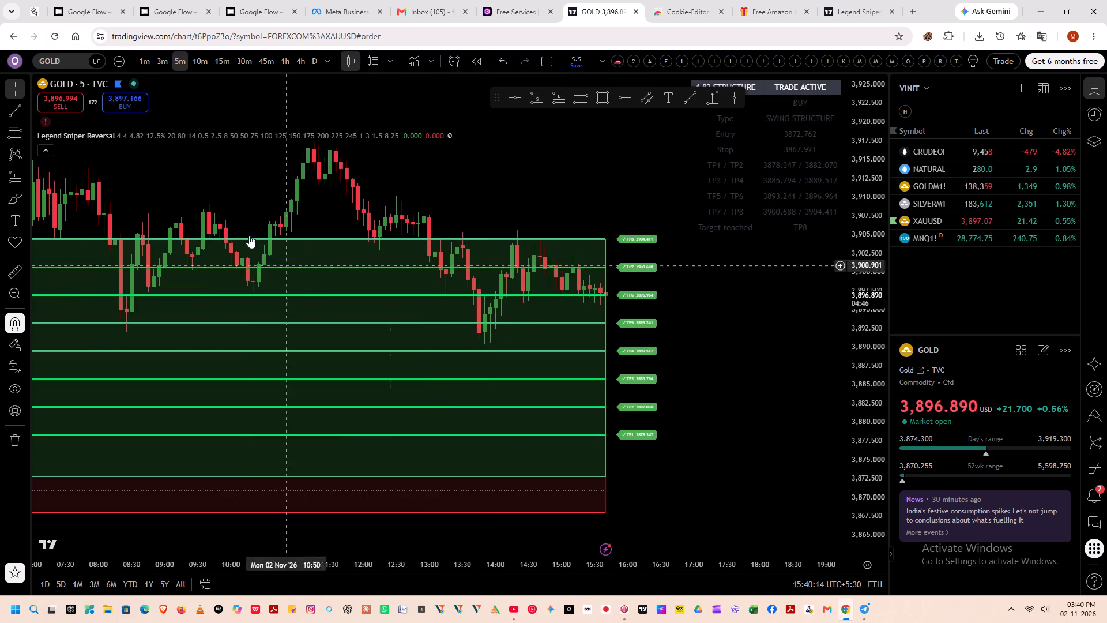
pyautogui.click(197, 55)
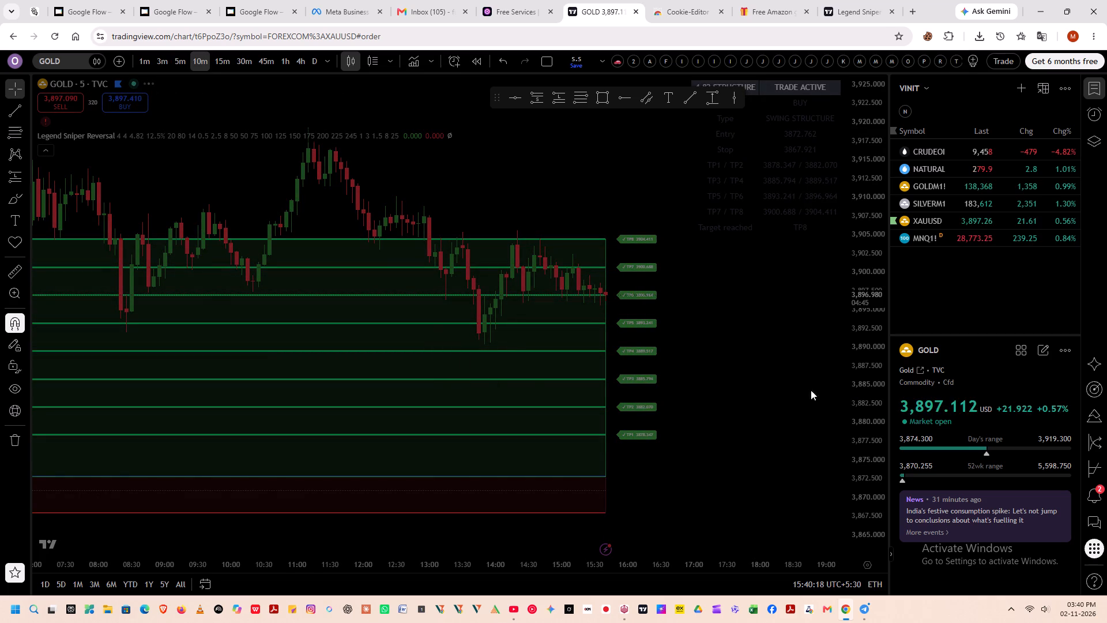
pyautogui.scroll(-2, 342, 305)
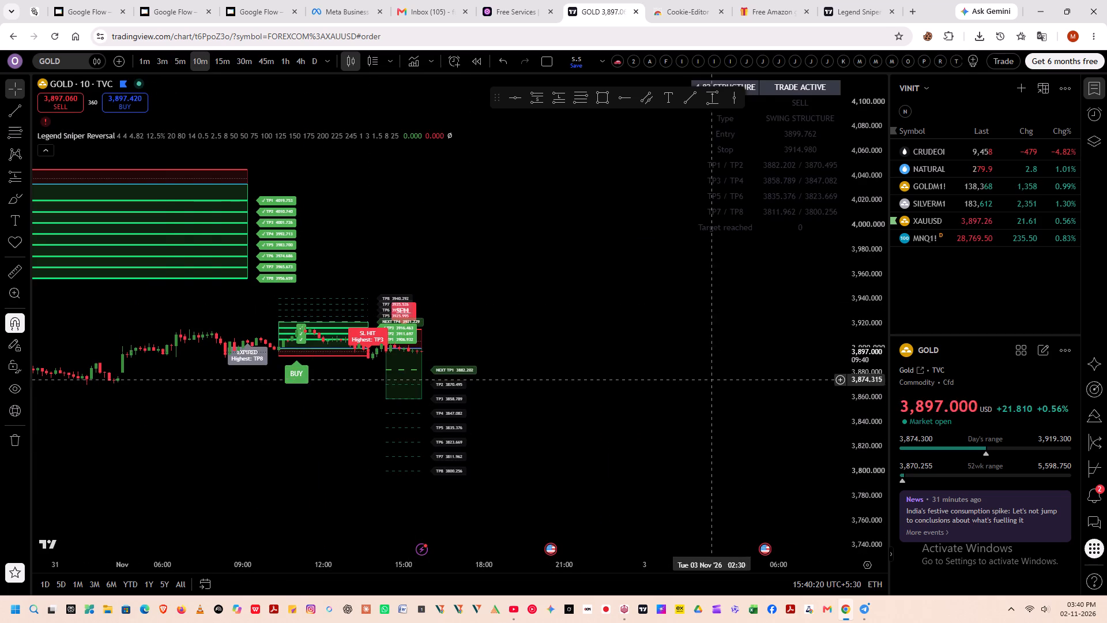
pyautogui.scroll(20, 858, 412)
pyautogui.scroll(7, 858, 412)
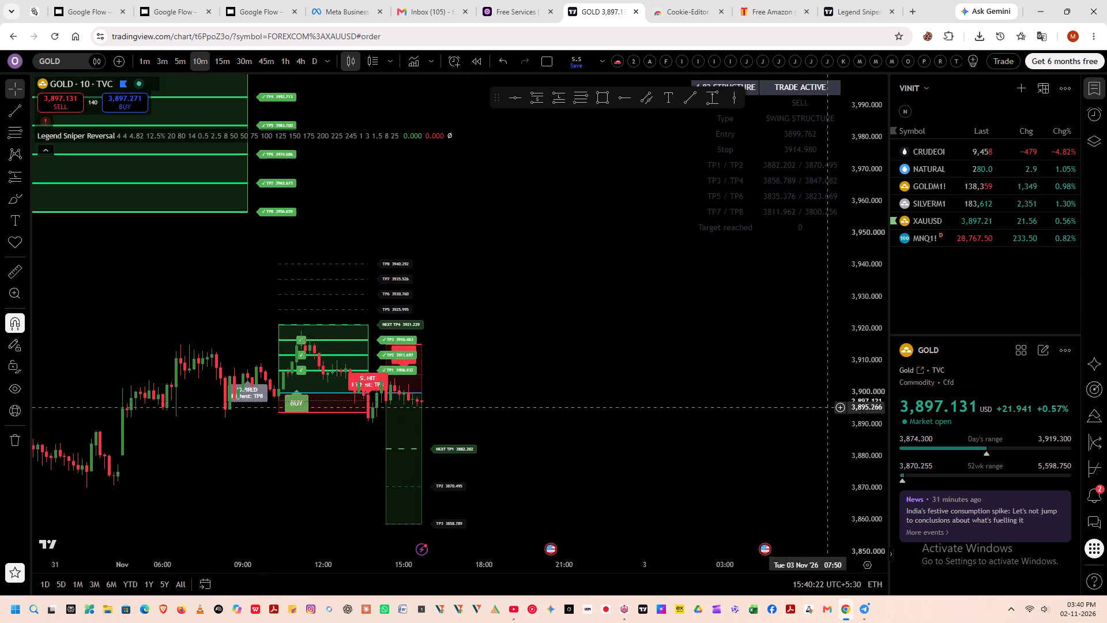
pyautogui.scroll(4, 744, 407)
pyautogui.moveTo(324, 359); pyautogui.dragTo(724, 318)
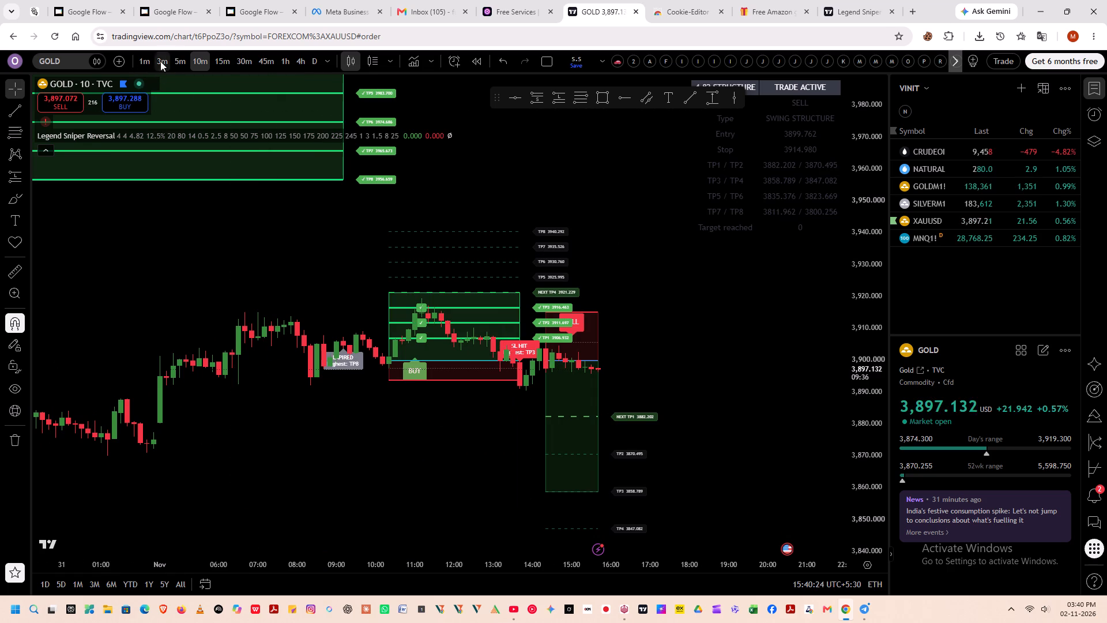
# Switch the GOLD chart back to the 5-minute timeframe and look over the indicator's earlier trade zones and targets.
pyautogui.click(179, 61)
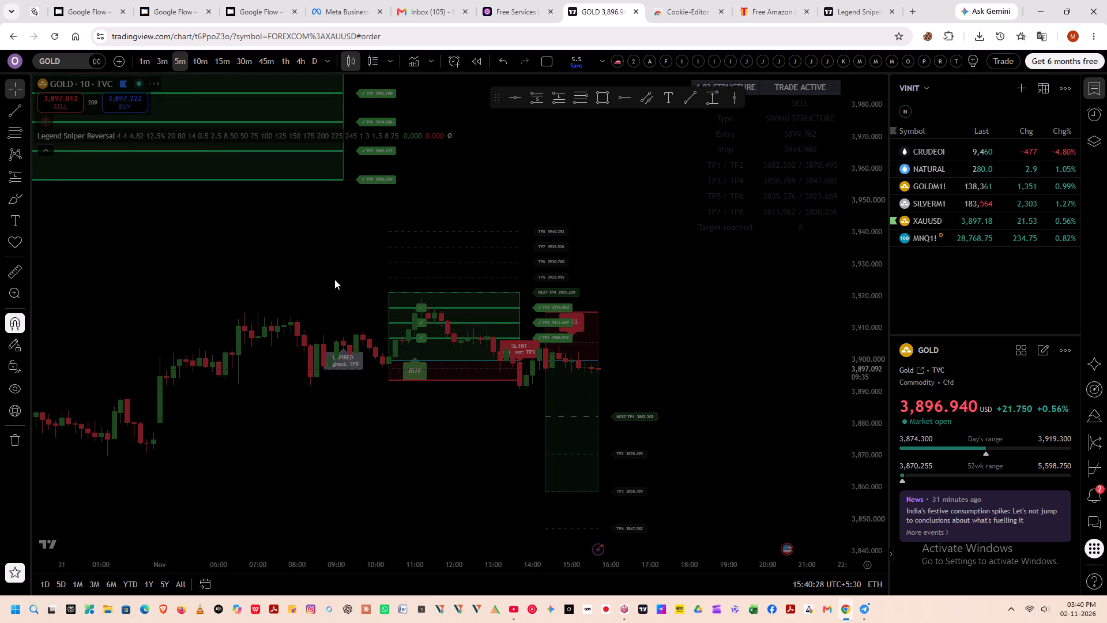
pyautogui.scroll(-4, 359, 285)
pyautogui.moveTo(360, 286); pyautogui.dragTo(144, 247)
pyautogui.click(144, 247)
pyautogui.scroll(-12, 404, 309)
pyautogui.moveTo(424, 317); pyautogui.dragTo(286, 483)
pyautogui.moveTo(331, 368); pyautogui.dragTo(485, 546)
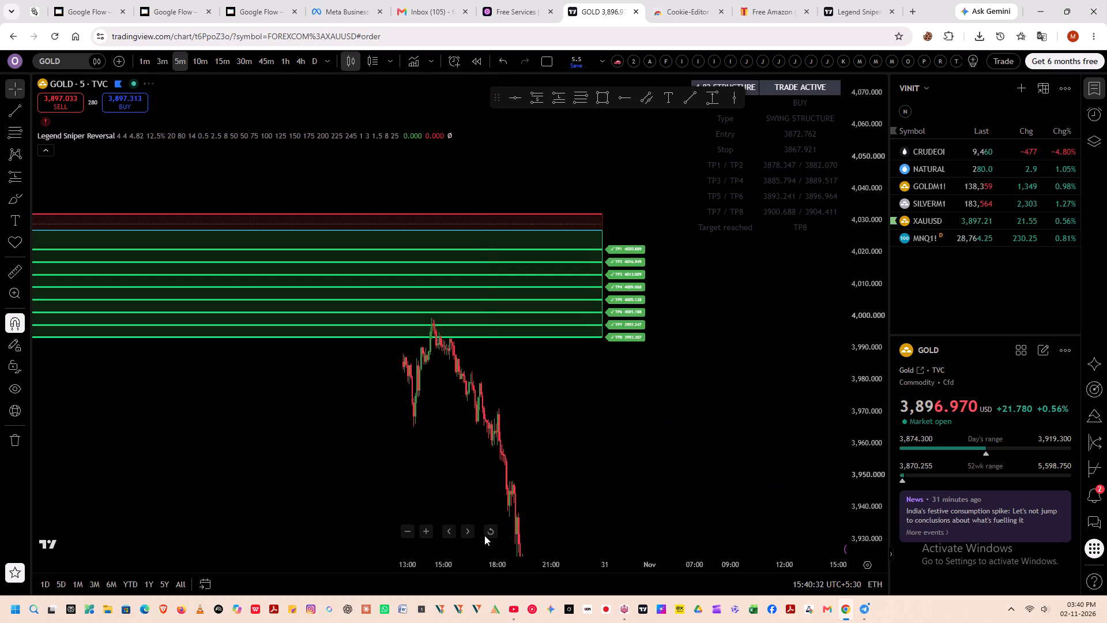
# Examine the Legend Sniper Reversal BUY and SELL signals and target zones from late October on the 5-minute GOLD chart.
pyautogui.scroll(-12, 480, 521)
pyautogui.moveTo(470, 505); pyautogui.dragTo(458, 317)
pyautogui.click(458, 317)
pyautogui.scroll(-9, 458, 317)
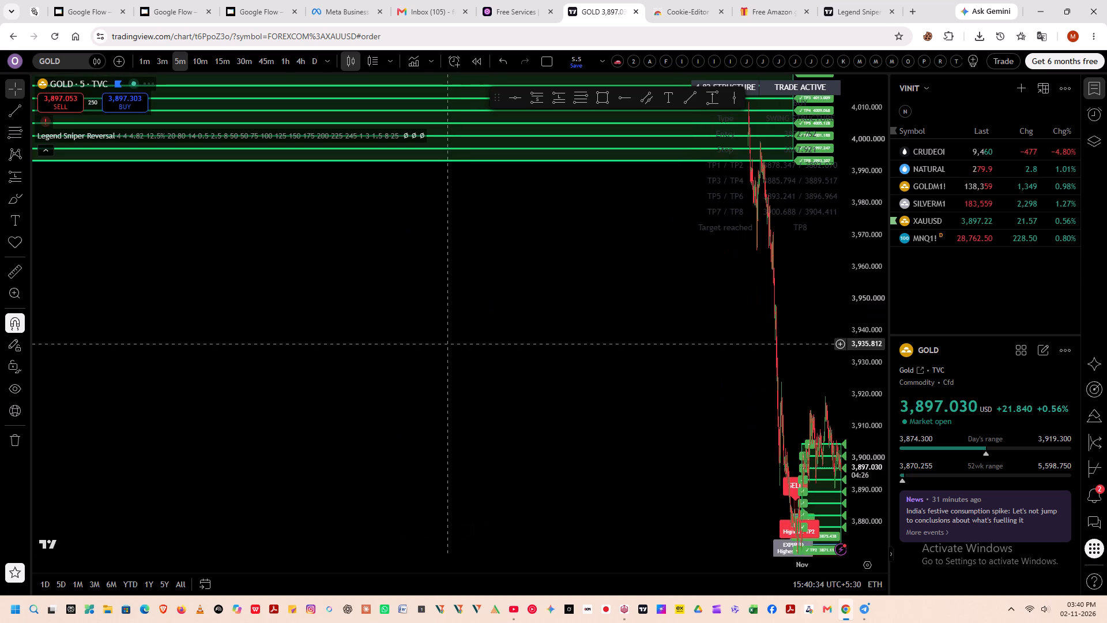
pyautogui.scroll(-4, 447, 344)
pyautogui.moveTo(455, 290); pyautogui.dragTo(459, 548)
pyautogui.moveTo(532, 495); pyautogui.dragTo(349, 445)
pyautogui.click(349, 445)
pyautogui.scroll(7, 364, 427)
pyautogui.moveTo(340, 421); pyautogui.dragTo(738, 380)
pyautogui.moveTo(738, 380); pyautogui.dragTo(732, 382)
pyautogui.moveTo(732, 382); pyautogui.dragTo(726, 382)
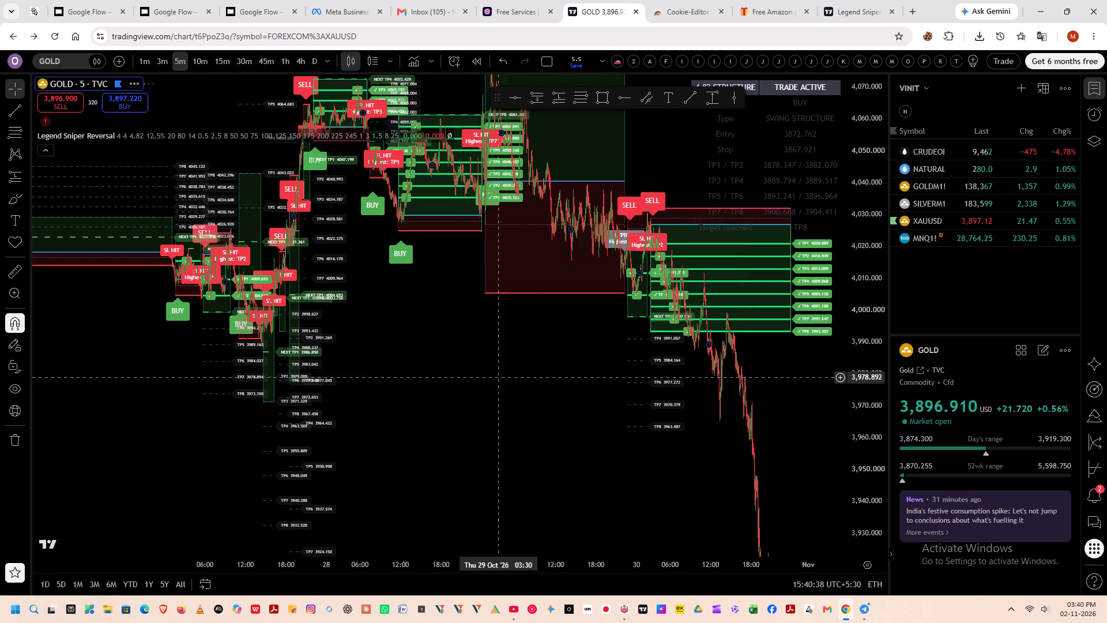
pyautogui.moveTo(455, 373); pyautogui.dragTo(304, 401)
pyautogui.scroll(4, 319, 419)
pyautogui.scroll(4, 404, 513)
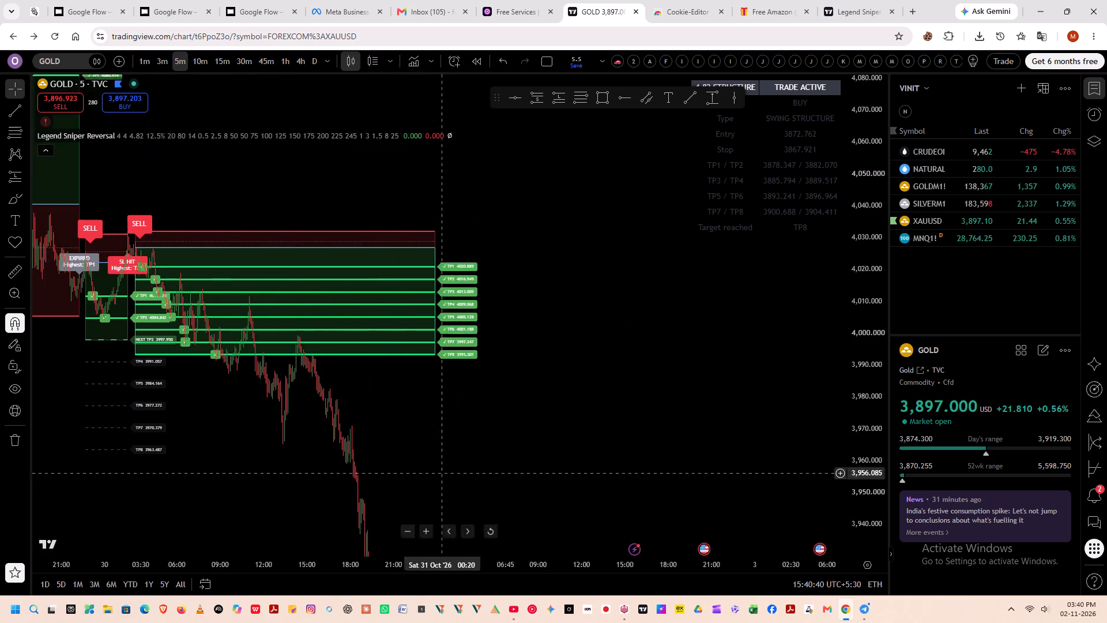
# Examine the latest BUY trade zone from 2 November, its TP1 to TP8 target levels, and the SELL trade just before it.
pyautogui.moveTo(452, 456); pyautogui.dragTo(542, 209)
pyautogui.scroll(8, 511, 302)
pyautogui.scroll(3, 878, 404)
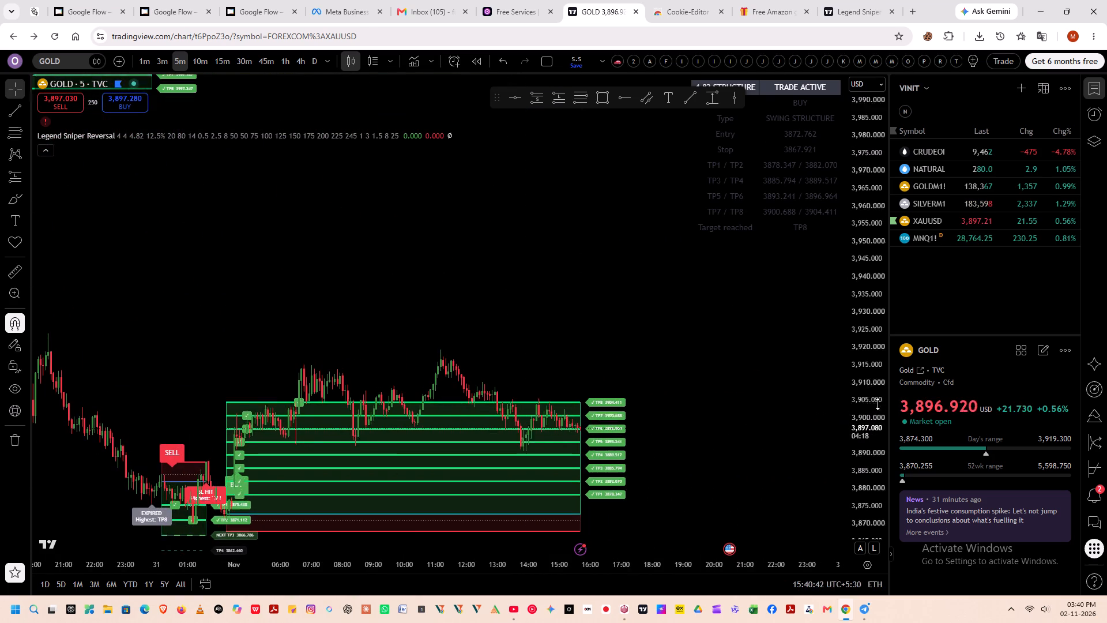
pyautogui.scroll(17, 878, 404)
pyautogui.moveTo(662, 407); pyautogui.dragTo(673, 190)
pyautogui.scroll(2, 608, 359)
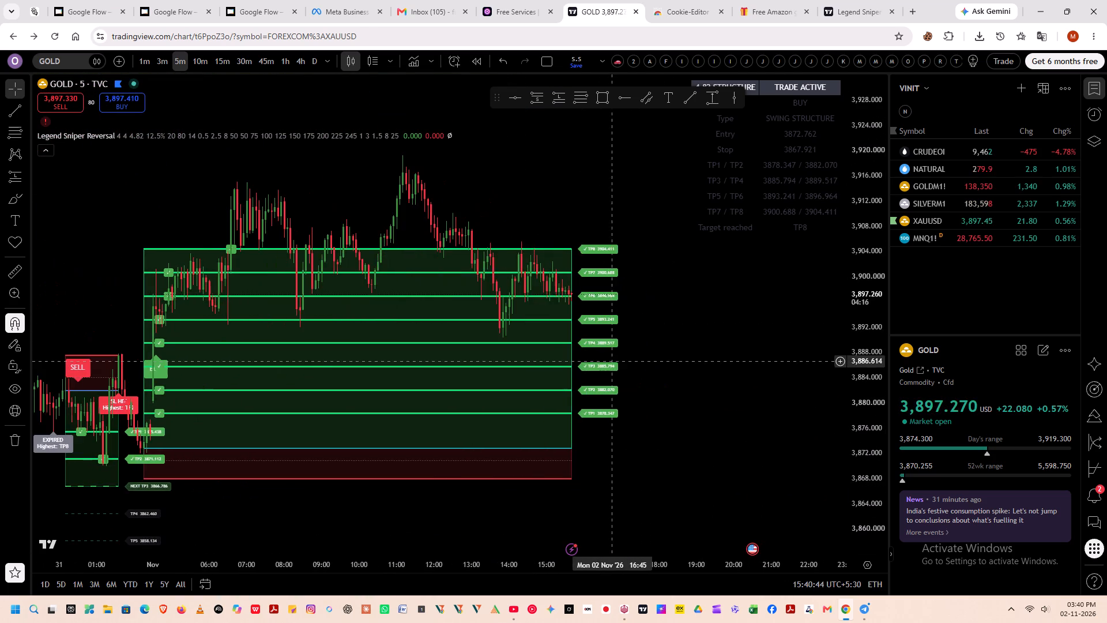
pyautogui.scroll(2, 626, 444)
pyautogui.moveTo(626, 444); pyautogui.dragTo(736, 419)
pyautogui.click(736, 419)
pyautogui.scroll(-1, 545, 99)
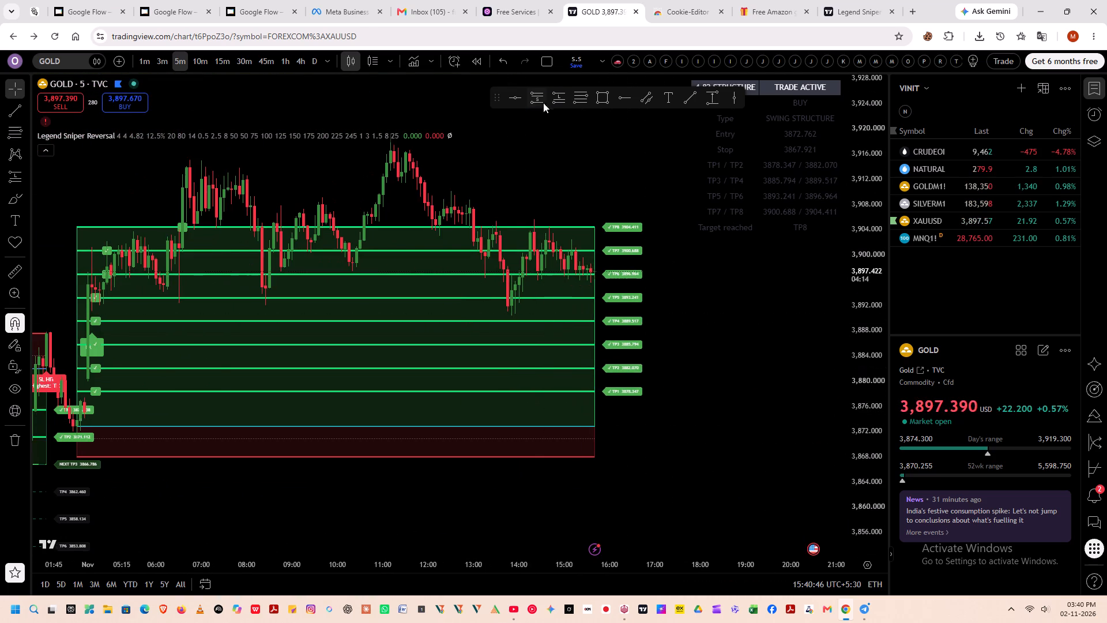
pyautogui.scroll(-2, 543, 103)
pyautogui.moveTo(199, 148); pyautogui.dragTo(240, 207)
pyautogui.click(240, 207)
pyautogui.moveTo(240, 207); pyautogui.dragTo(240, 99)
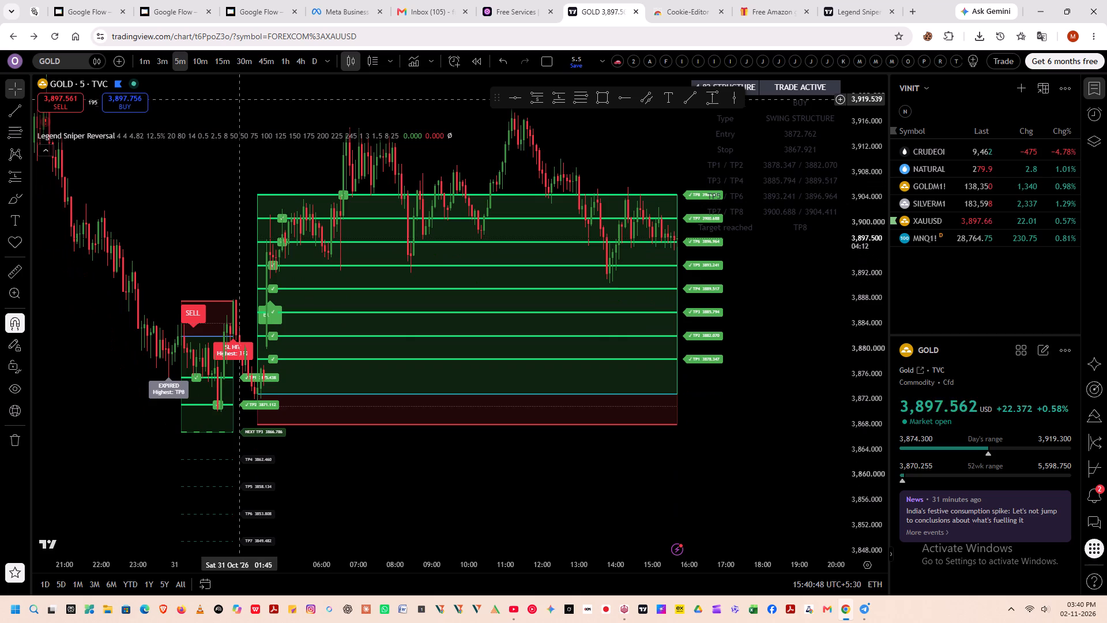
pyautogui.moveTo(190, 237); pyautogui.dragTo(280, 201)
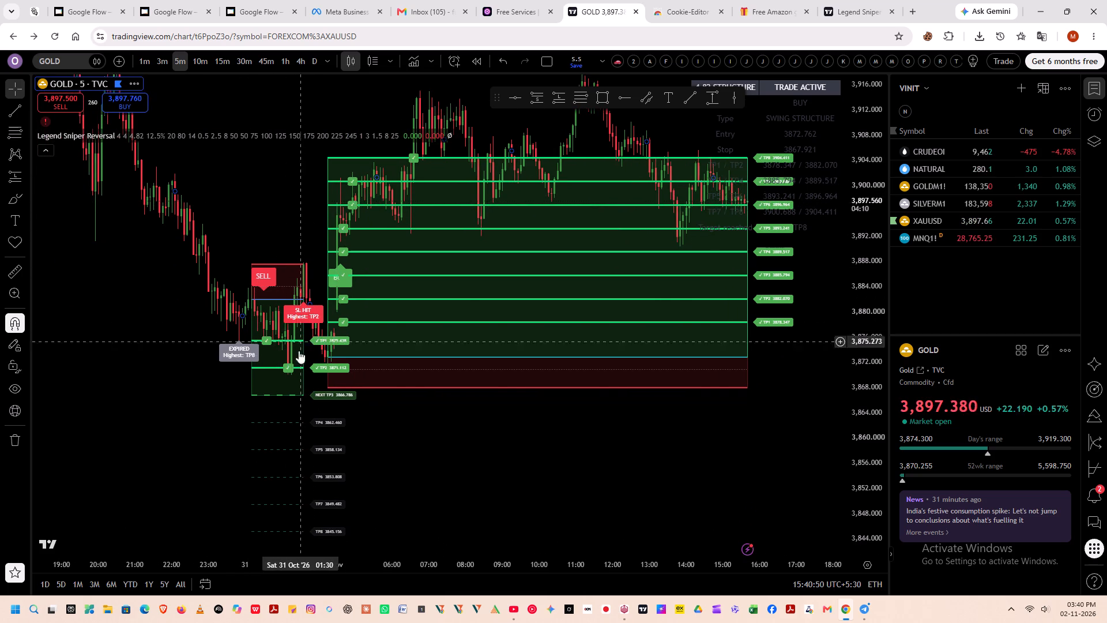
pyautogui.moveTo(417, 391); pyautogui.dragTo(387, 497)
# Open the Legend Sniper Reversal settings from its plotted levels and review the structure engine and swing candle filter inputs.
pyautogui.click(342, 256)
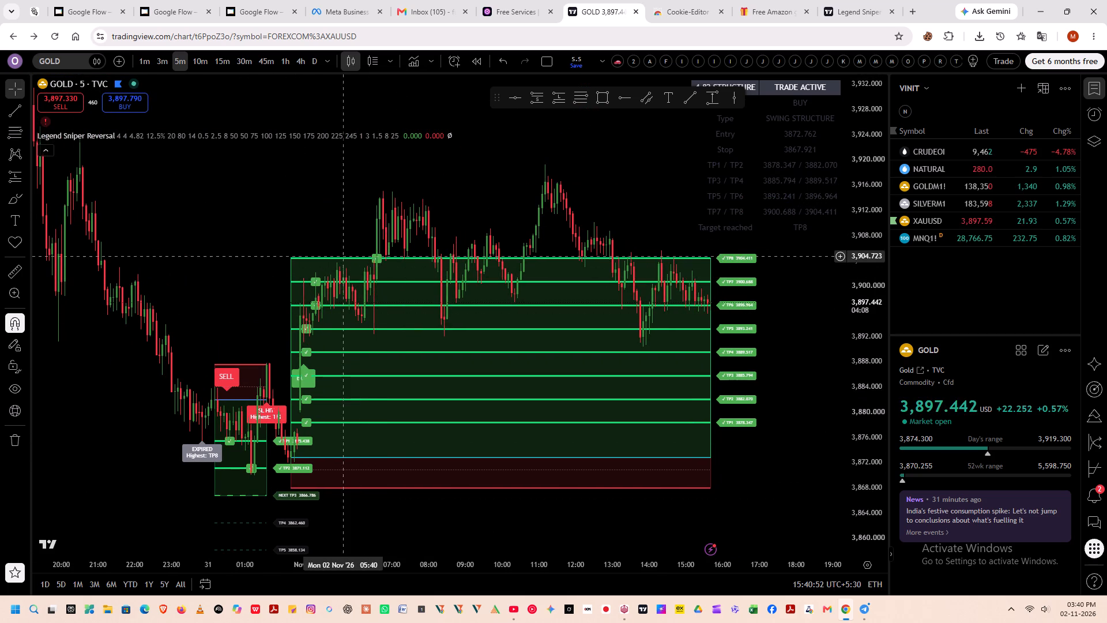
pyautogui.tripleClick(332, 260)
pyautogui.tripleClick(332, 260)
pyautogui.click(332, 260)
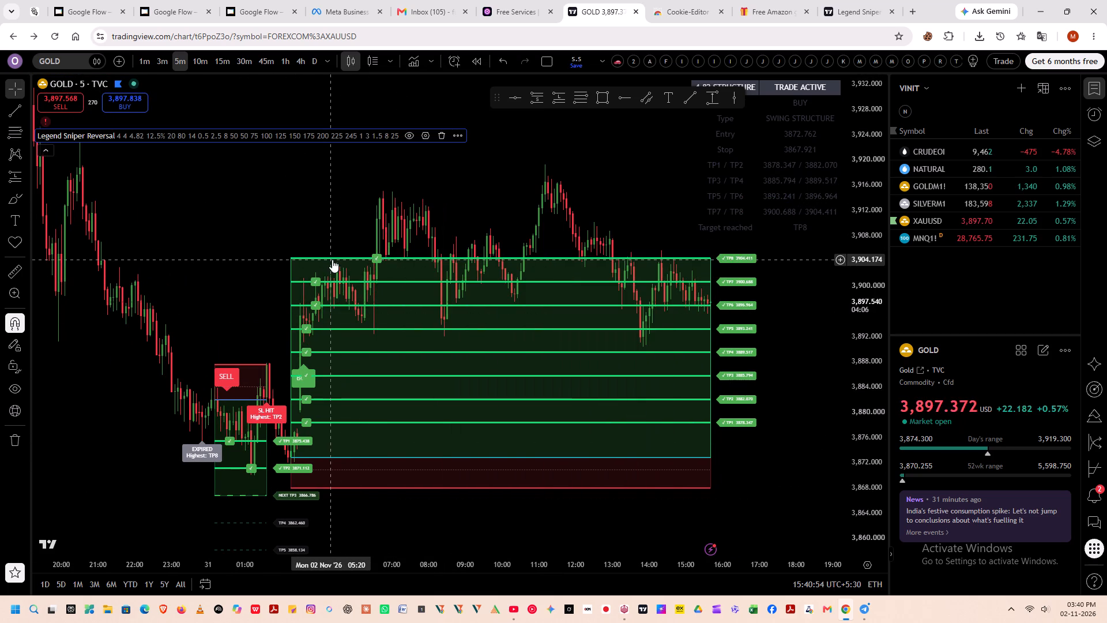
pyautogui.doubleClick(332, 260)
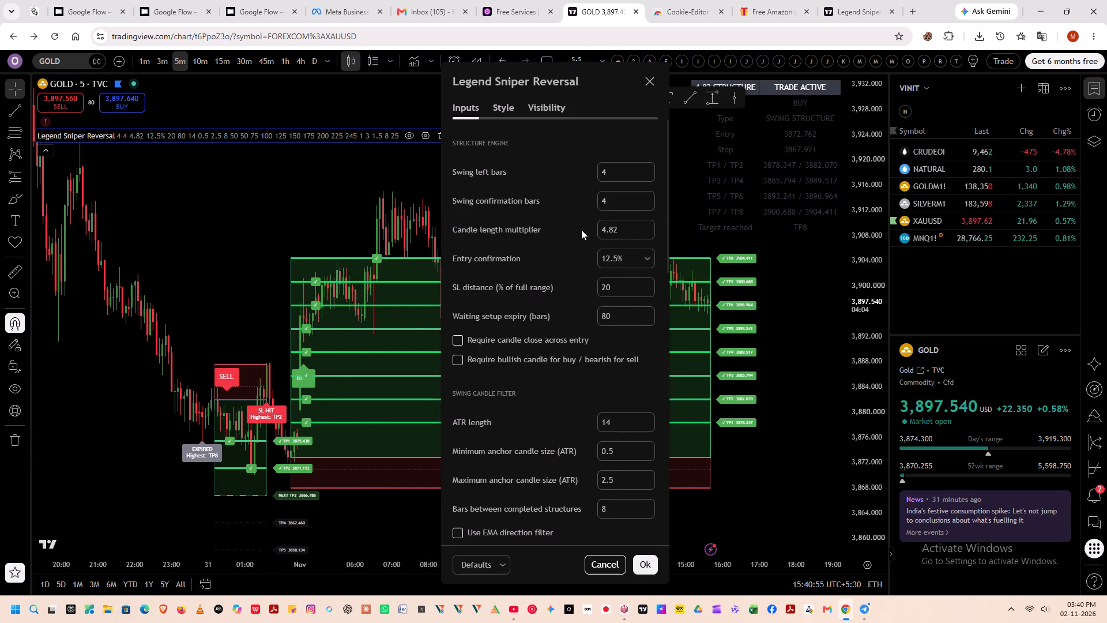
pyautogui.scroll(4, 572, 252)
pyautogui.scroll(2, 620, 175)
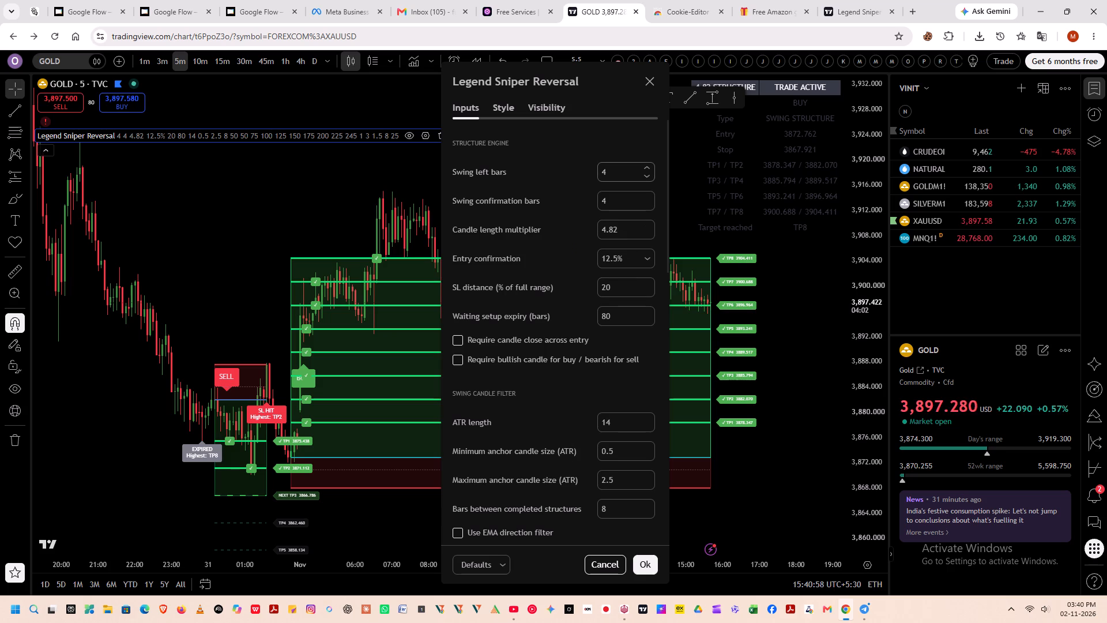
pyautogui.scroll(-4, 620, 175)
pyautogui.scroll(7, 620, 175)
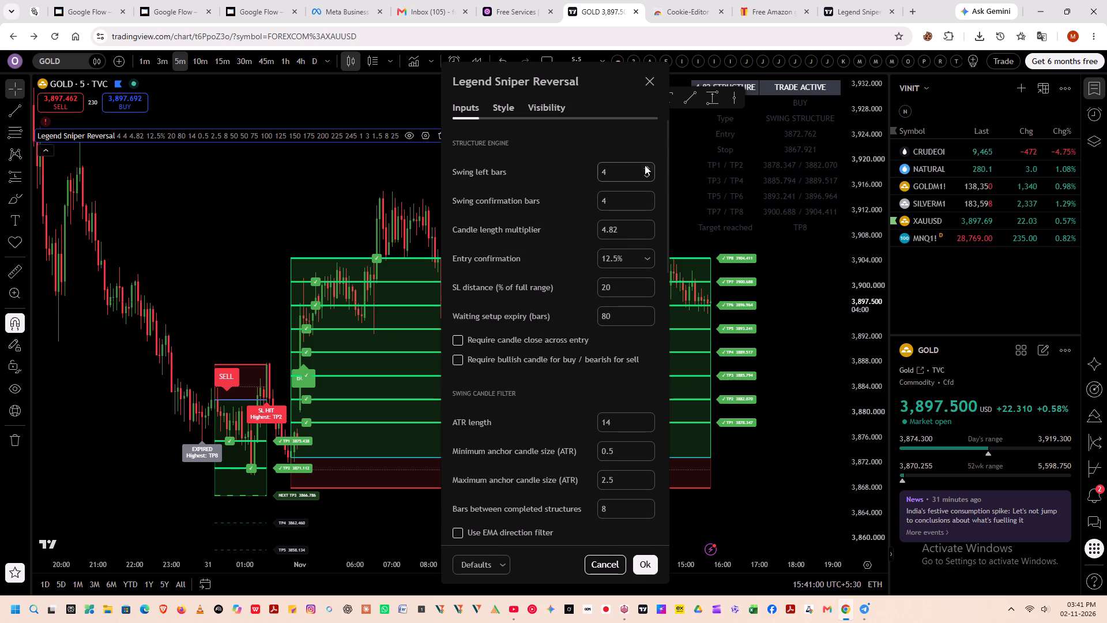
pyautogui.scroll(1, 643, 168)
pyautogui.scroll(-2, 643, 168)
pyautogui.scroll(2, 643, 168)
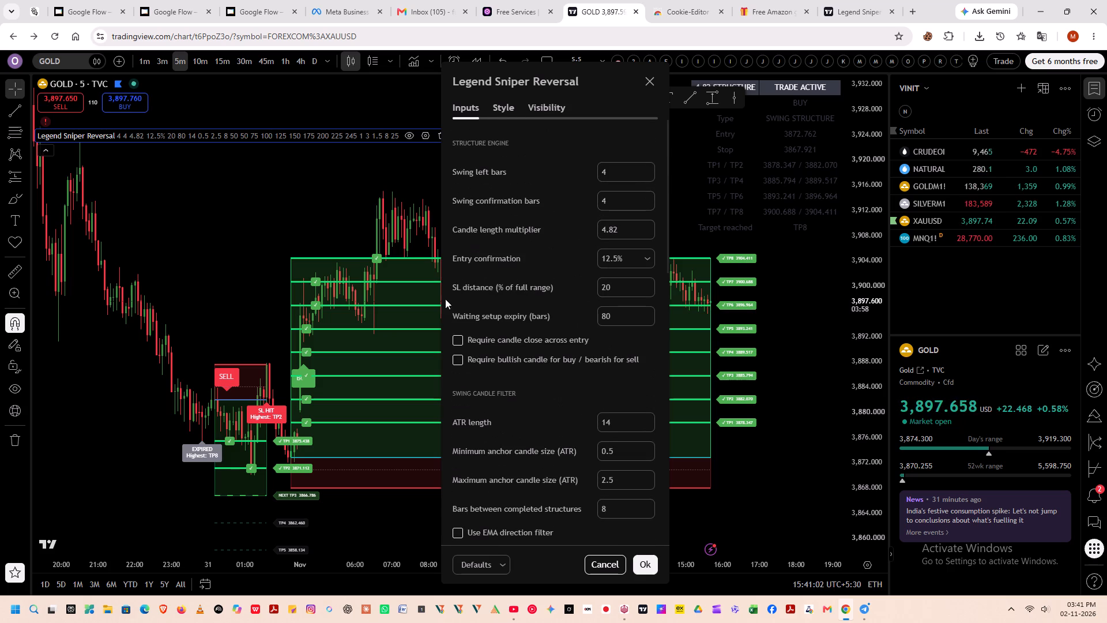
# Look over the indicator's visibility and style settings, return to its inputs, and close the settings without changes.
pyautogui.doubleClick(502, 100)
pyautogui.click(548, 103)
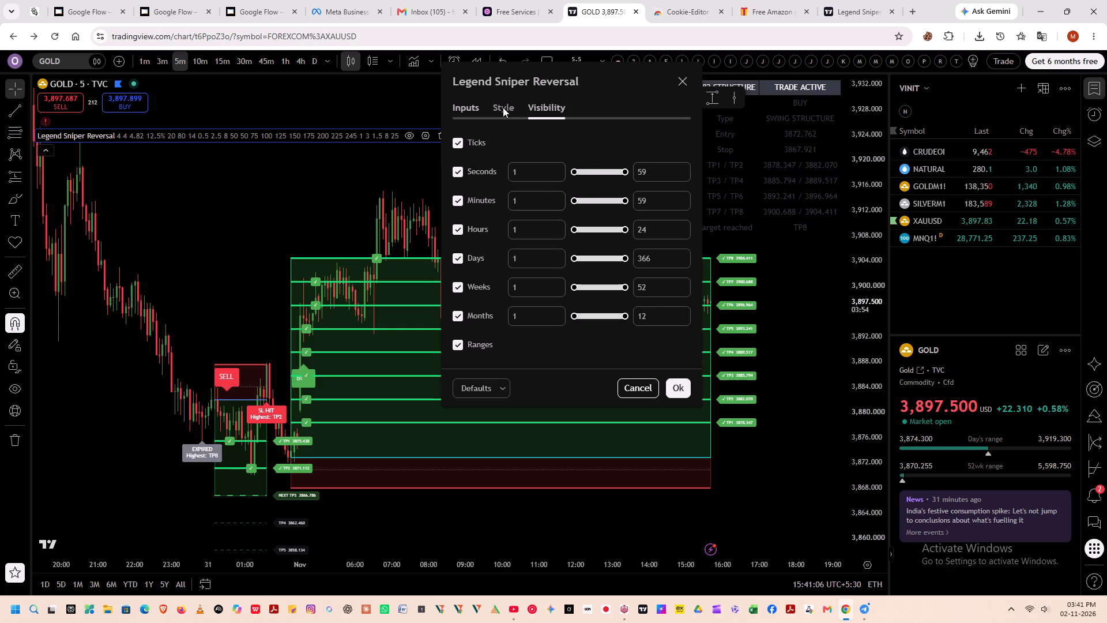
pyautogui.click(503, 107)
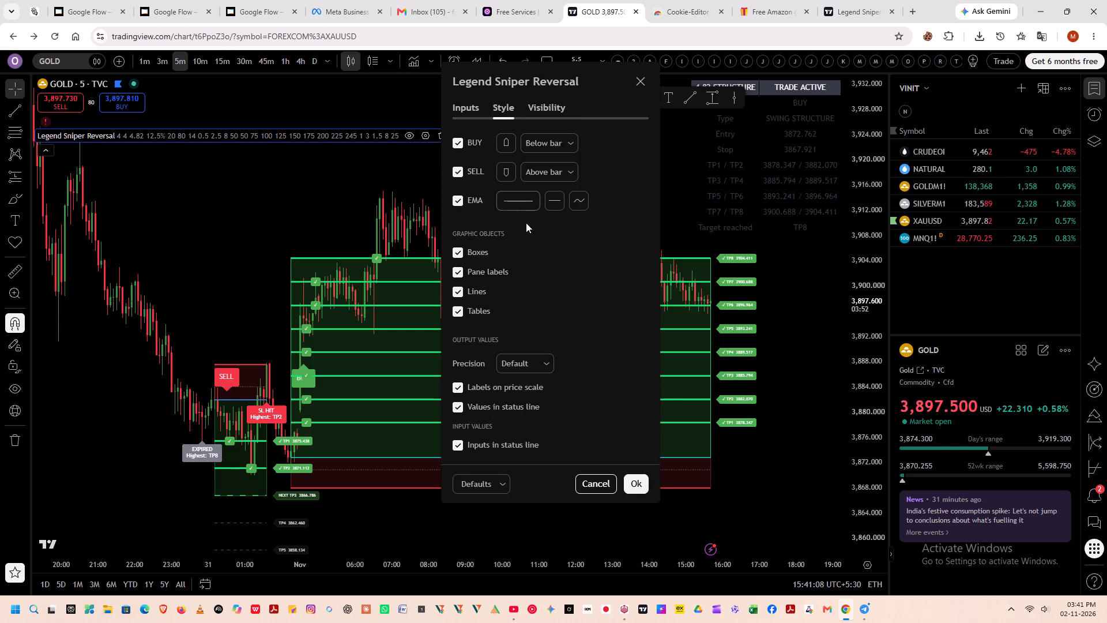
pyautogui.scroll(-5, 609, 391)
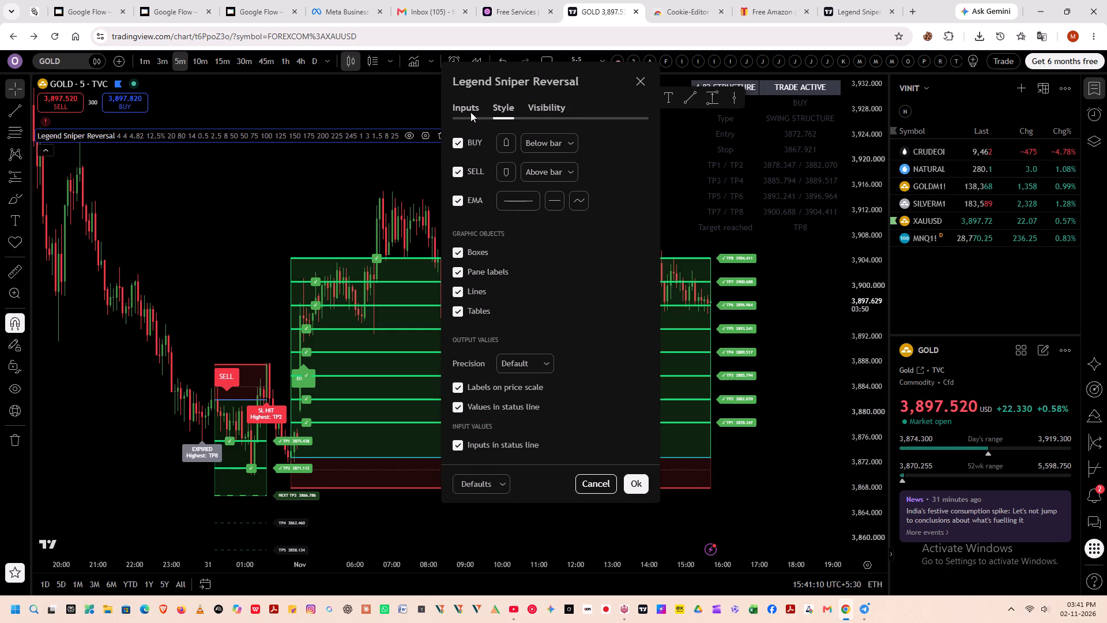
pyautogui.click(459, 112)
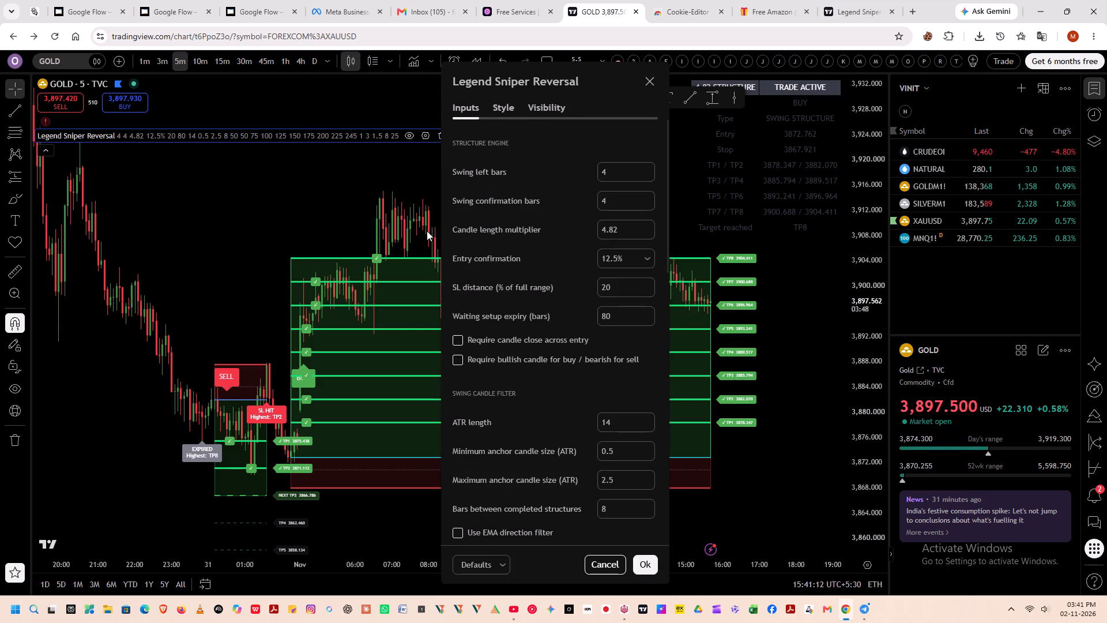
pyautogui.click(296, 208)
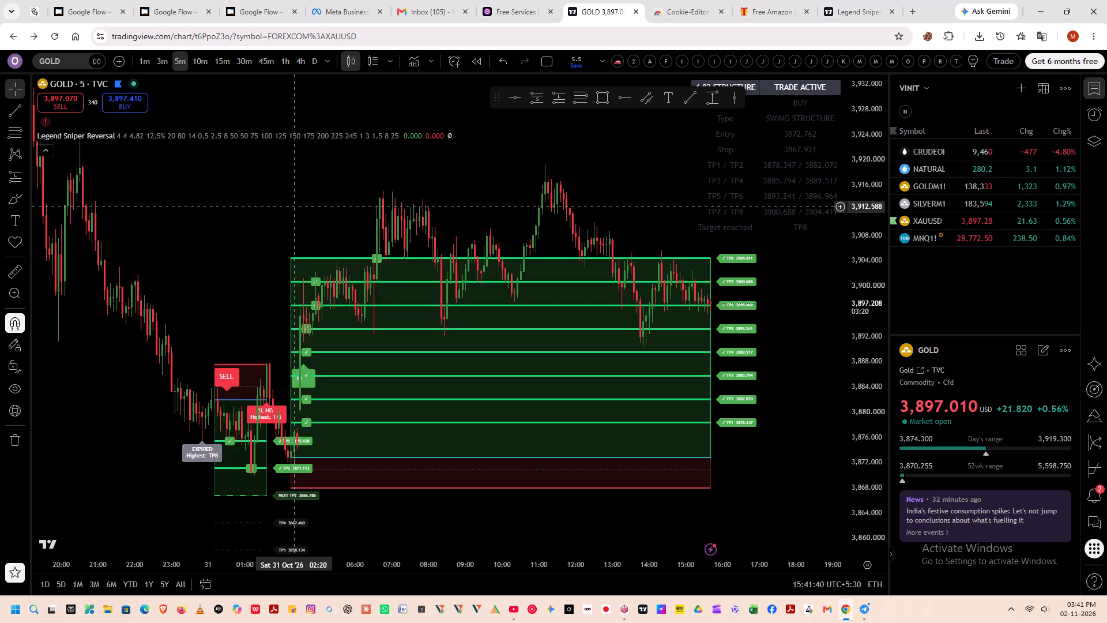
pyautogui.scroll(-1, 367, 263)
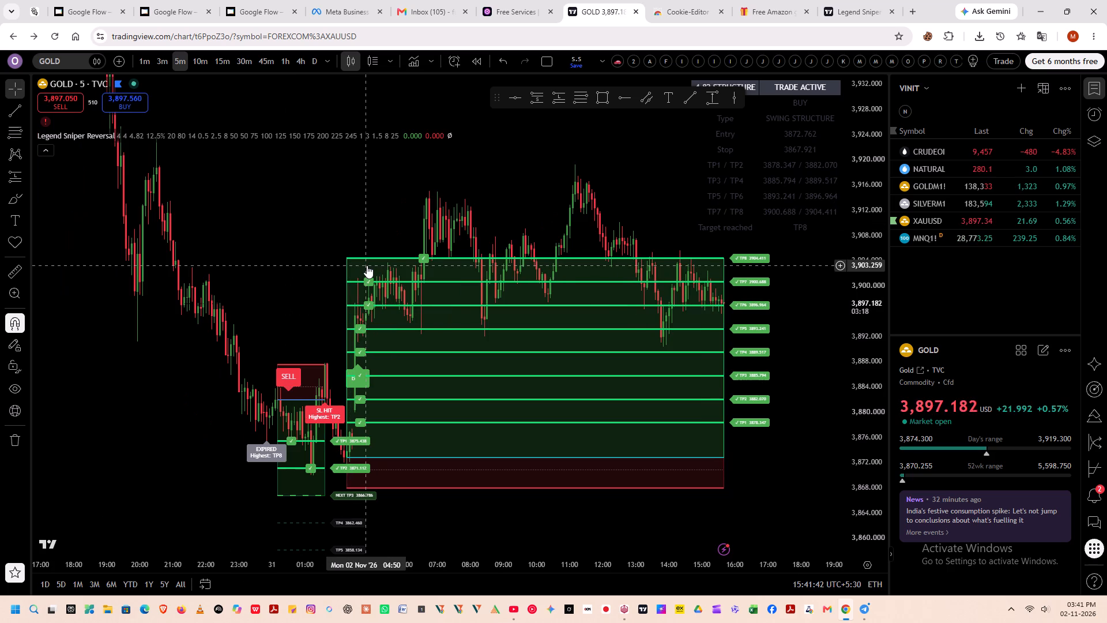
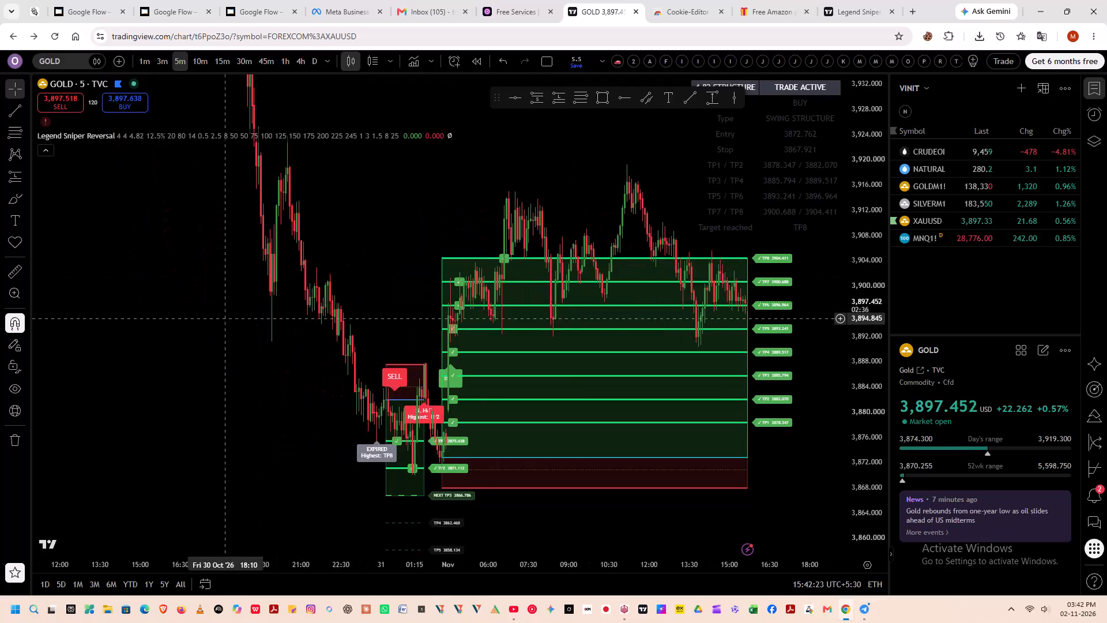
# Examine the Legend Sniper Reversal BUY and SELL zones from 27 to 29 October on the 5-minute GOLD chart.
pyautogui.moveTo(193, 324); pyautogui.dragTo(519, 305)
pyautogui.click(519, 305)
pyautogui.moveTo(369, 318); pyautogui.dragTo(483, 337)
pyautogui.moveTo(421, 302); pyautogui.dragTo(574, 425)
pyautogui.moveTo(450, 348); pyautogui.dragTo(583, 446)
pyautogui.moveTo(364, 362); pyautogui.dragTo(367, 366)
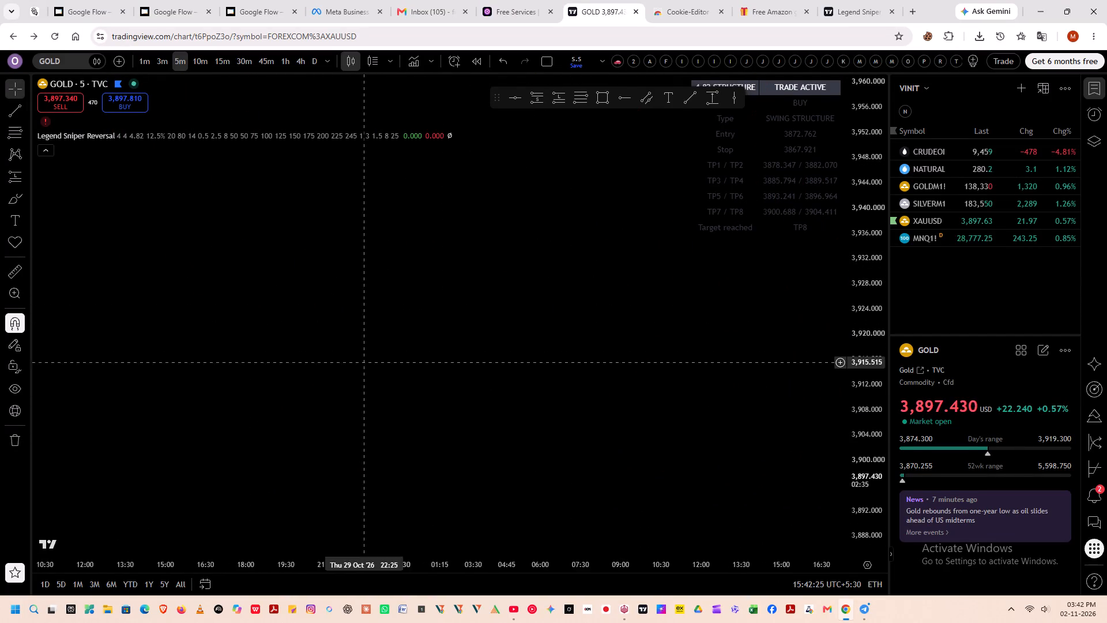
pyautogui.moveTo(367, 366); pyautogui.dragTo(452, 378)
pyautogui.click(452, 378)
pyautogui.moveTo(341, 356); pyautogui.dragTo(475, 456)
pyautogui.moveTo(390, 391); pyautogui.dragTo(449, 467)
pyautogui.moveTo(426, 448); pyautogui.dragTo(477, 503)
pyautogui.click(481, 503)
pyautogui.moveTo(405, 463); pyautogui.dragTo(487, 495)
pyautogui.moveTo(397, 449); pyautogui.dragTo(469, 508)
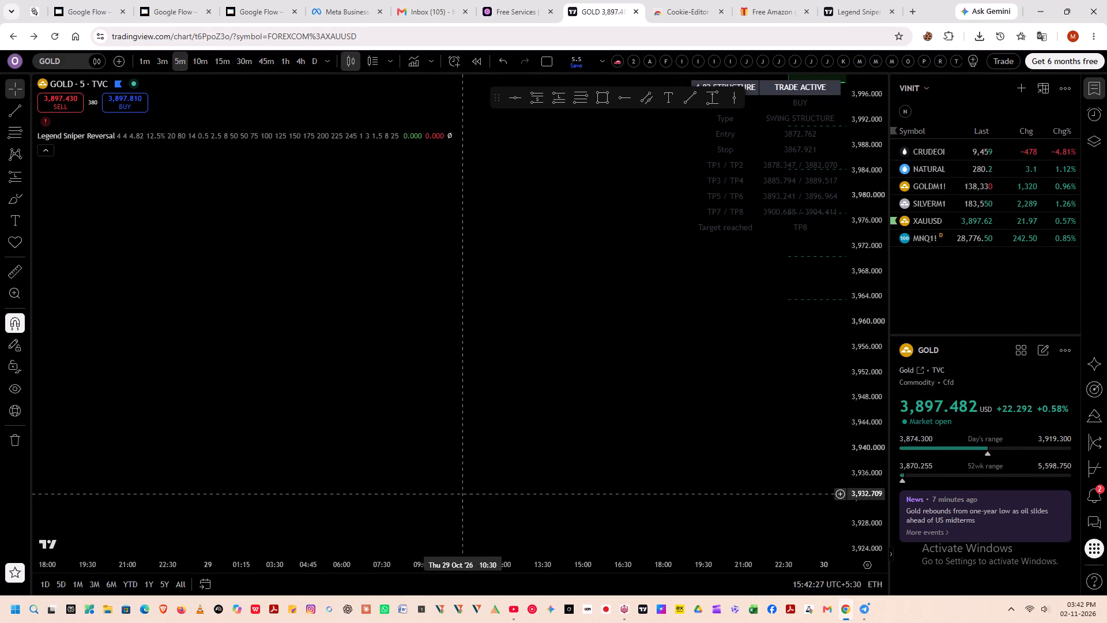
pyautogui.click(209, 481)
pyautogui.moveTo(217, 369); pyautogui.dragTo(238, 512)
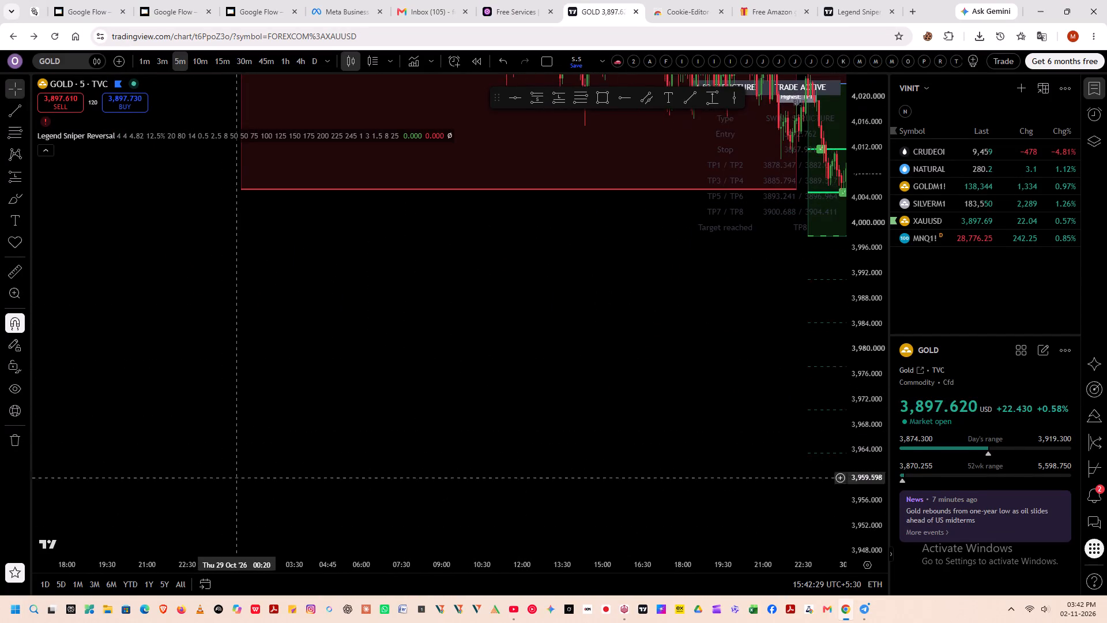
pyautogui.moveTo(214, 355); pyautogui.dragTo(223, 500)
pyautogui.moveTo(201, 362); pyautogui.dragTo(205, 509)
pyautogui.moveTo(217, 467); pyautogui.dragTo(236, 558)
pyautogui.moveTo(221, 473); pyautogui.dragTo(265, 556)
pyautogui.scroll(-5, 296, 540)
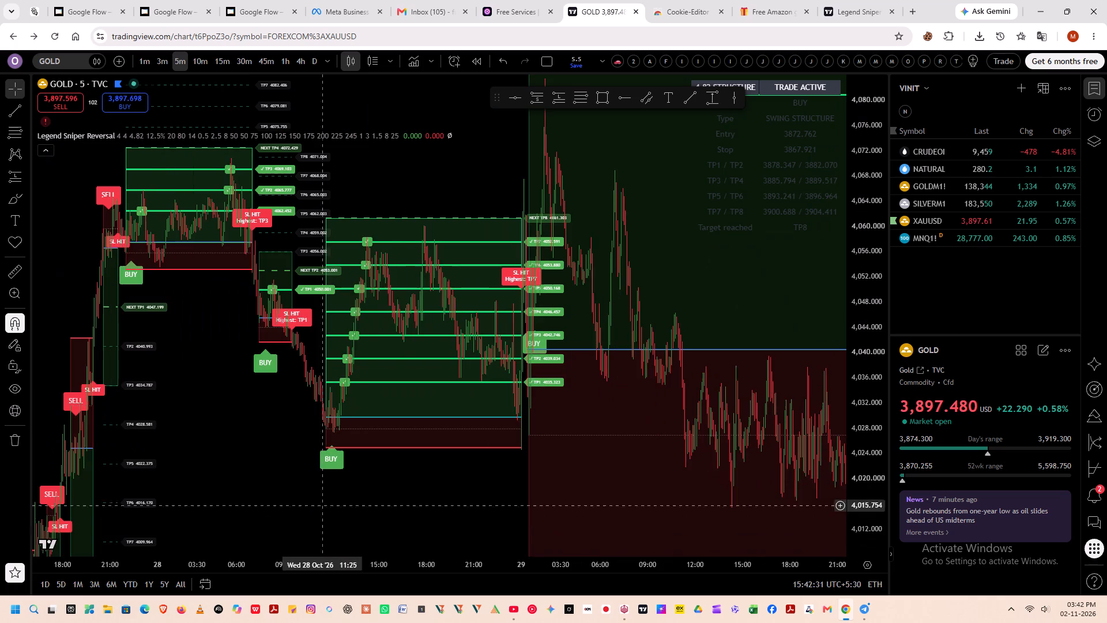
pyautogui.scroll(-9, 860, 313)
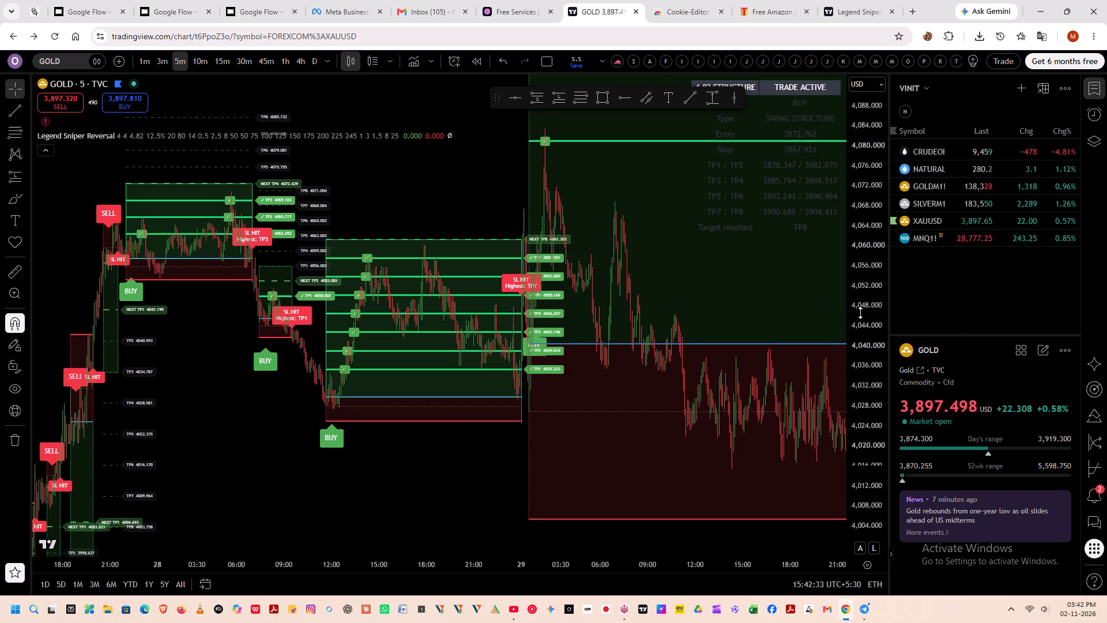
pyautogui.scroll(-13, 860, 314)
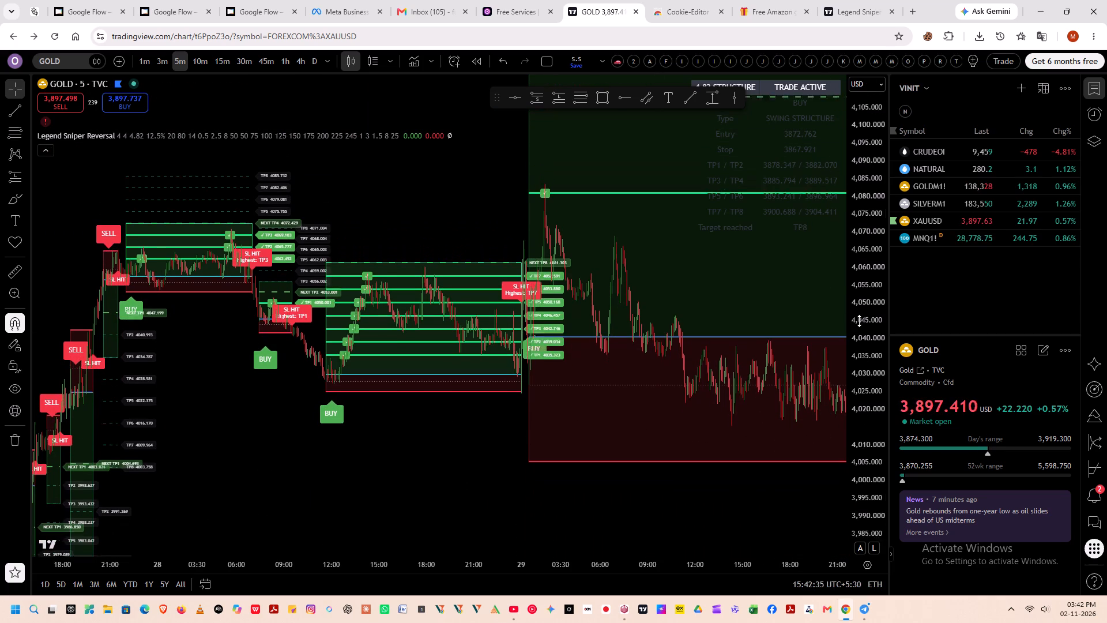
pyautogui.scroll(-5, 859, 321)
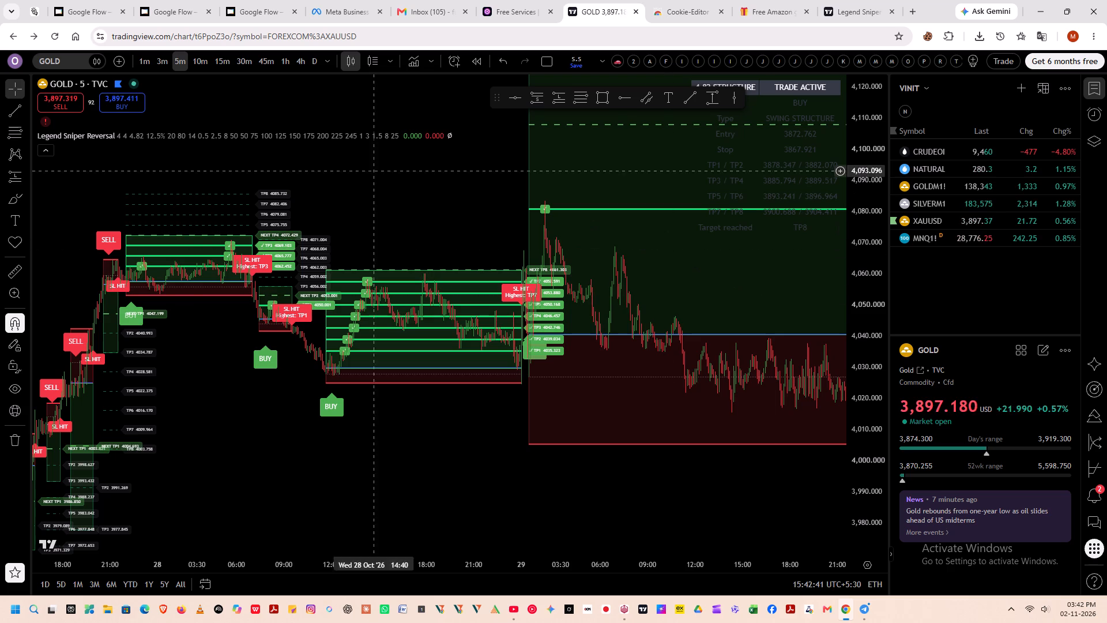
# Search the chart symbols for XAU in place of GOLD.
pyautogui.doubleClick(80, 81)
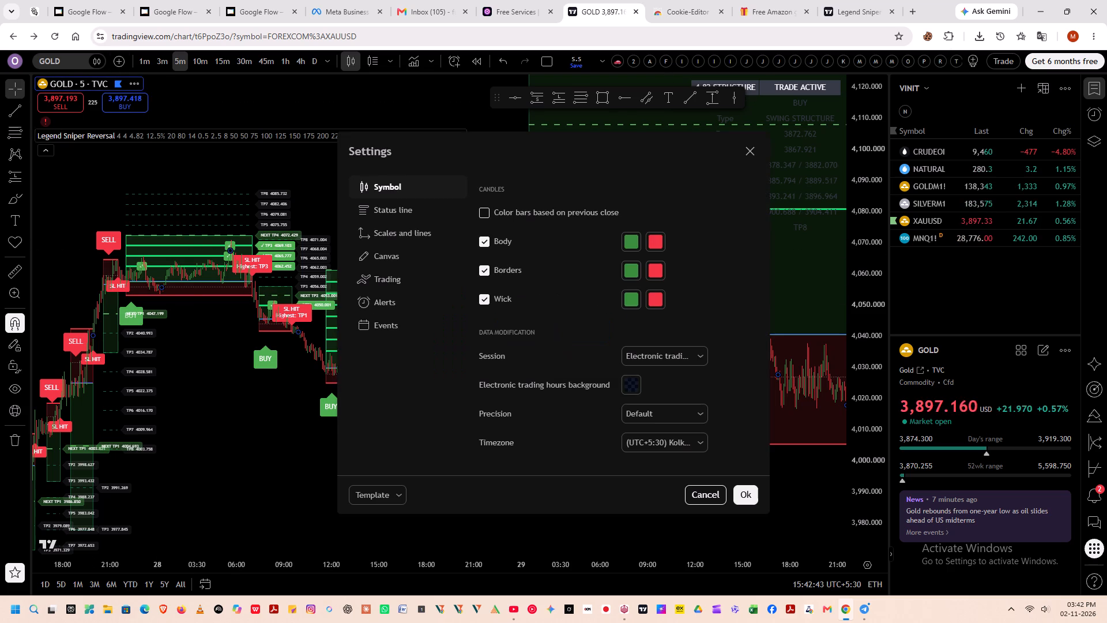
pyautogui.click(66, 180)
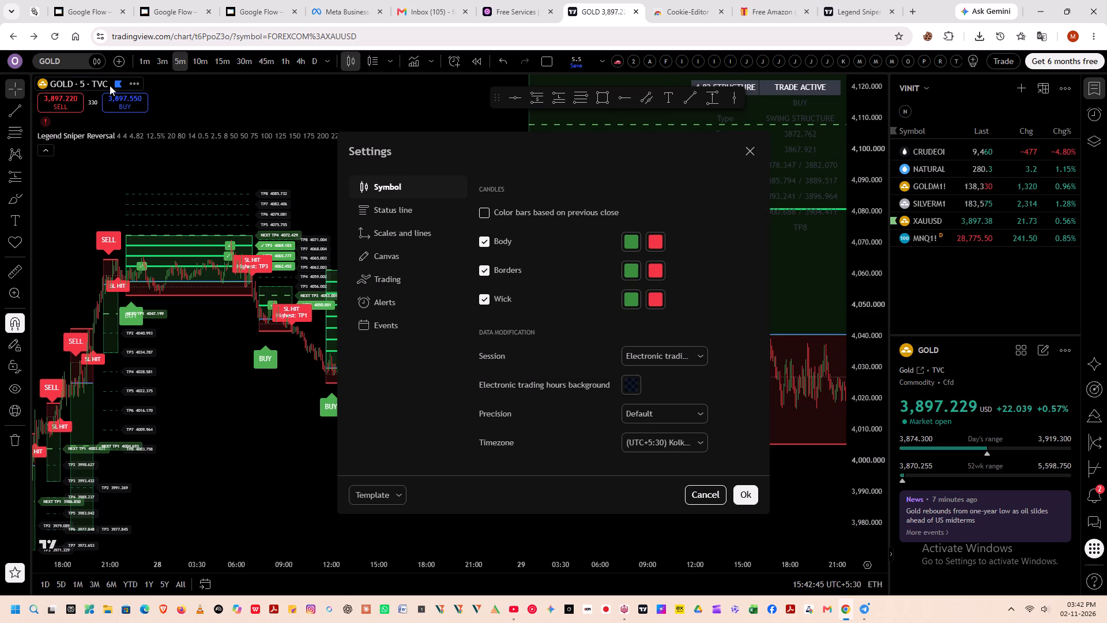
pyautogui.click(80, 58)
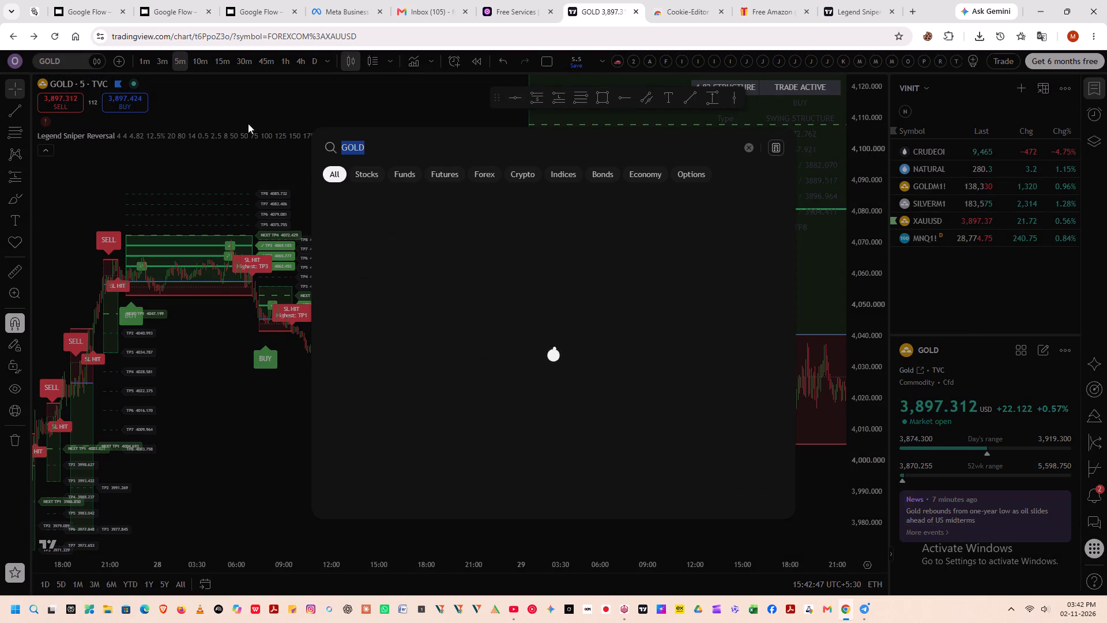
pyautogui.click(423, 148)
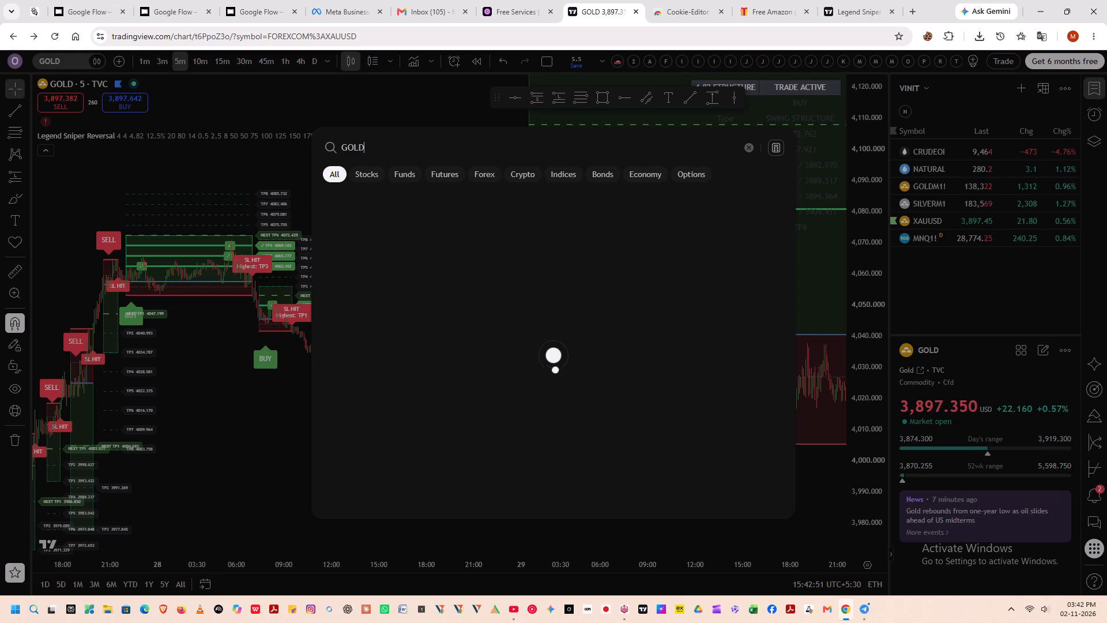
pyautogui.press('BackSpace')
pyautogui.press('BackSpace')
pyautogui.press('BackSpace')
pyautogui.press('BackSpace')
pyautogui.press('BackSpace')
pyautogui.press('BackSpace')
pyautogui.press('BackSpace')
pyautogui.press('BackSpace')
pyautogui.press('BackSpace')
pyautogui.press('BackSpace')
pyautogui.press('BackSpace')
pyautogui.press('BackSpace')
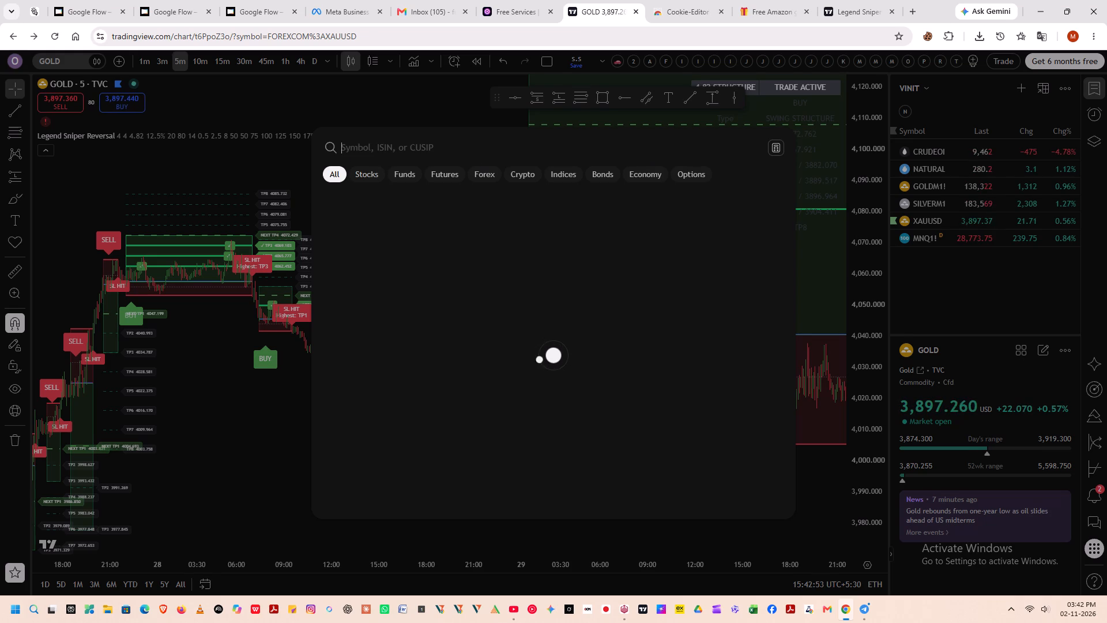
pyautogui.write('xai')
pyautogui.press('BackSpace')
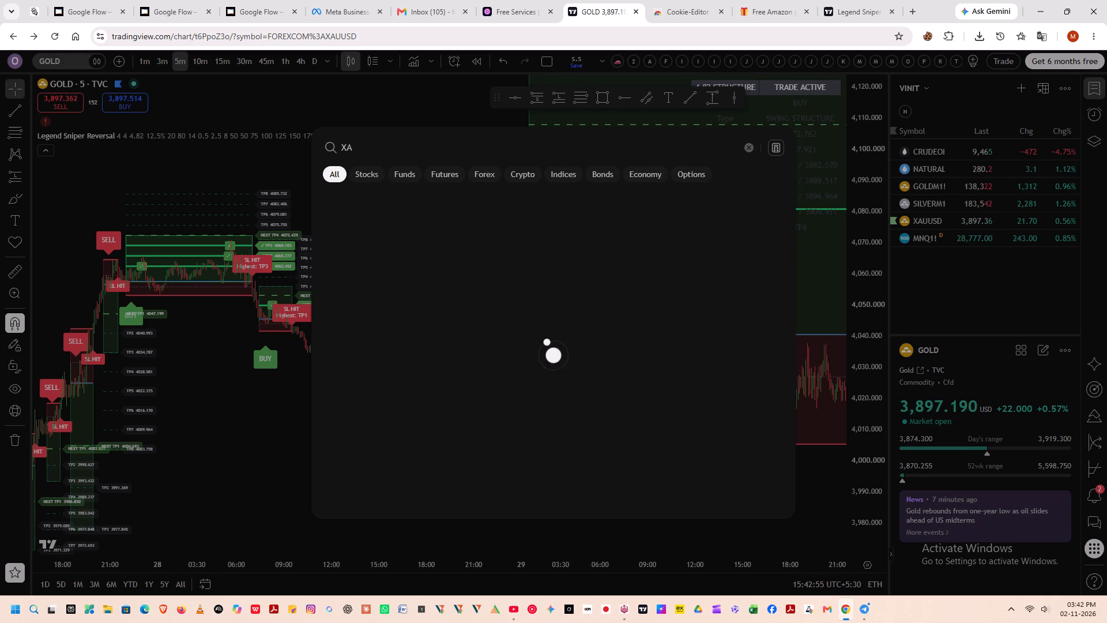
pyautogui.press('u')
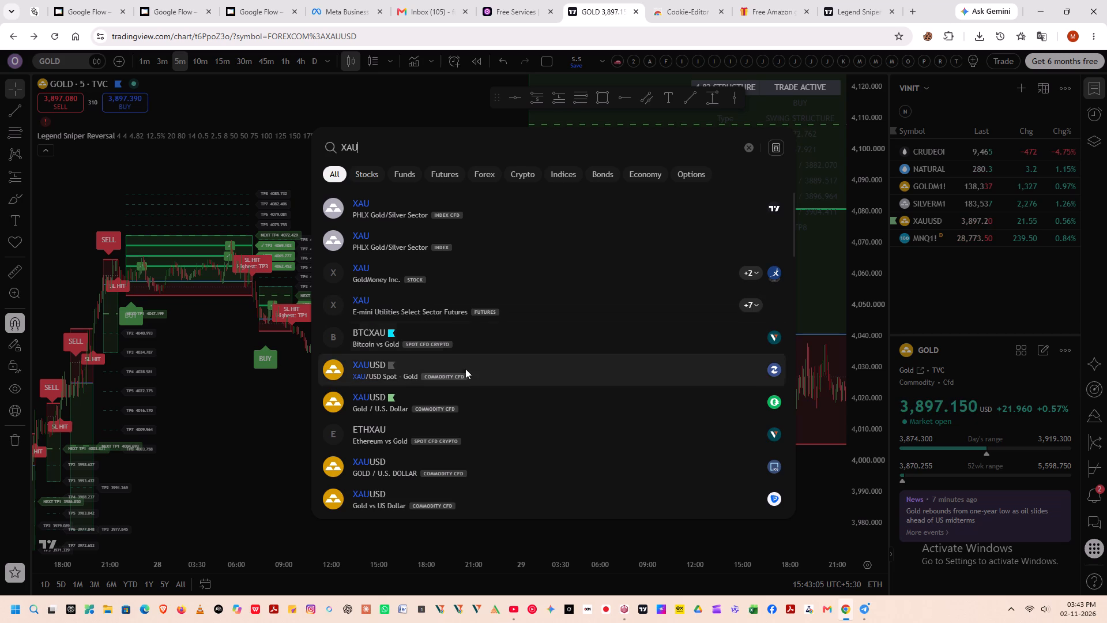
# Choose the XAUUSD "XAU/USD Spot - Gold" commodity CFD as the chart symbol and close the chart settings unchanged.
pyautogui.scroll(-1, 496, 453)
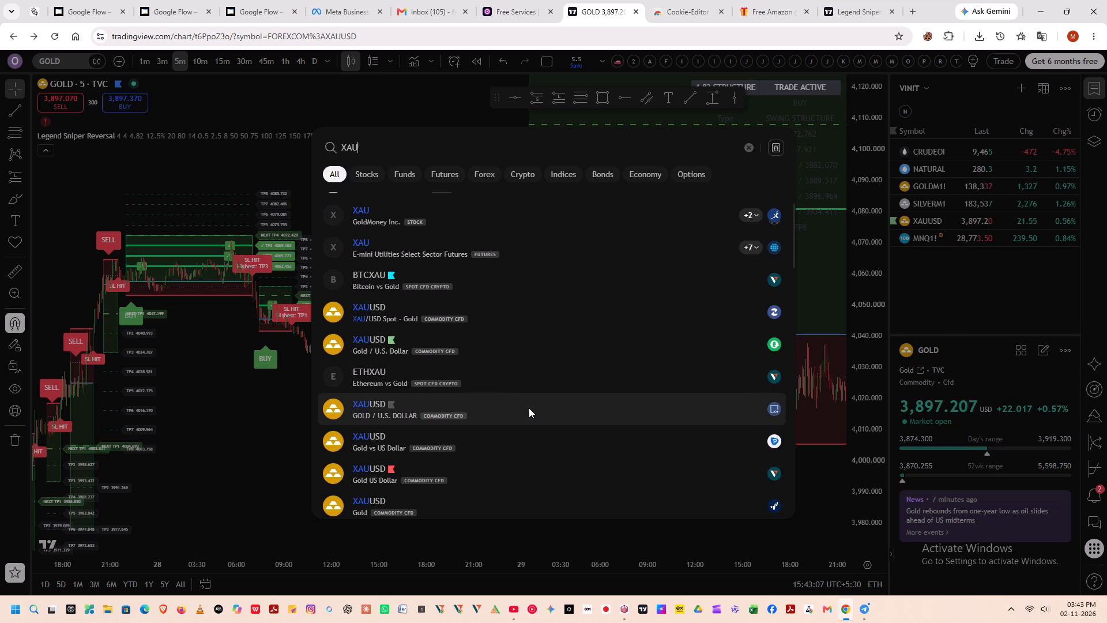
pyautogui.scroll(-1, 529, 408)
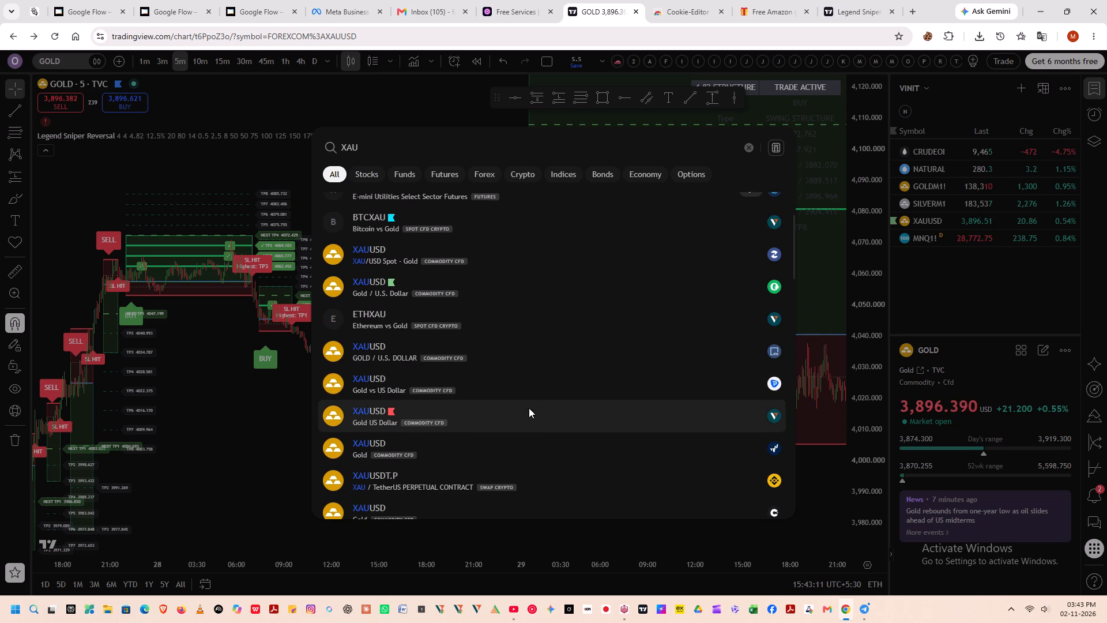
pyautogui.scroll(-2, 529, 408)
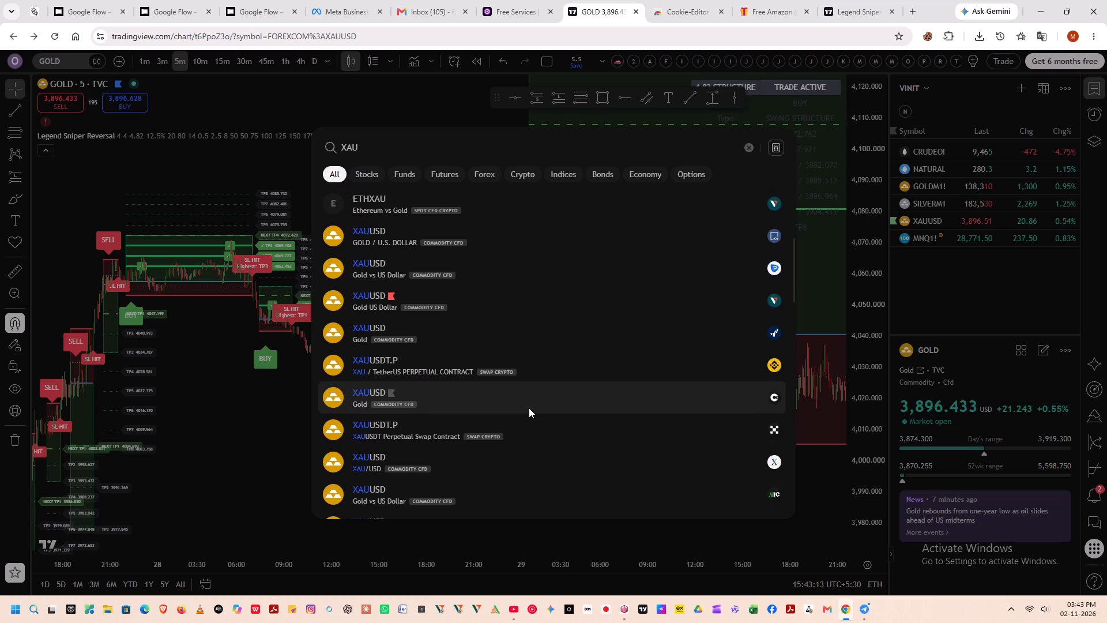
pyautogui.scroll(10, 529, 408)
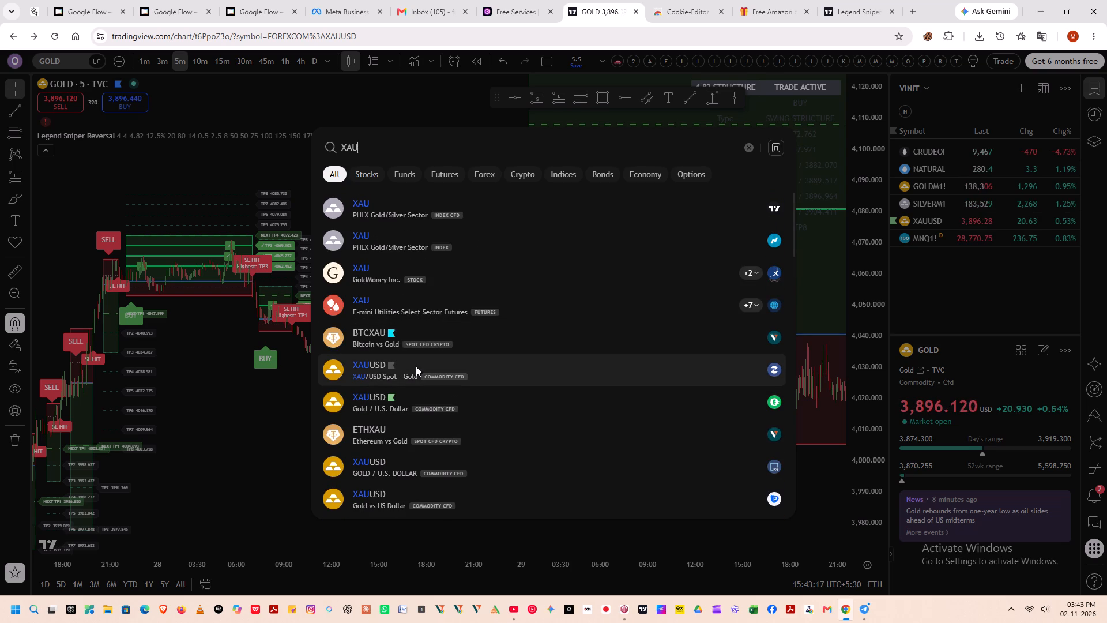
pyautogui.scroll(4, 621, 205)
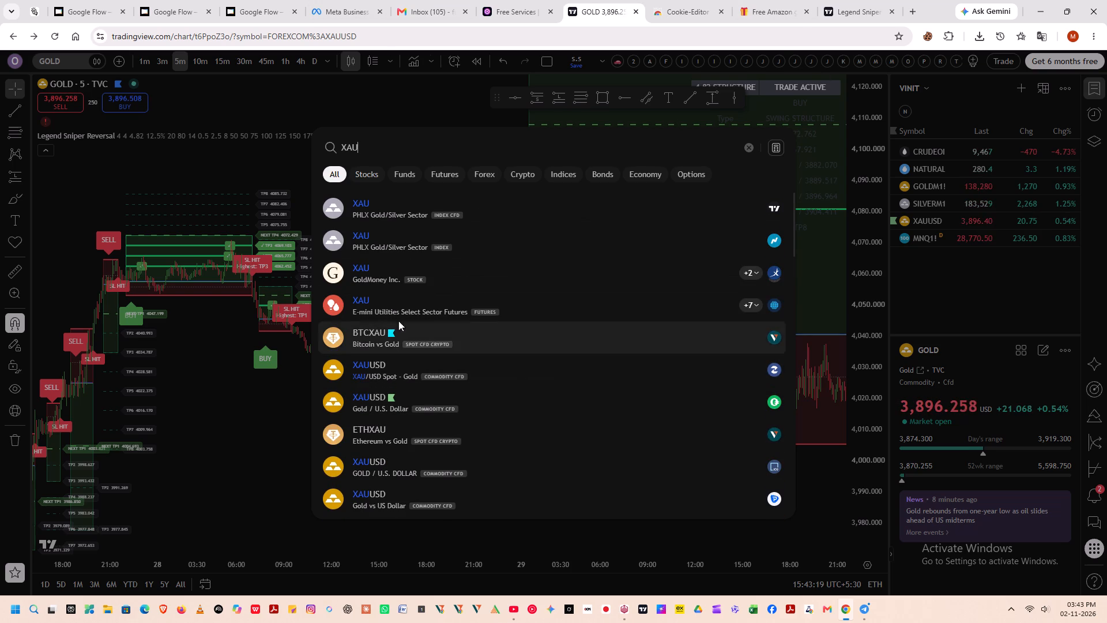
pyautogui.scroll(2, 365, 303)
pyautogui.scroll(-1, 362, 320)
pyautogui.scroll(1, 376, 395)
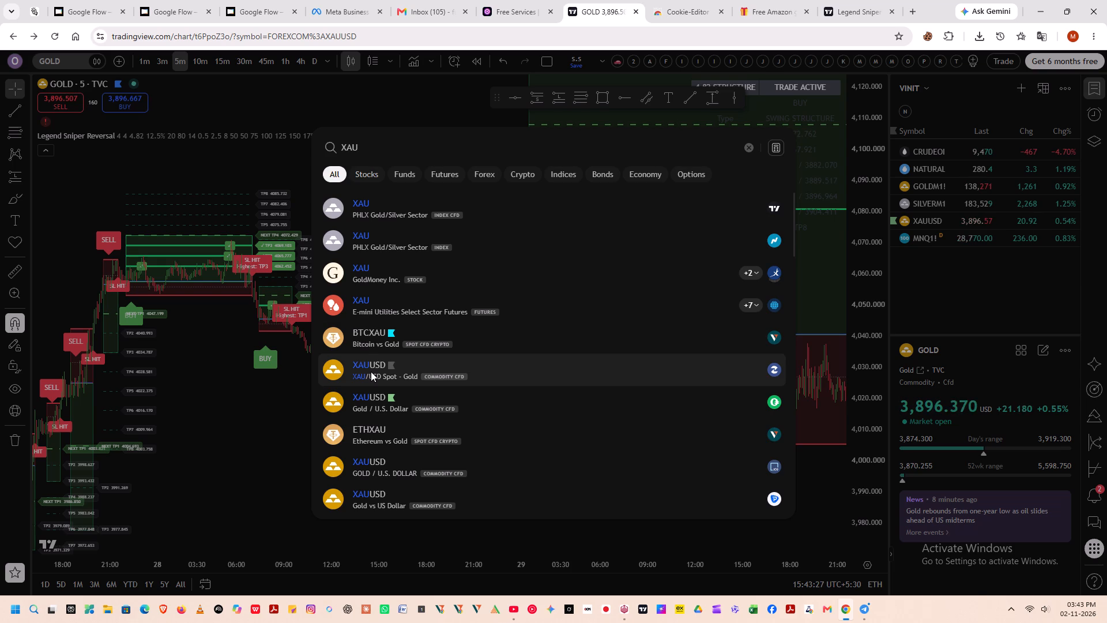
pyautogui.click(371, 371)
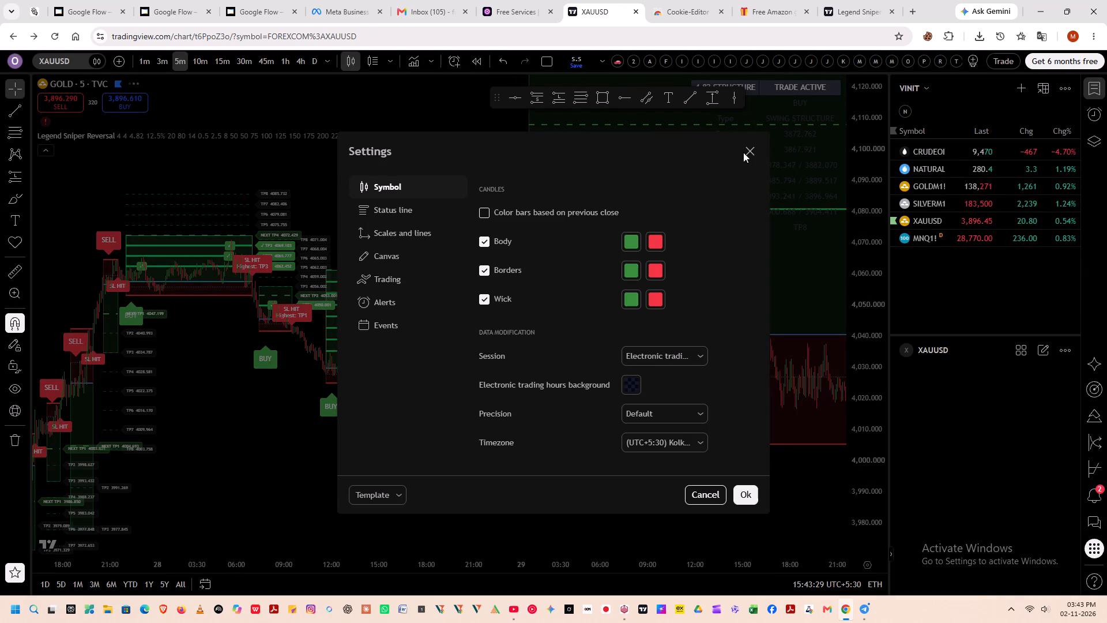
pyautogui.click(745, 144)
# Reset the XAUUSD chart view and examine the indicator's trade zones from 2 November back to 23 October.
pyautogui.scroll(-4, 432, 438)
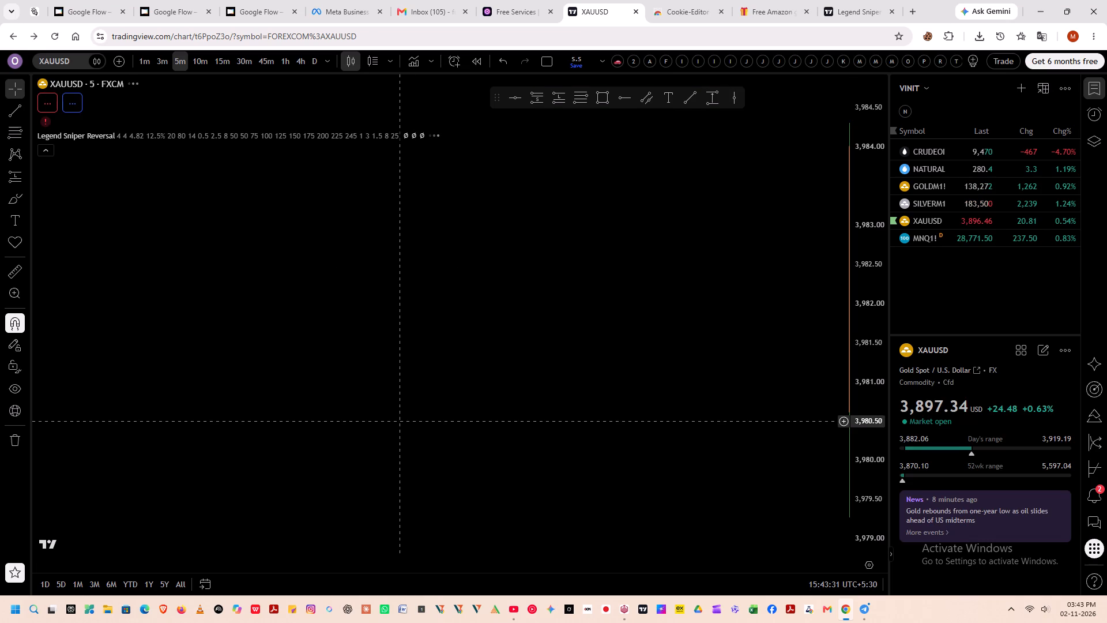
pyautogui.scroll(3, 537, 420)
pyautogui.moveTo(529, 411); pyautogui.dragTo(307, 407)
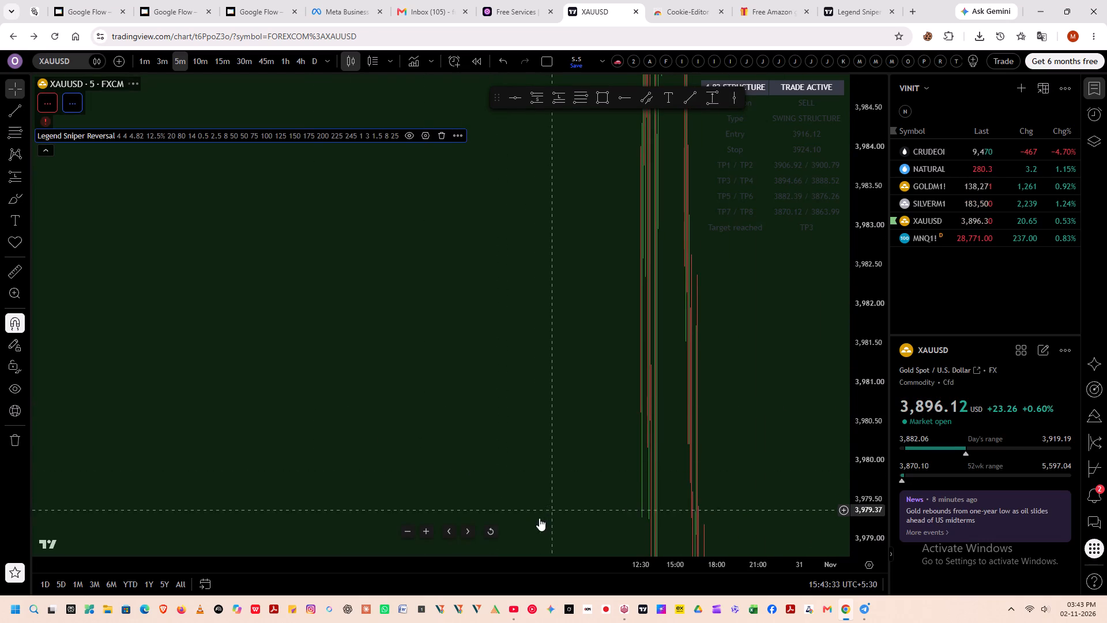
pyautogui.click(490, 526)
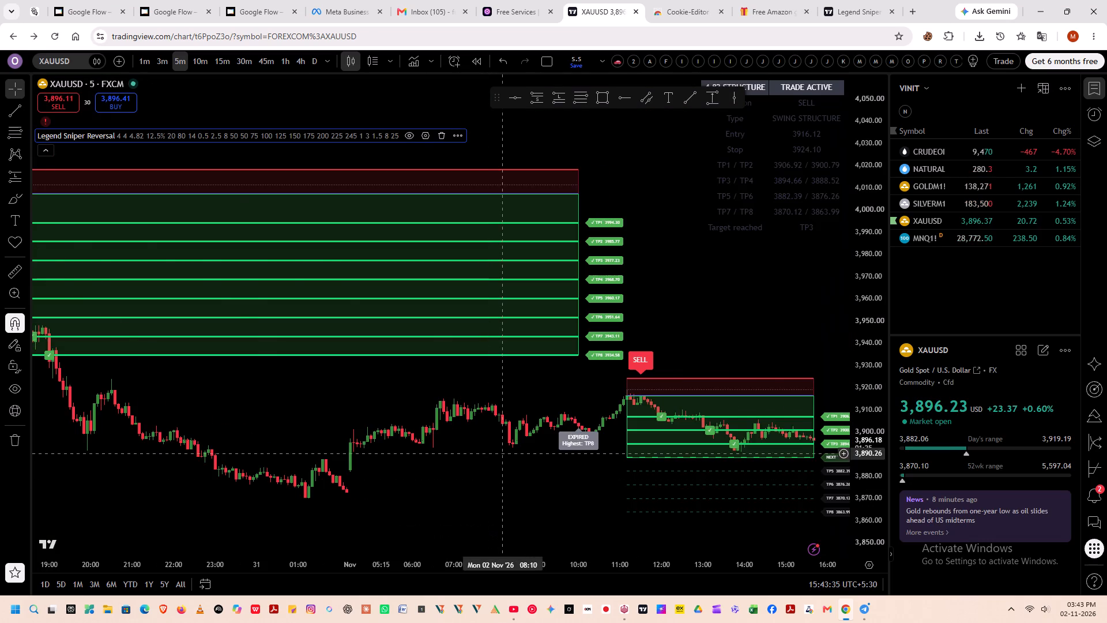
pyautogui.scroll(-10, 504, 452)
pyautogui.moveTo(209, 406); pyautogui.dragTo(458, 456)
pyautogui.moveTo(470, 457); pyautogui.dragTo(481, 458)
pyautogui.moveTo(201, 411); pyautogui.dragTo(296, 430)
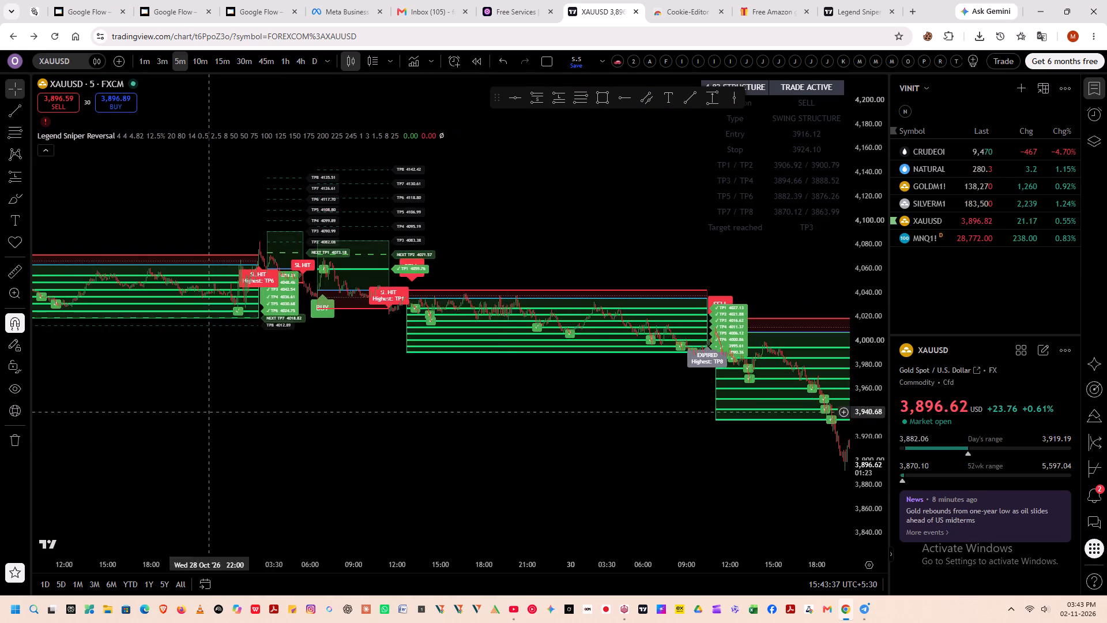
pyautogui.moveTo(296, 430); pyautogui.dragTo(514, 446)
pyautogui.moveTo(208, 429); pyautogui.dragTo(562, 474)
pyautogui.moveTo(569, 473); pyautogui.dragTo(576, 472)
pyautogui.moveTo(348, 452); pyautogui.dragTo(458, 457)
pyautogui.moveTo(261, 452); pyautogui.dragTo(431, 460)
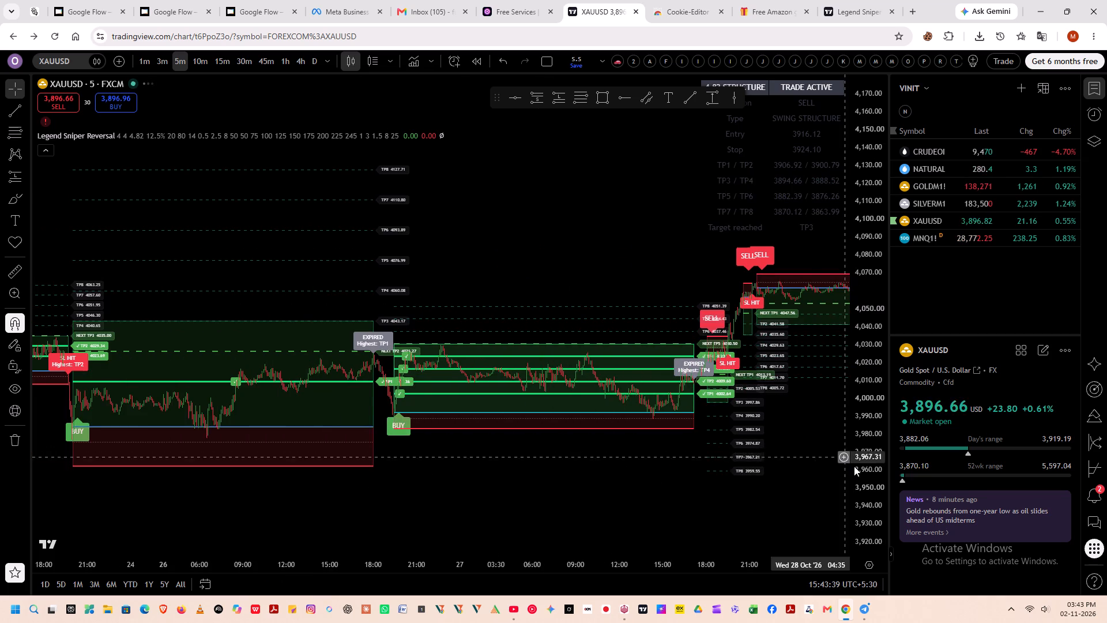
pyautogui.scroll(20, 855, 467)
pyautogui.scroll(5, 855, 467)
pyautogui.moveTo(465, 383); pyautogui.dragTo(530, 222)
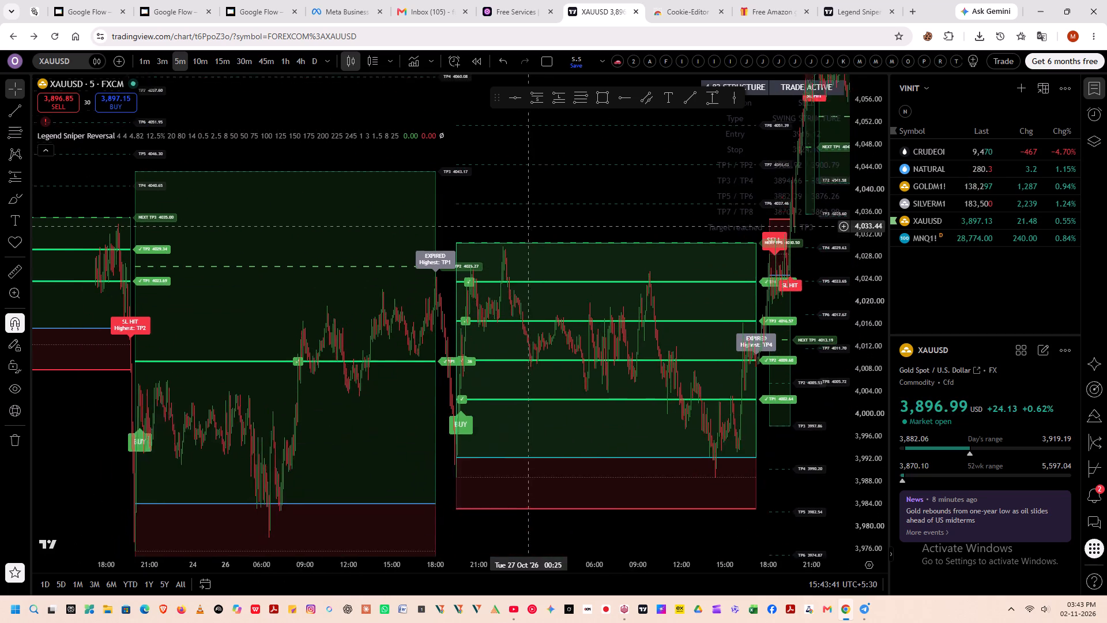
pyautogui.moveTo(530, 222); pyautogui.dragTo(530, 219)
pyautogui.scroll(-5, 169, 431)
pyautogui.moveTo(253, 449); pyautogui.dragTo(313, 442)
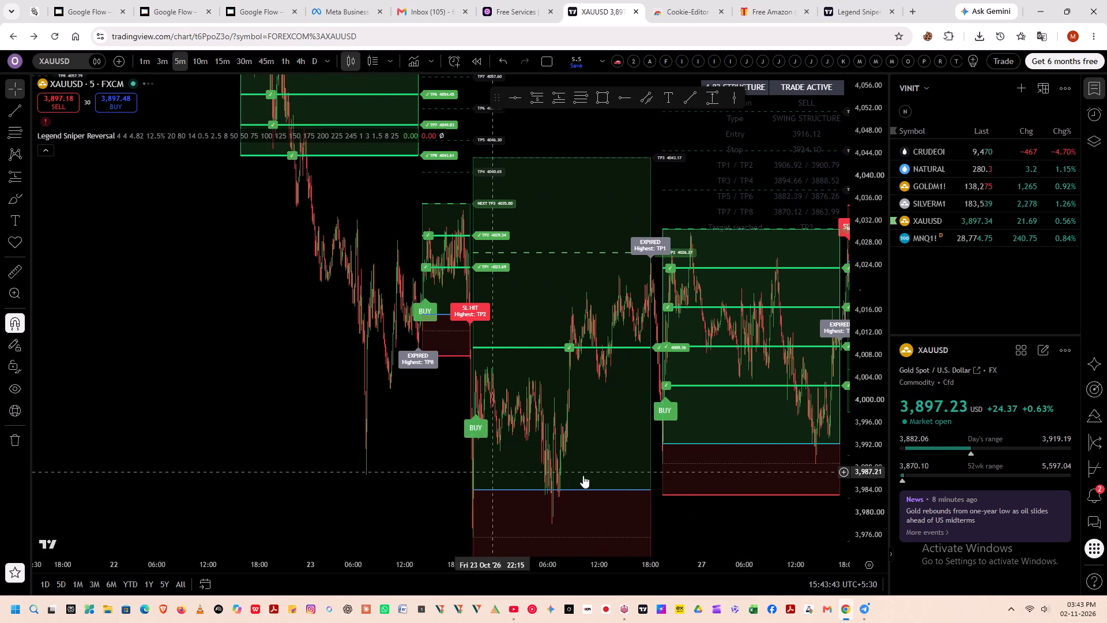
# Examine the BUY and SELL trades from 28 to 30 October on the 5-minute XAUUSD chart, including targets and stops.
pyautogui.moveTo(455, 465); pyautogui.dragTo(16, 330)
pyautogui.moveTo(656, 471); pyautogui.dragTo(342, 442)
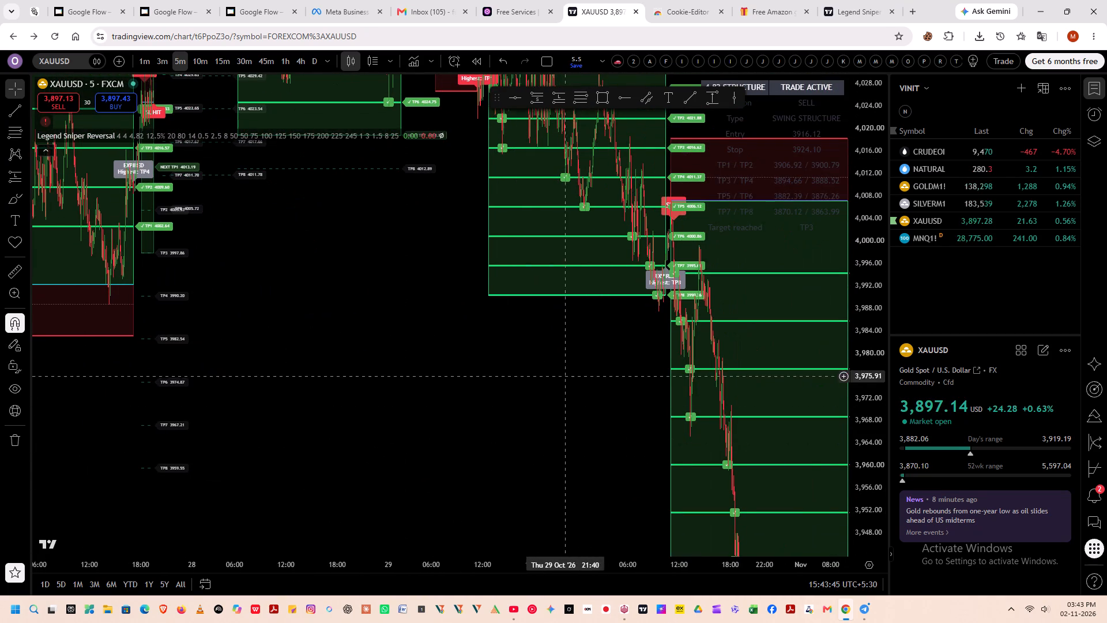
pyautogui.moveTo(566, 375); pyautogui.dragTo(482, 548)
pyautogui.scroll(-20, 859, 356)
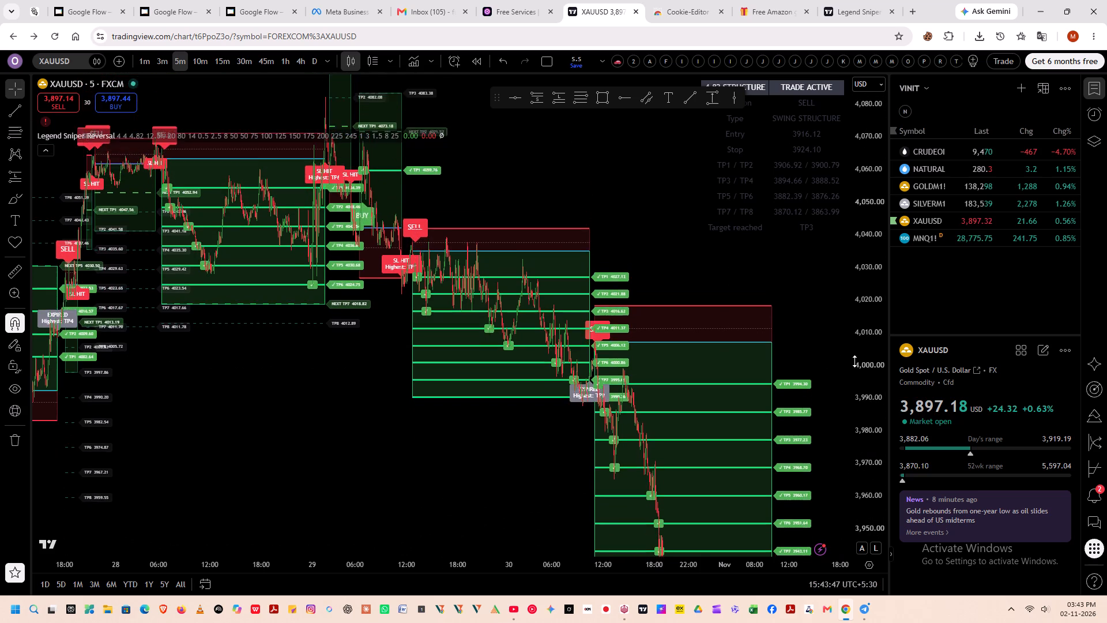
pyautogui.scroll(-5, 854, 361)
pyautogui.scroll(2, 421, 383)
pyautogui.moveTo(258, 373); pyautogui.dragTo(329, 403)
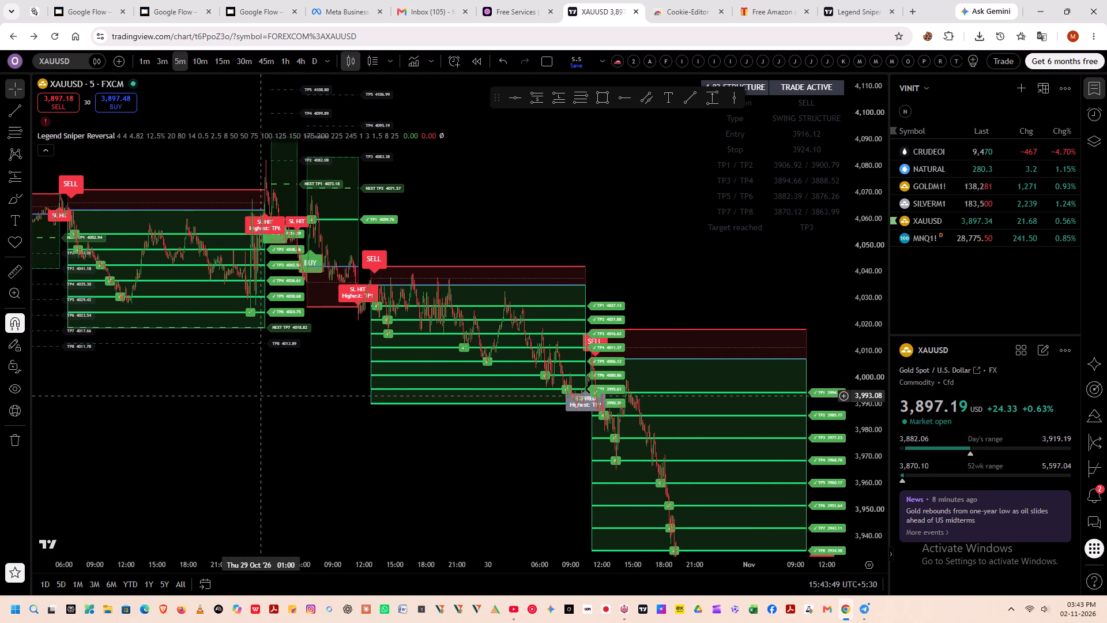
pyautogui.moveTo(261, 393); pyautogui.dragTo(291, 403)
pyautogui.scroll(3, 294, 403)
pyautogui.moveTo(83, 389); pyautogui.dragTo(308, 388)
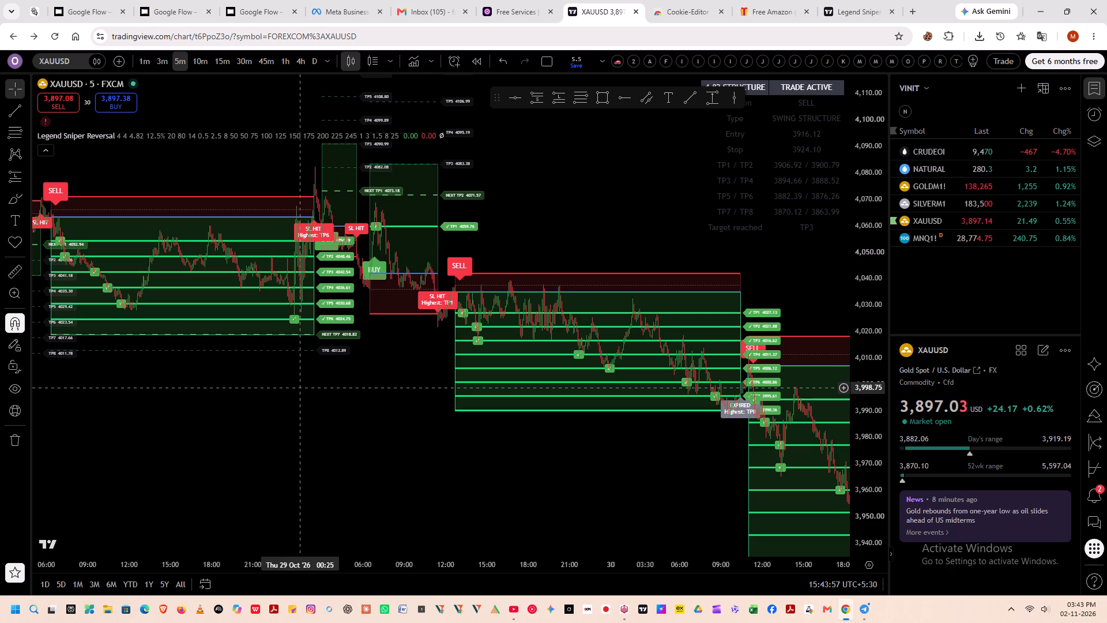
pyautogui.scroll(2, 382, 391)
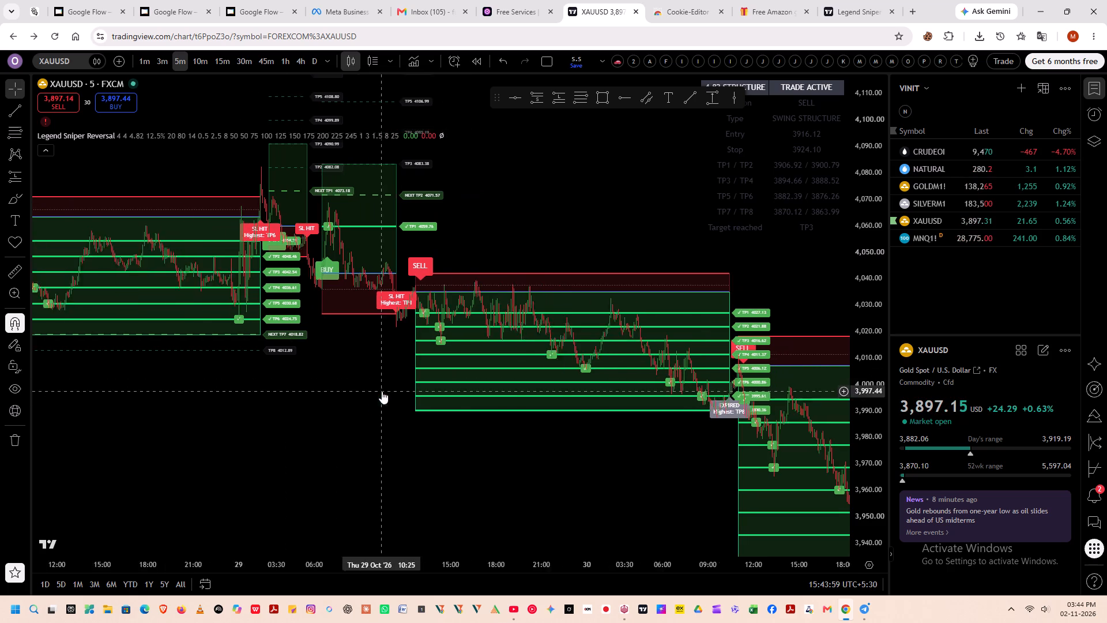
pyautogui.moveTo(223, 435); pyautogui.dragTo(396, 442)
pyautogui.scroll(14, 875, 442)
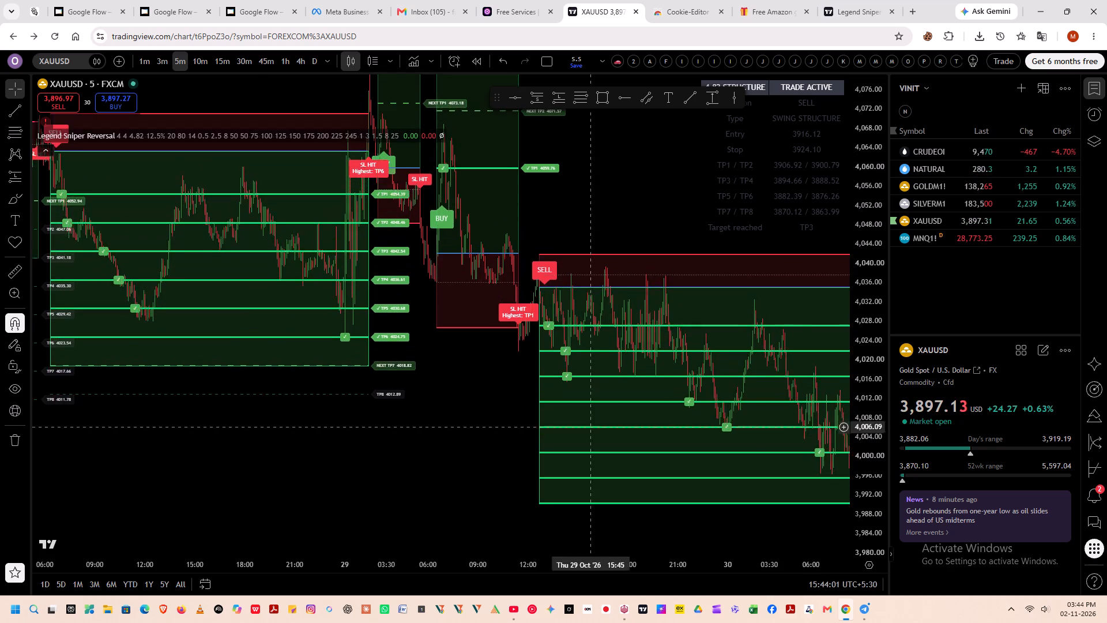
pyautogui.scroll(4, 550, 421)
pyautogui.moveTo(324, 404); pyautogui.dragTo(480, 551)
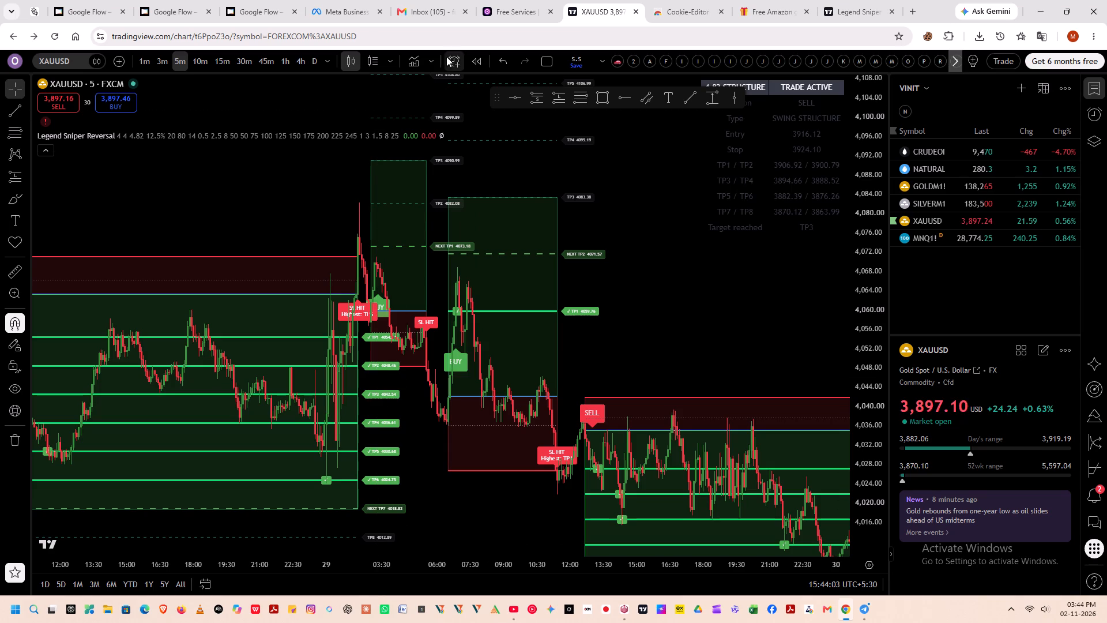
# Start bar replay on the 5-minute XAUUSD chart from the 29 October 2026 00:35 bar.
pyautogui.click(480, 55)
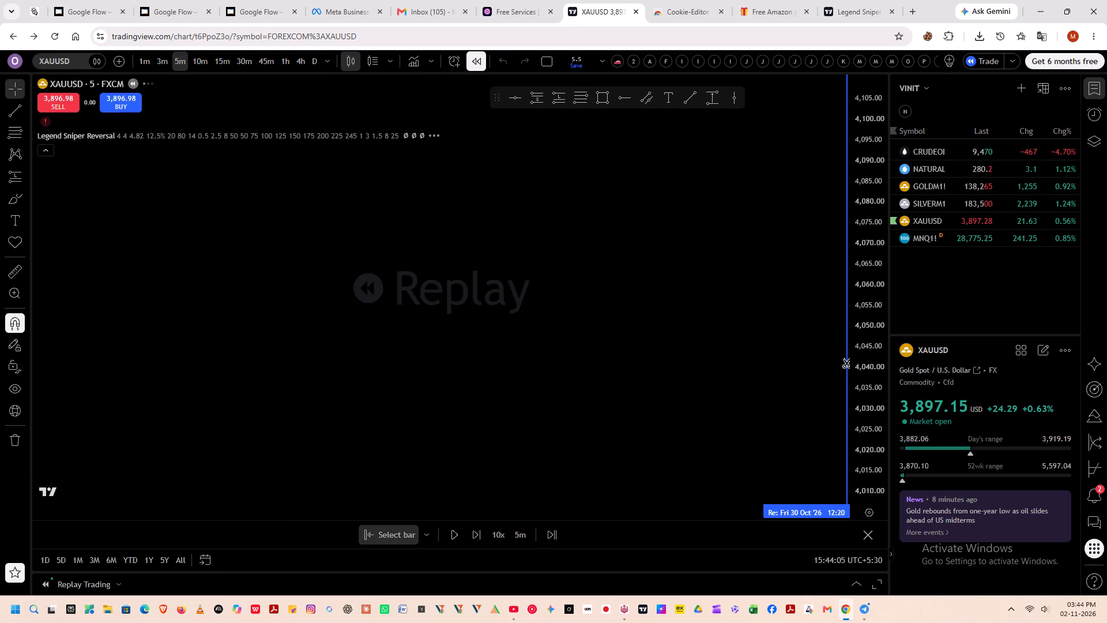
pyautogui.scroll(1, 470, 367)
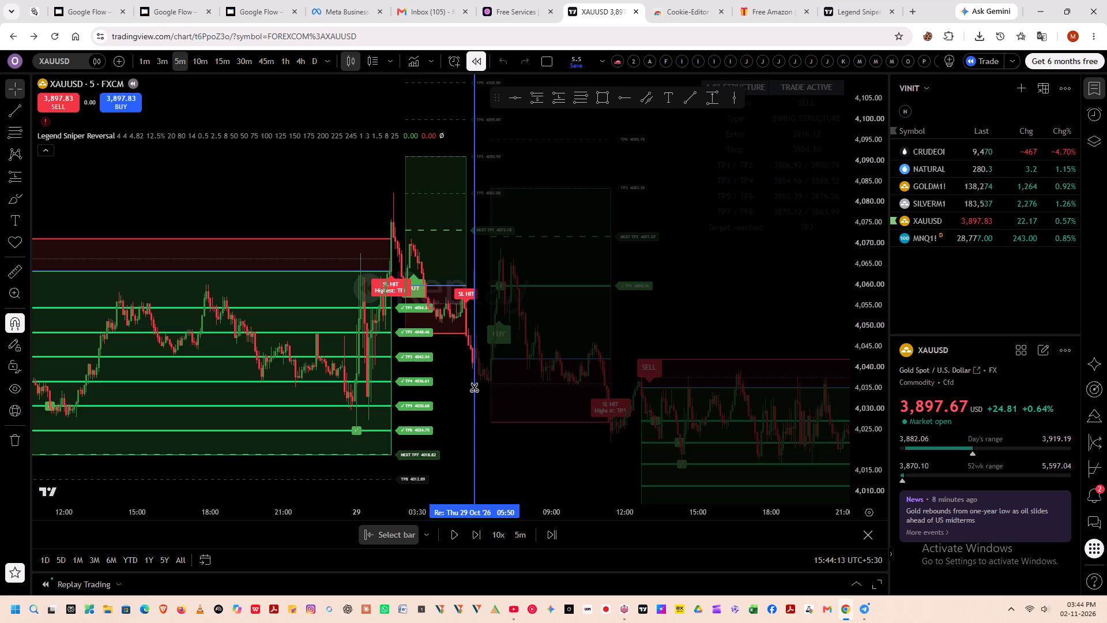
pyautogui.click(371, 395)
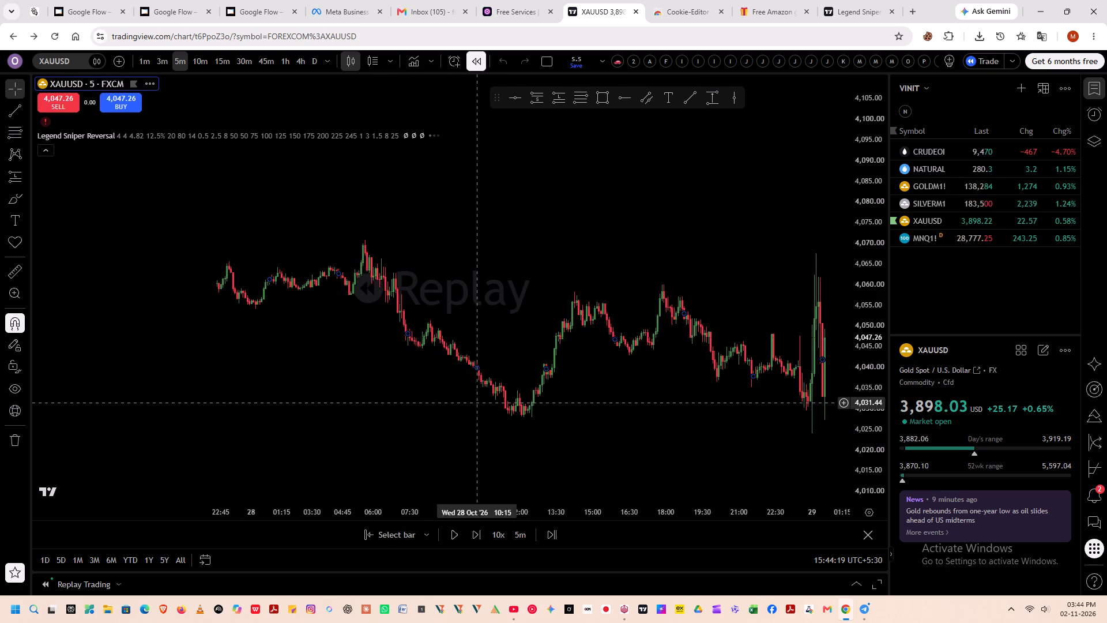
# Play the replay at 10x in short bursts, pausing once a BUY trade forms after the first SELL trade's stop.
pyautogui.moveTo(575, 426); pyautogui.dragTo(261, 370)
pyautogui.scroll(6, 323, 352)
pyautogui.moveTo(368, 386); pyautogui.dragTo(454, 377)
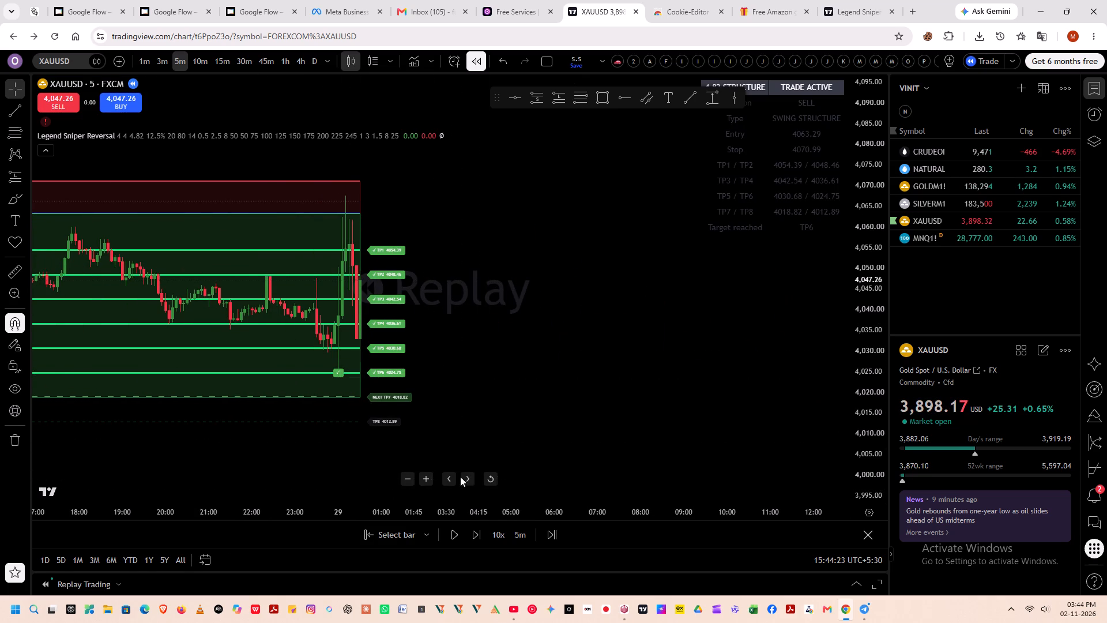
pyautogui.click(451, 527)
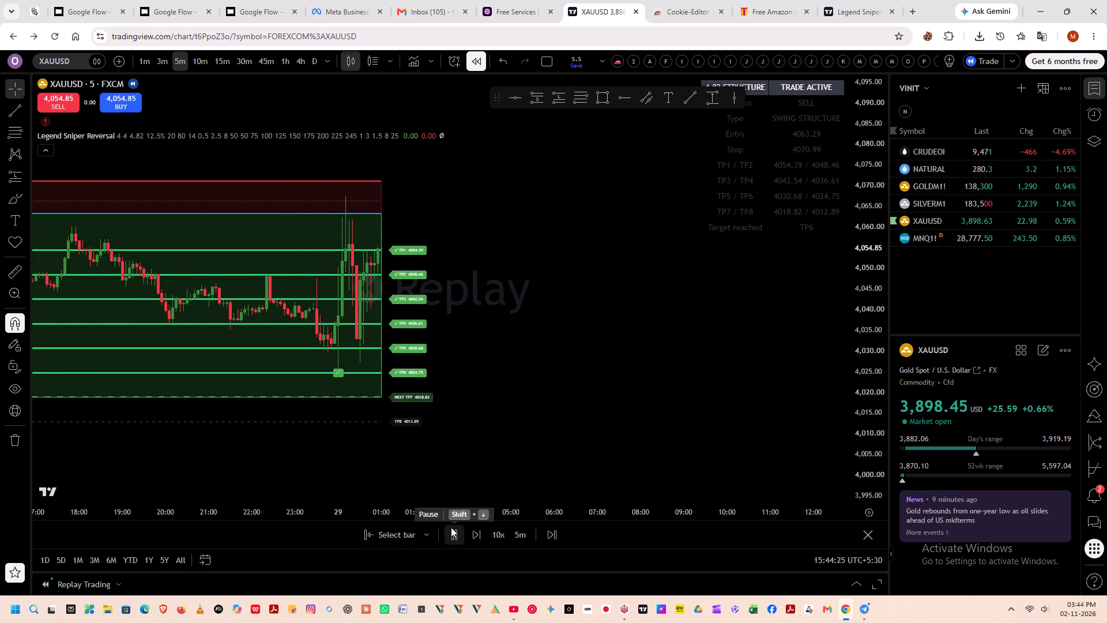
pyautogui.click(451, 527)
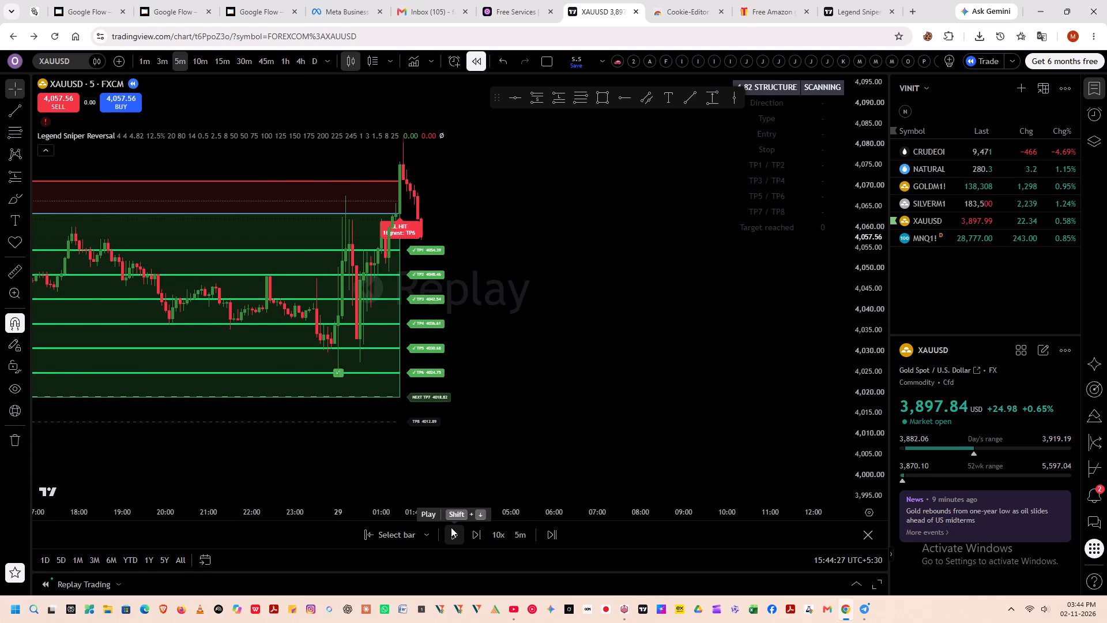
pyautogui.click(451, 527)
pyautogui.click(451, 527)
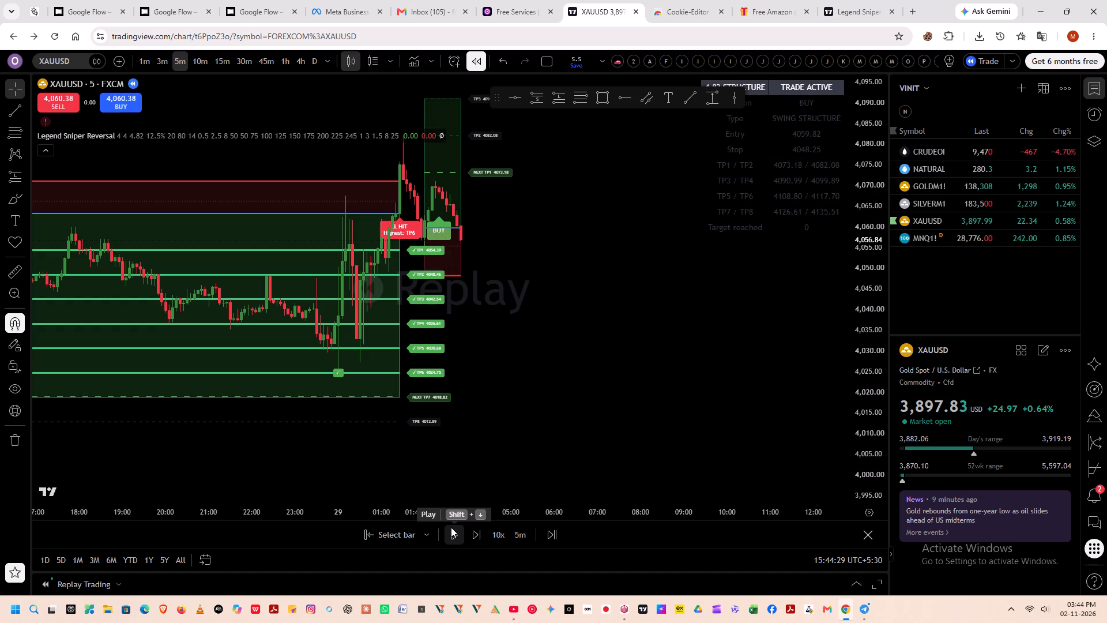
# Set the replay speed to 5x and play on, pausing shortly after 07:00 on 29 October.
pyautogui.scroll(2, 511, 415)
pyautogui.moveTo(489, 360); pyautogui.dragTo(512, 413)
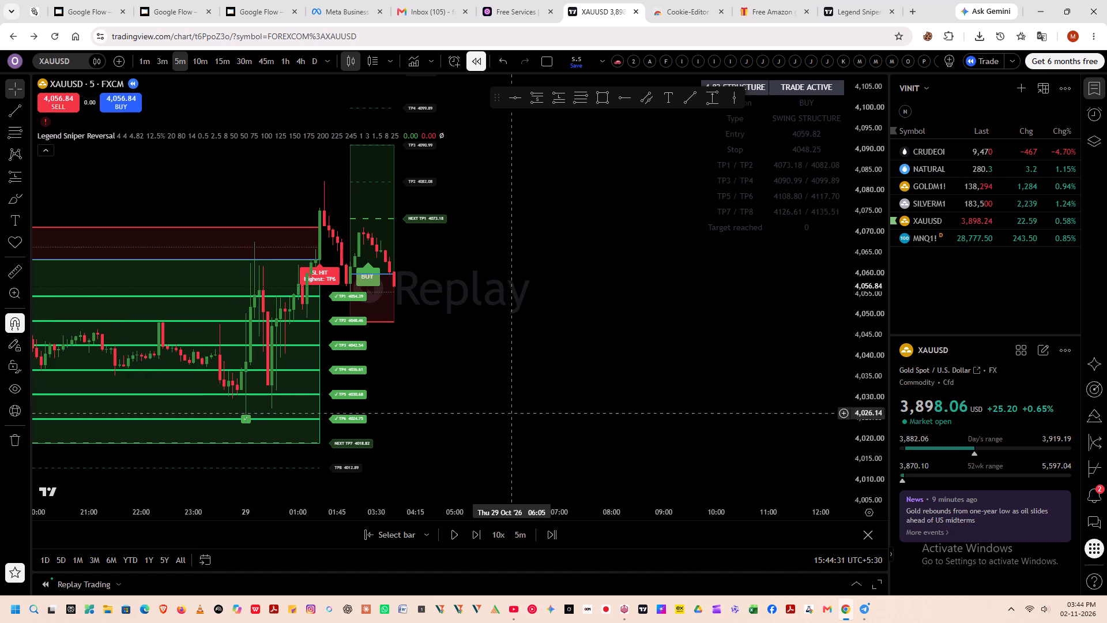
pyautogui.click(496, 539)
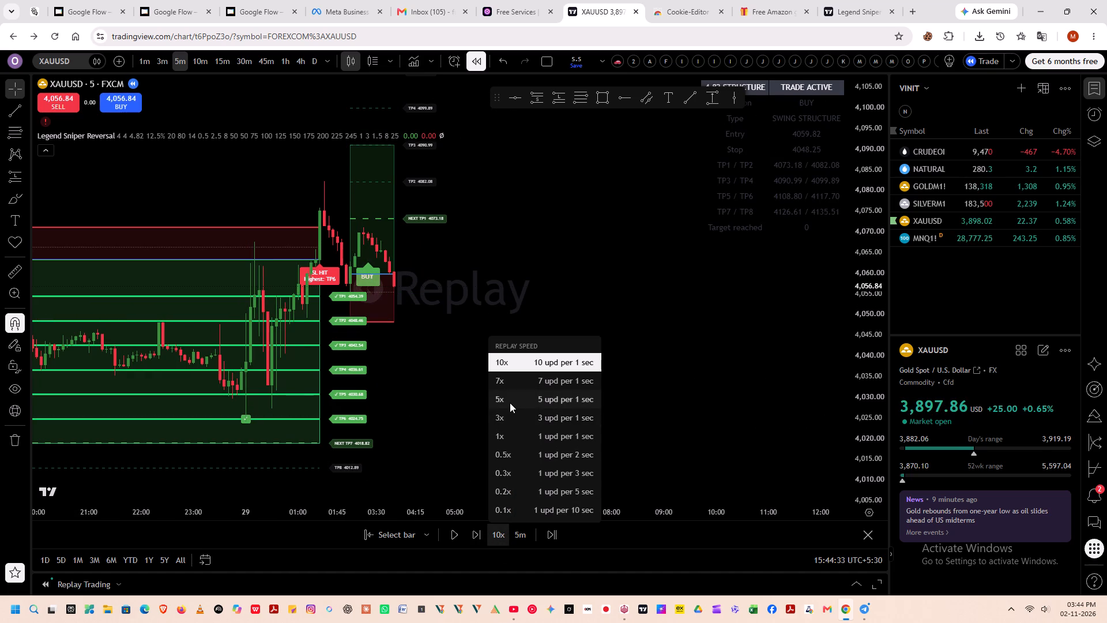
pyautogui.click(510, 403)
pyautogui.click(461, 536)
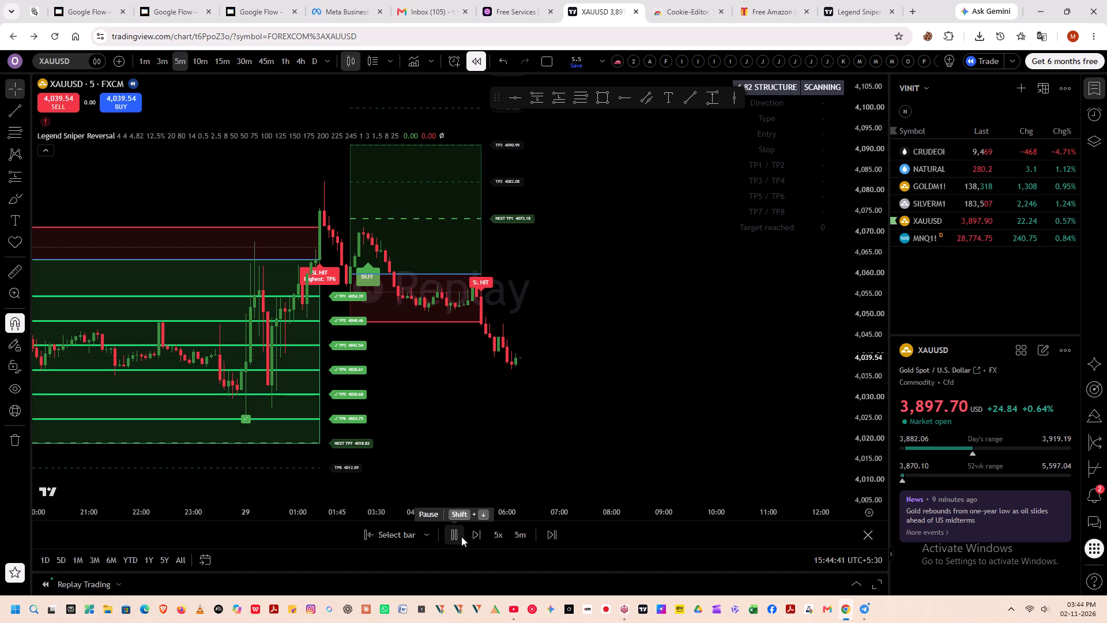
pyautogui.click(461, 536)
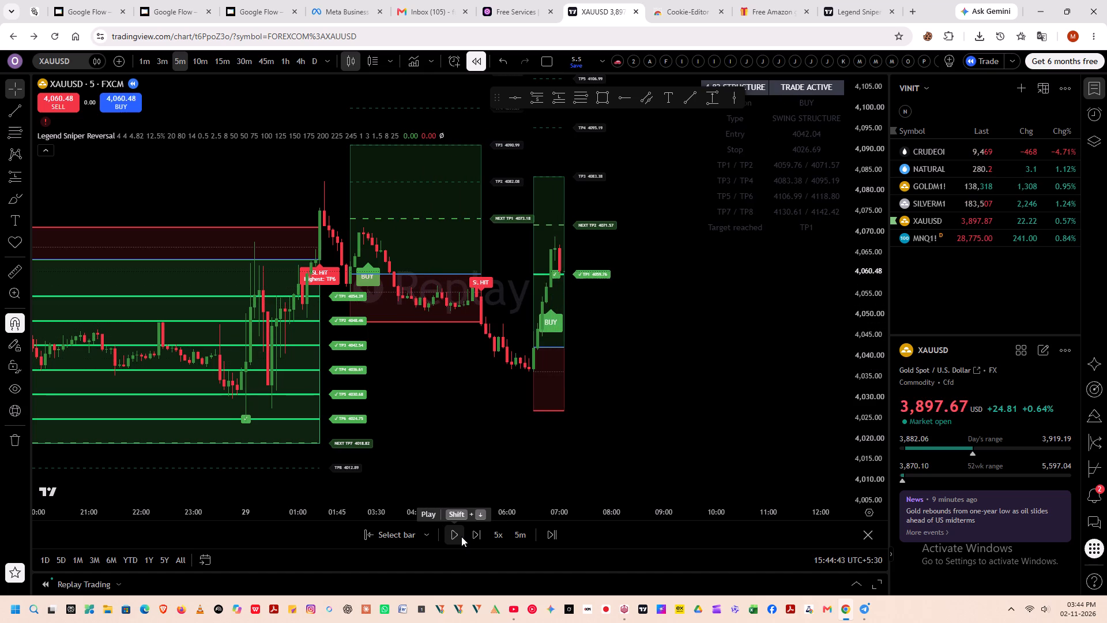
# Draw a Fib retracement from the 06:20 swing low at 4,036.72 to about 4,068.55 at 07:15, turning magnet snapping off for the second point.
pyautogui.scroll(4, 571, 378)
pyautogui.moveTo(570, 377); pyautogui.dragTo(585, 381)
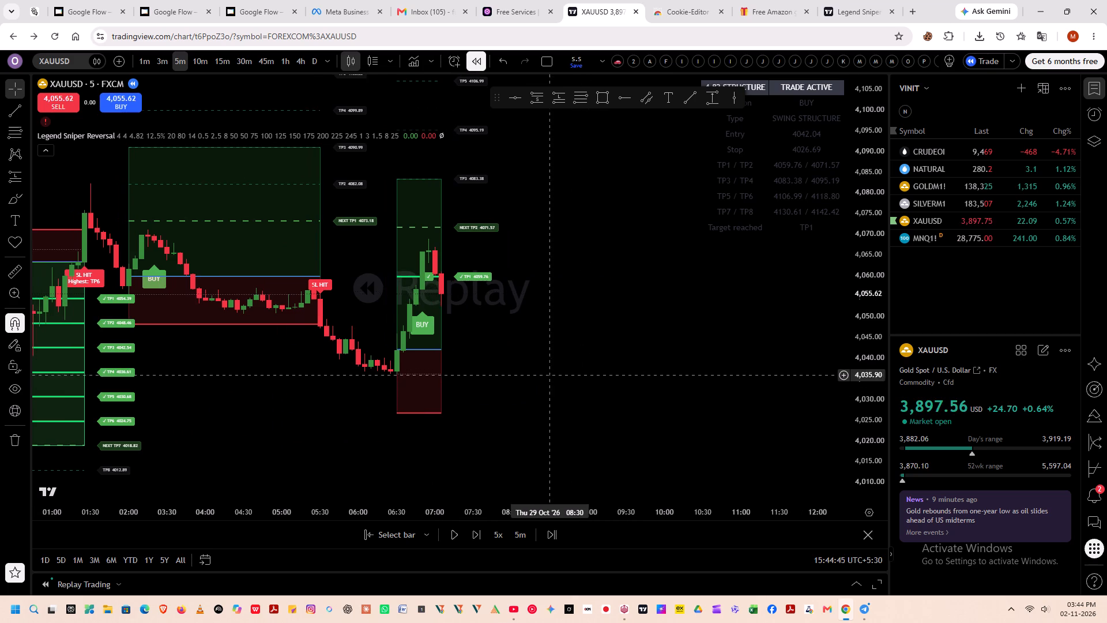
pyautogui.scroll(1, 481, 390)
pyautogui.moveTo(474, 399); pyautogui.dragTo(496, 406)
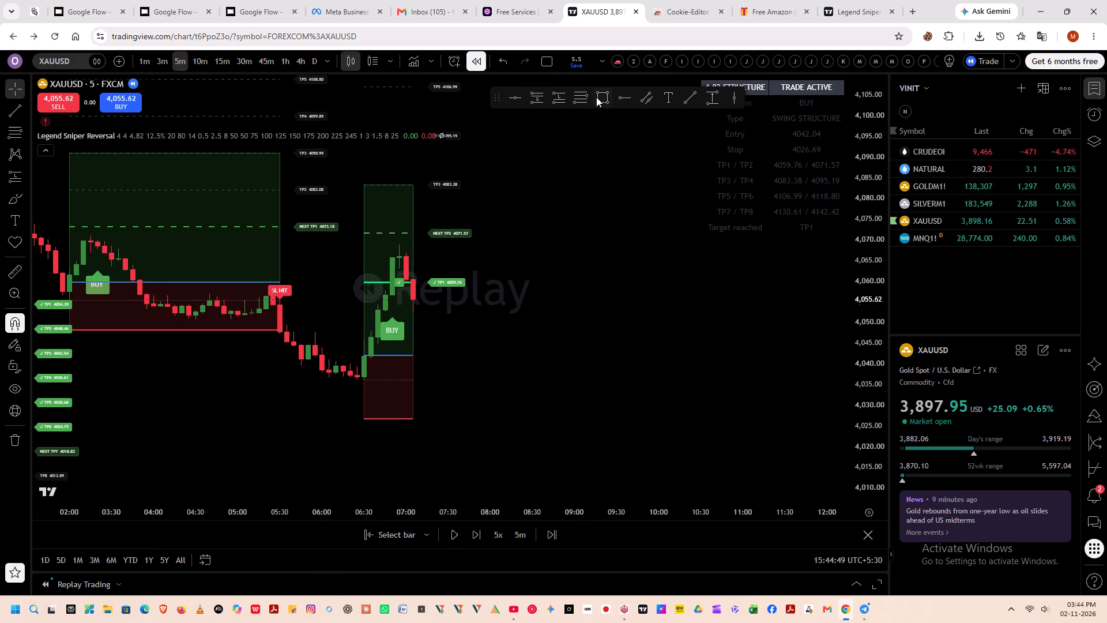
pyautogui.click(580, 96)
pyautogui.click(347, 384)
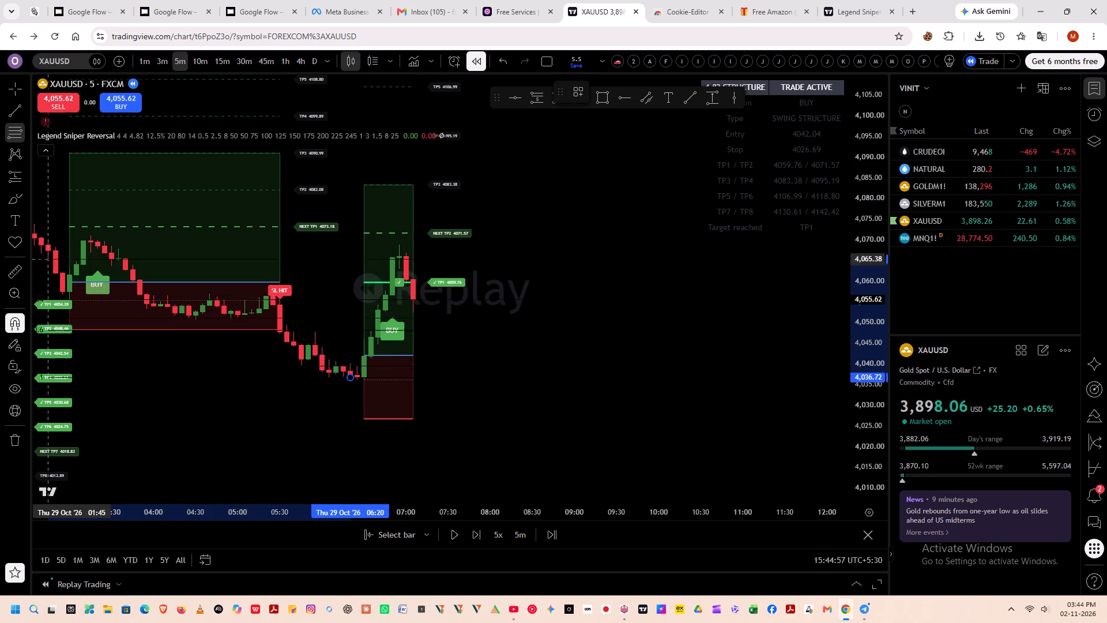
pyautogui.click(8, 320)
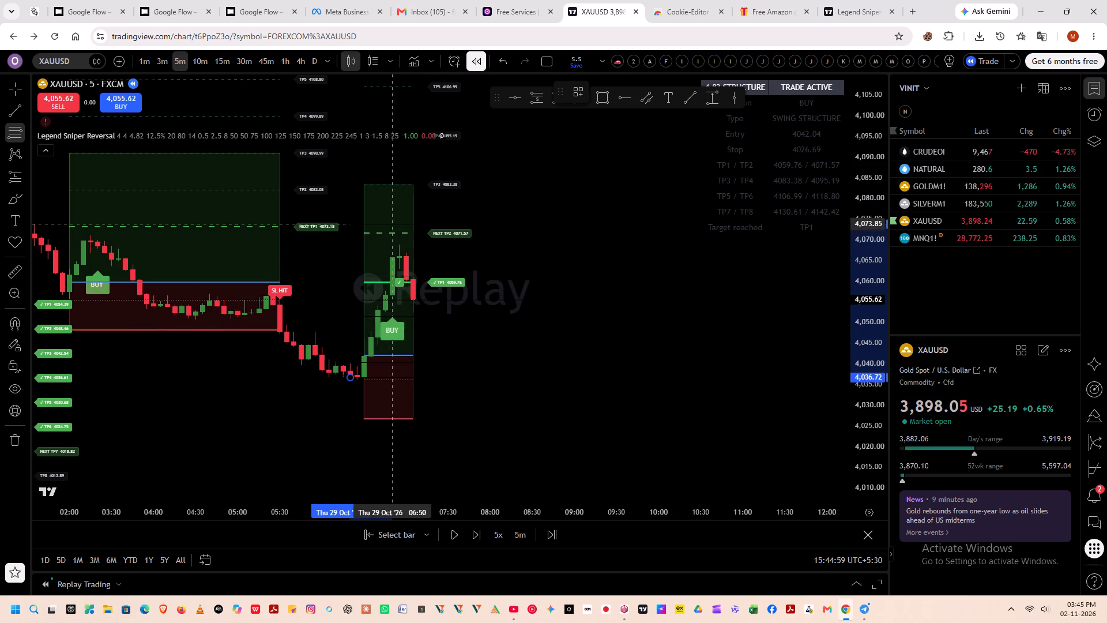
pyautogui.click(430, 246)
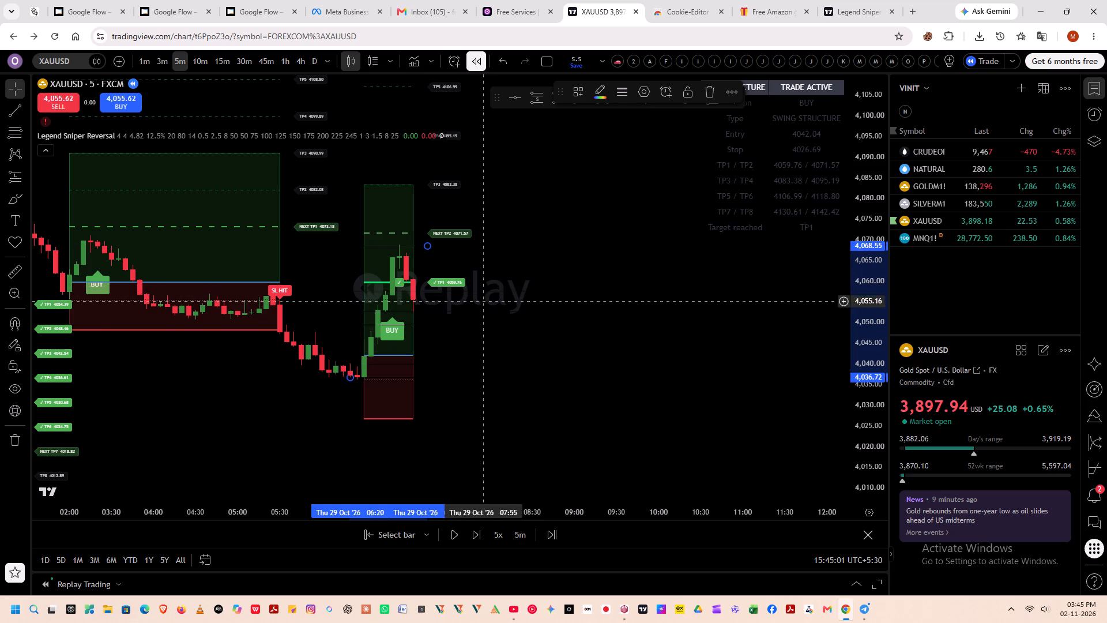
# Open the Fib retracement's settings and enable the additional grey level 1.
pyautogui.tripleClick(349, 378)
pyautogui.tripleClick(349, 378)
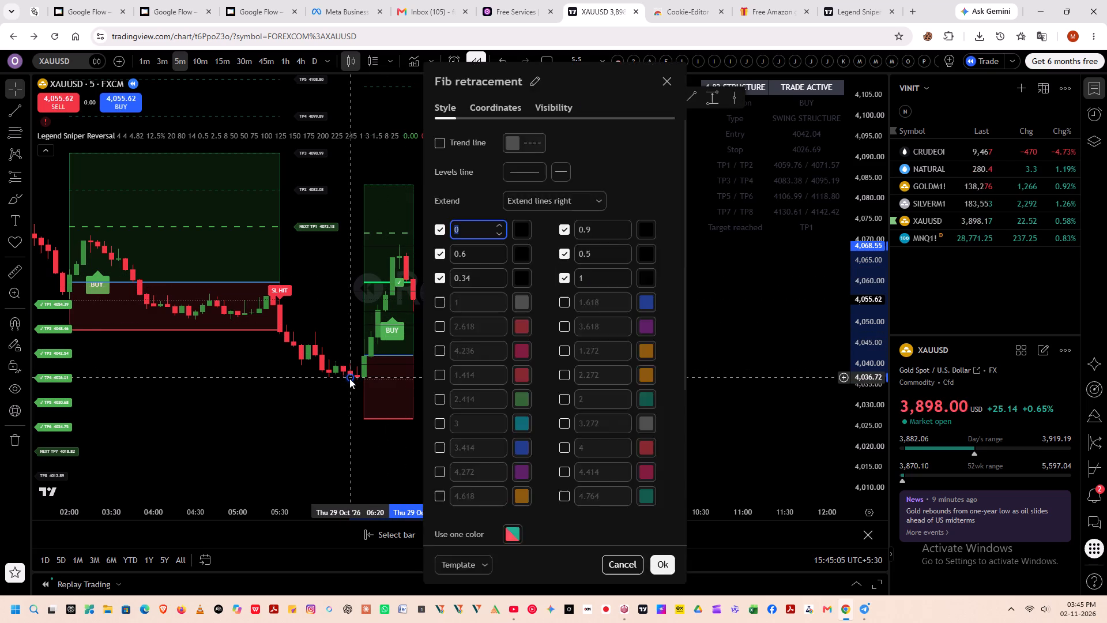
pyautogui.doubleClick(349, 378)
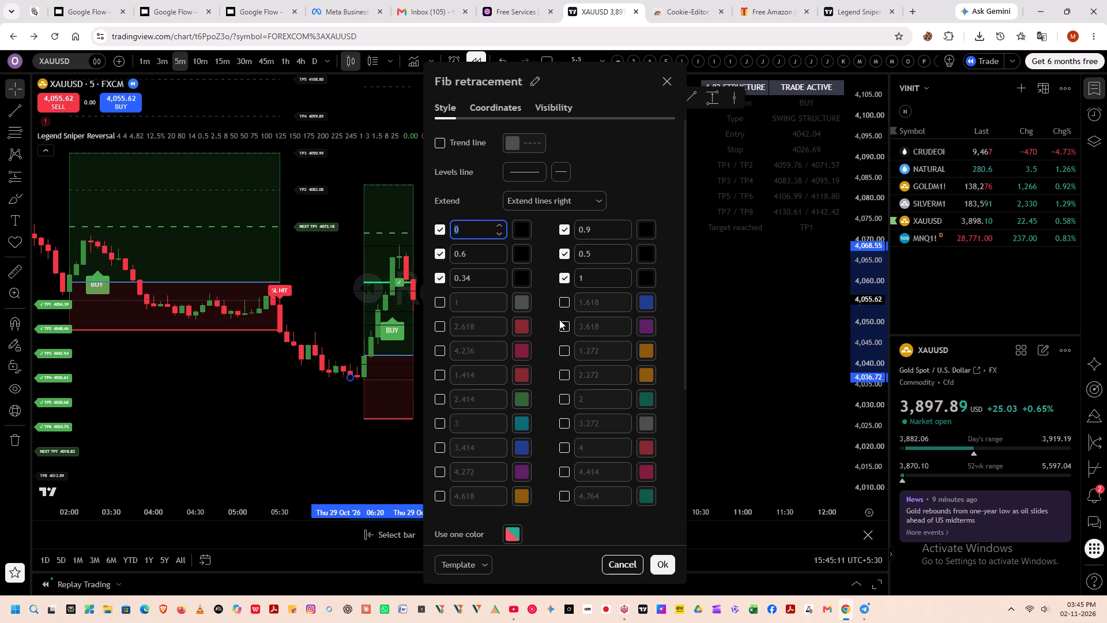
pyautogui.scroll(3, 556, 311)
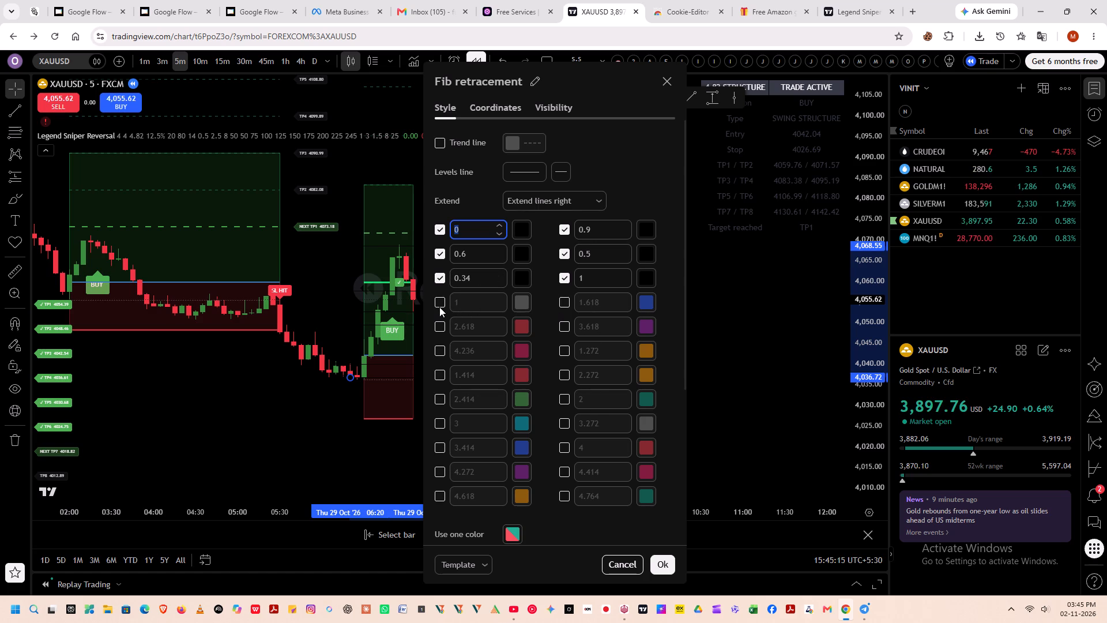
pyautogui.click(439, 307)
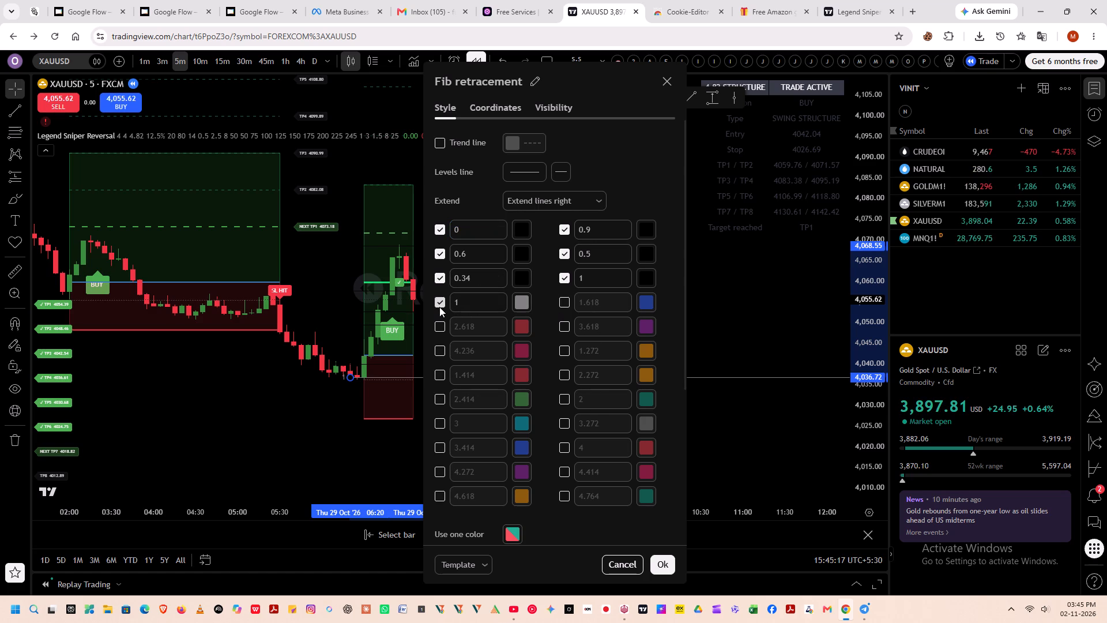
# Colour the Fib levels 0, 0.9, 0.6, 0.5, 0.34 and the black level 1 white.
pyautogui.click(522, 231)
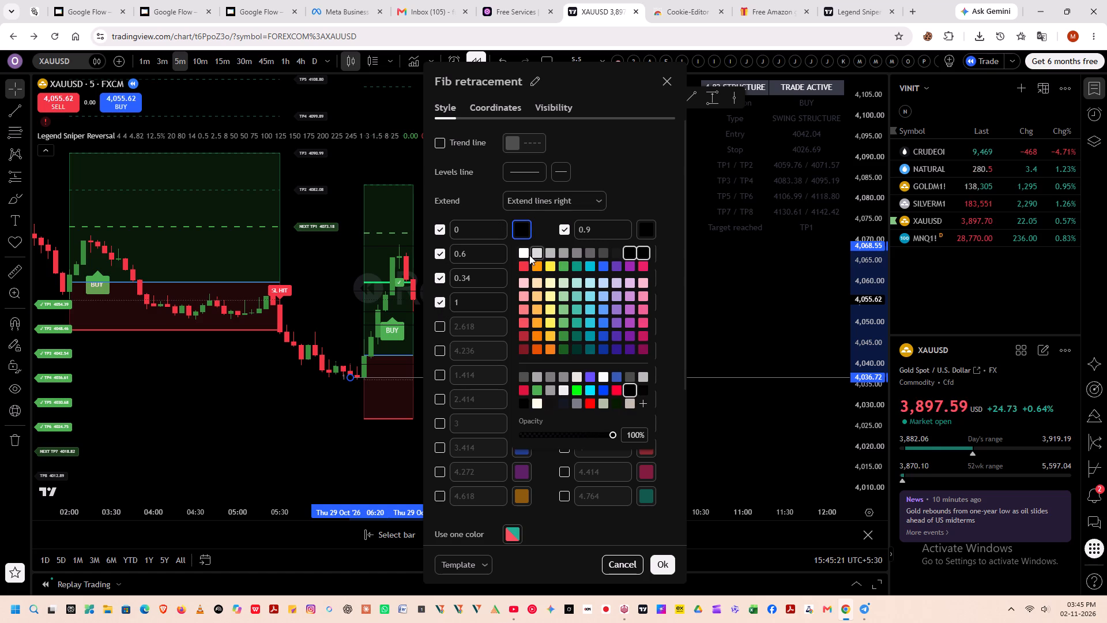
pyautogui.click(528, 255)
pyautogui.click(650, 233)
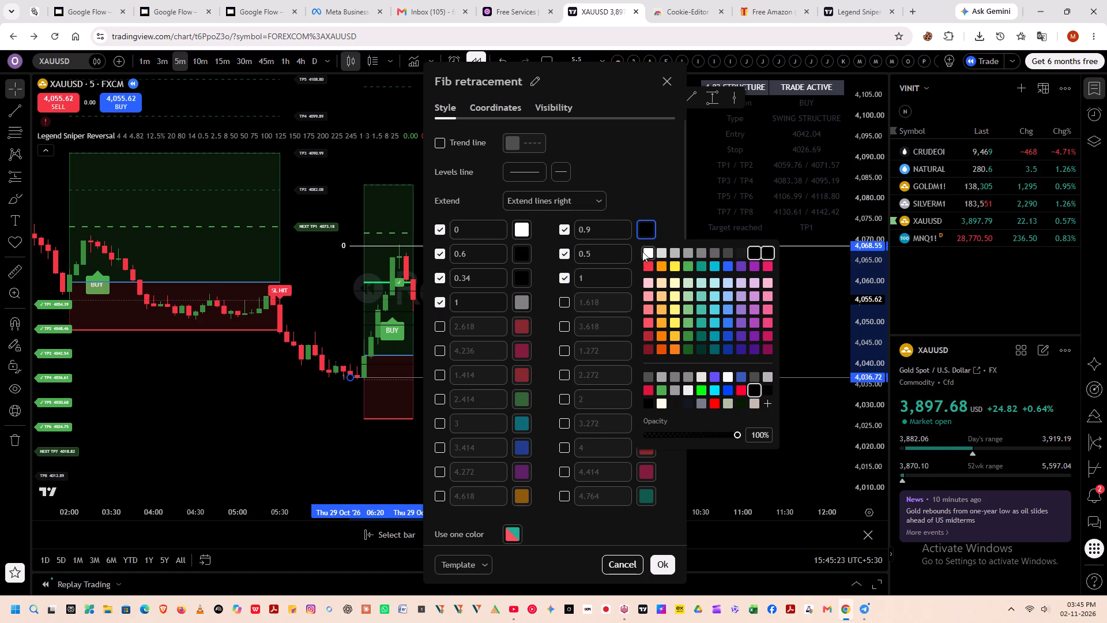
pyautogui.click(647, 252)
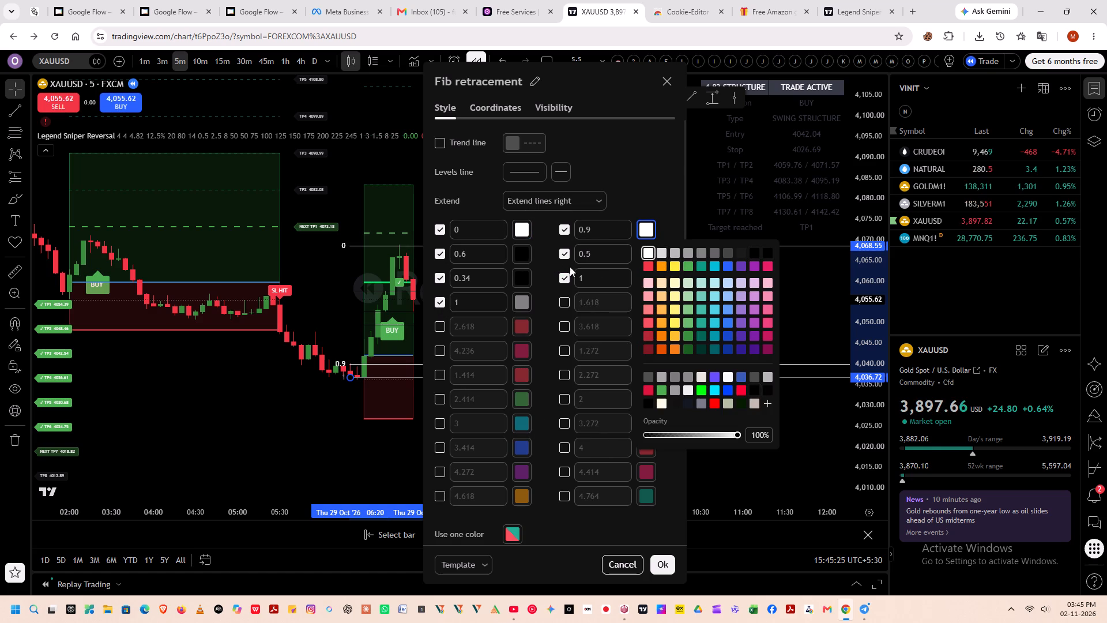
pyautogui.click(524, 256)
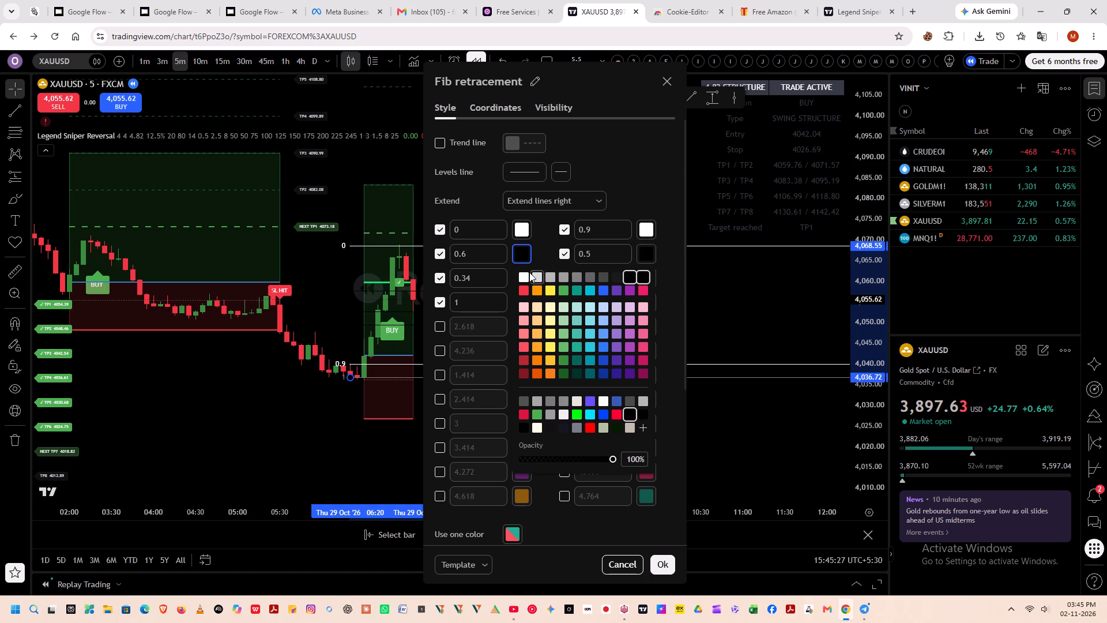
pyautogui.click(526, 272)
pyautogui.click(643, 256)
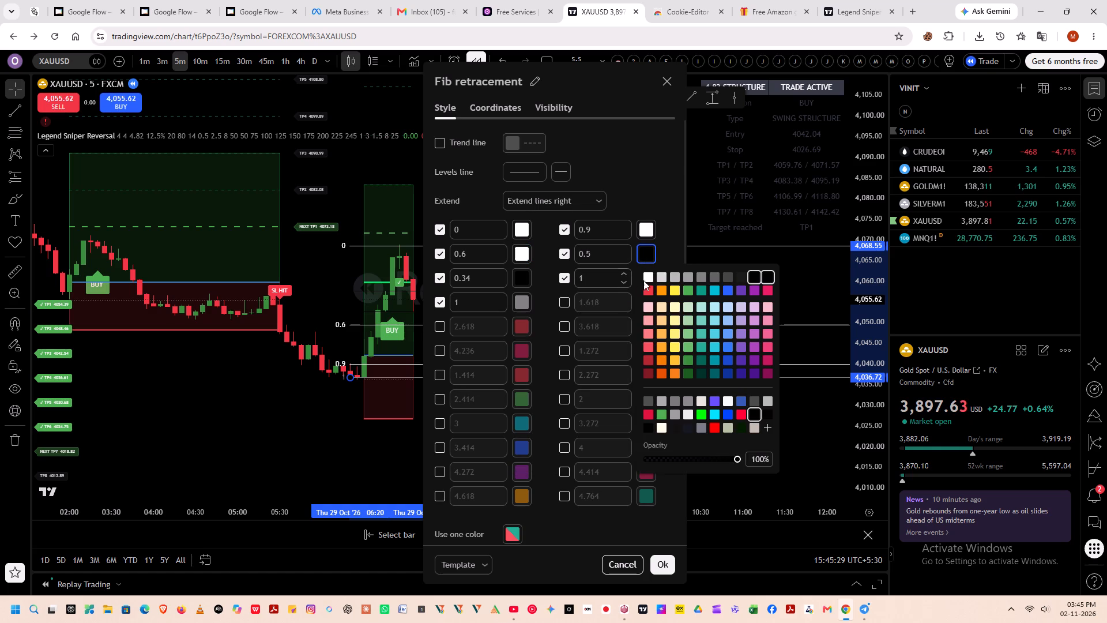
pyautogui.click(648, 279)
pyautogui.click(524, 279)
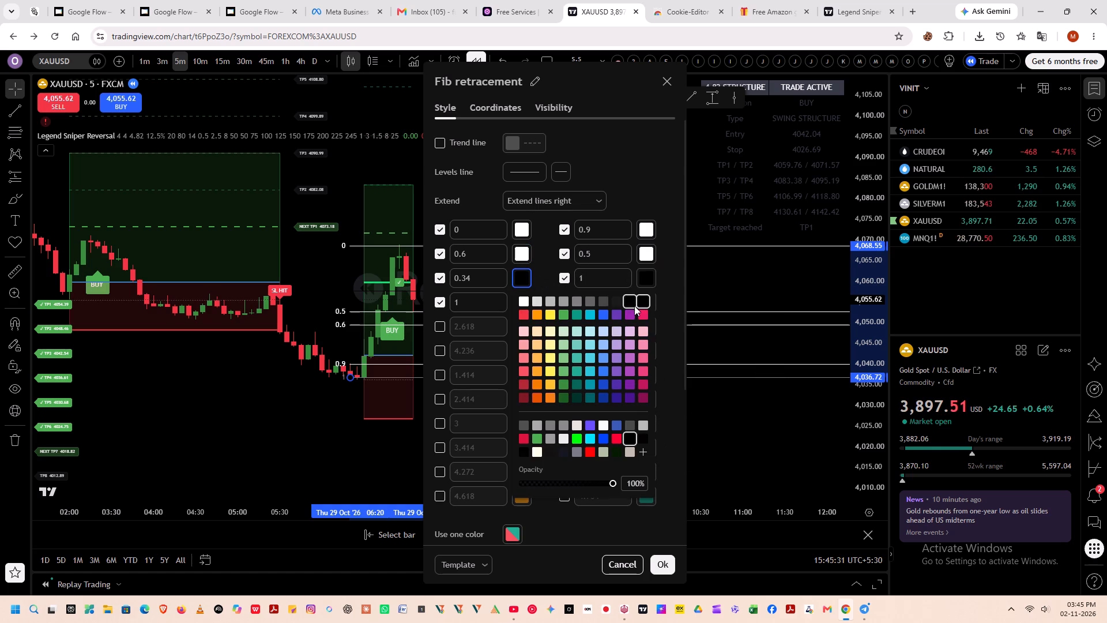
pyautogui.click(525, 302)
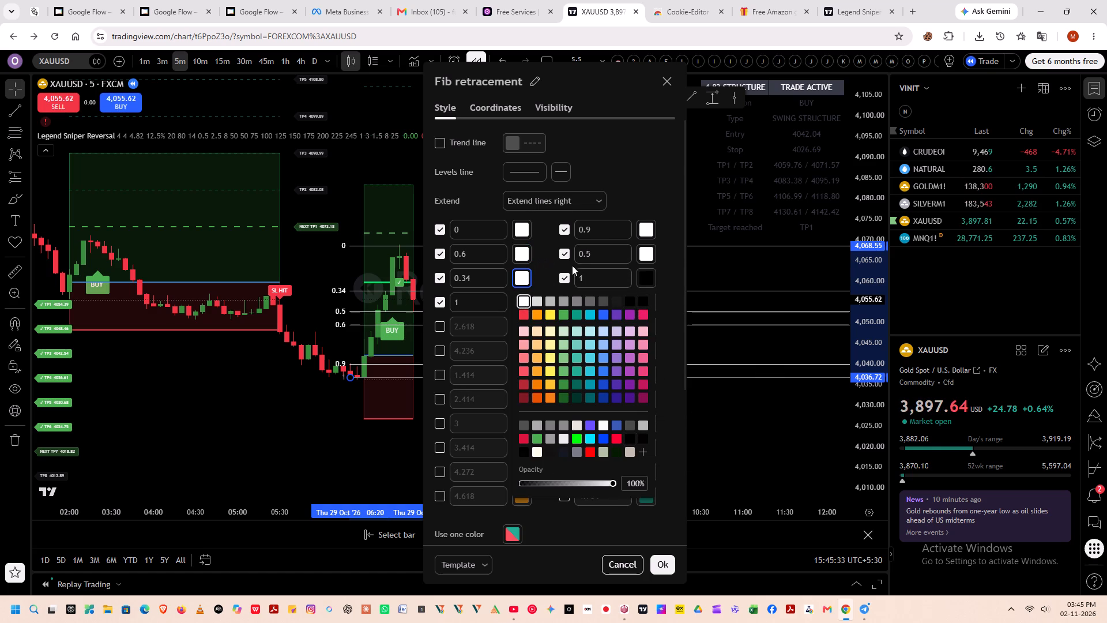
pyautogui.click(645, 278)
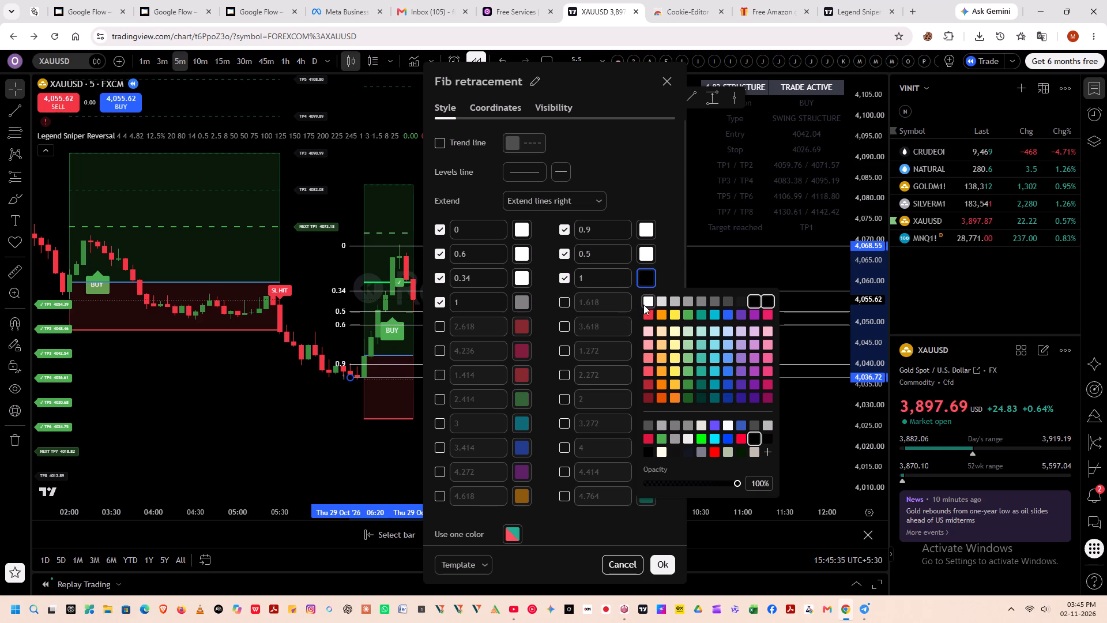
pyautogui.click(643, 305)
pyautogui.click(663, 242)
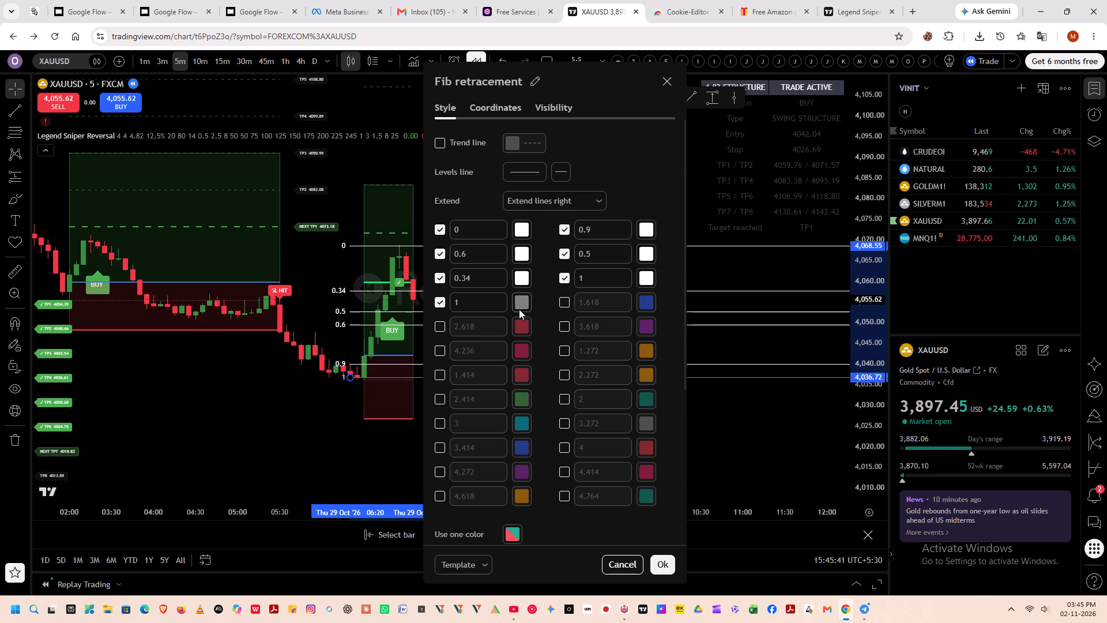
# Enable the Fib levels 1.618, 2.618, 3.618, 4.236 and 1.272, and close the settings.
pyautogui.click(568, 299)
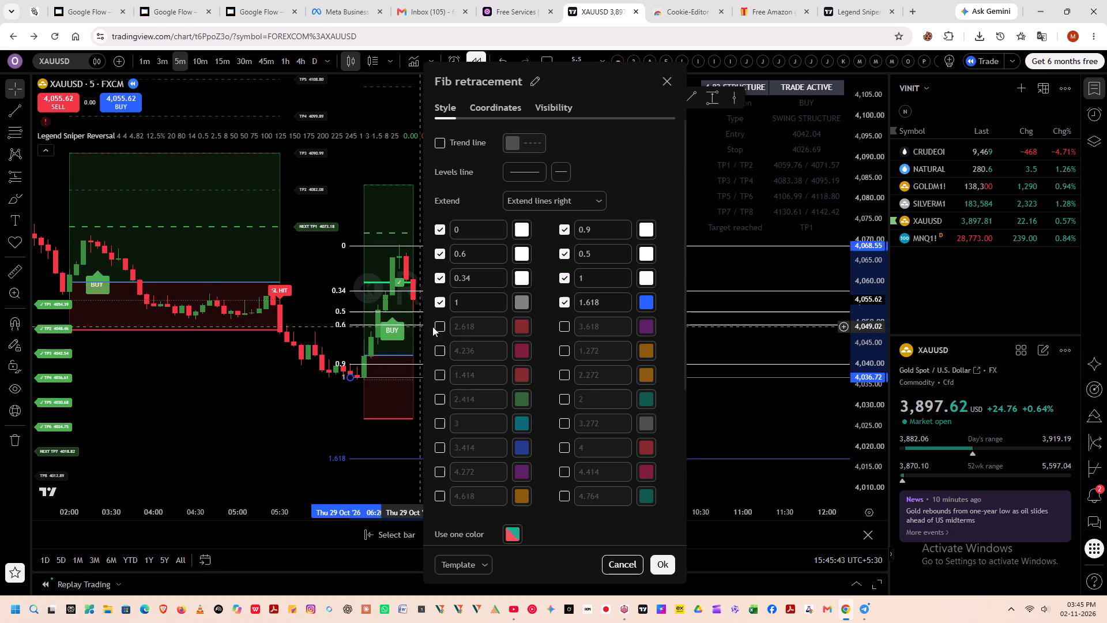
pyautogui.click(440, 326)
pyautogui.click(562, 325)
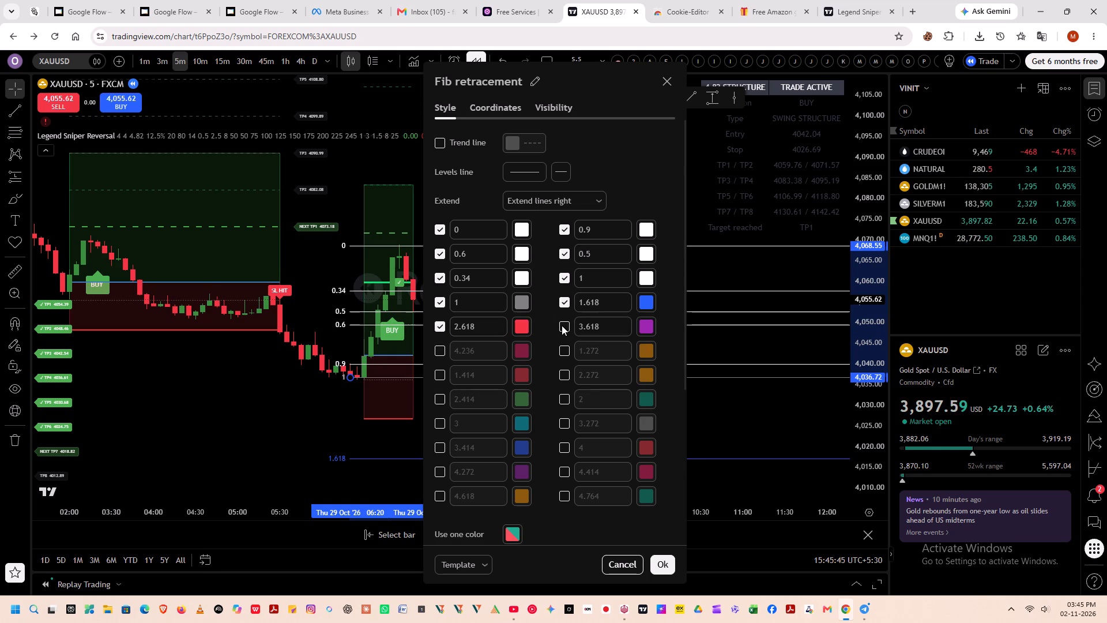
pyautogui.click(436, 348)
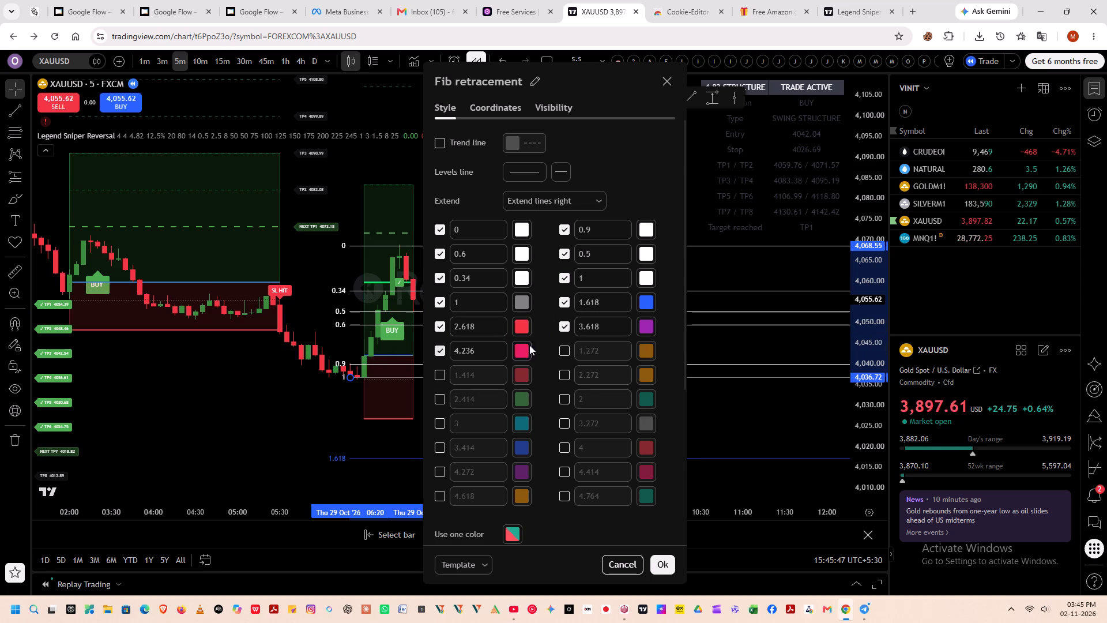
pyautogui.click(562, 351)
pyautogui.click(703, 335)
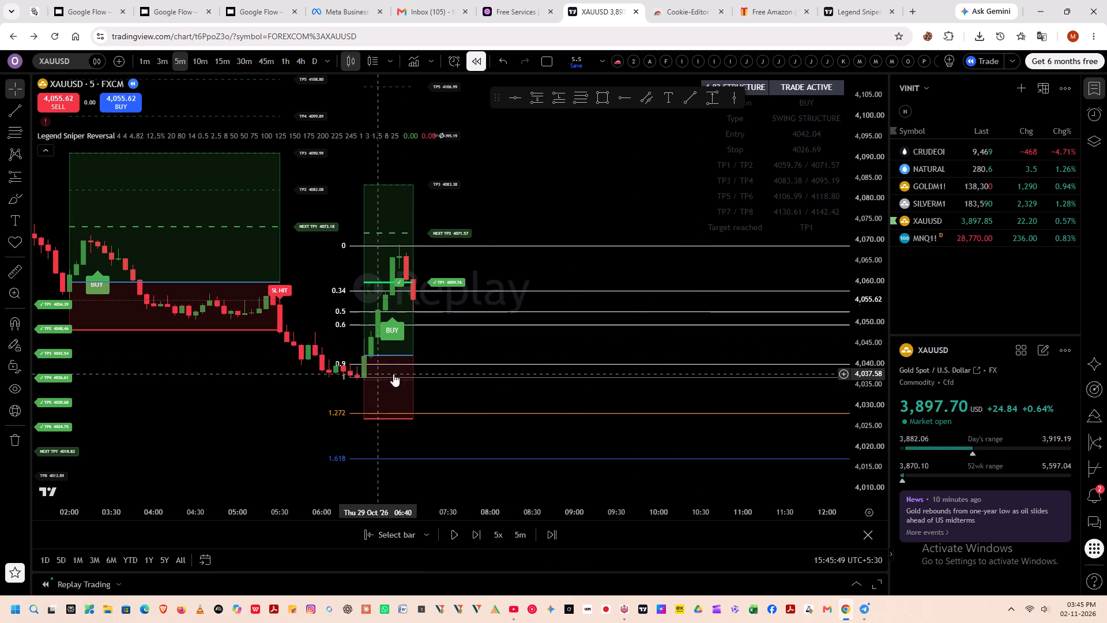
# Shift the Fib retracement forward in time and down, placing level 0 at about 4,060.76 and level 1 at about 4,028.93.
pyautogui.moveTo(681, 384); pyautogui.dragTo(440, 378)
pyautogui.scroll(-9, 553, 371)
pyautogui.moveTo(661, 418); pyautogui.dragTo(240, 376)
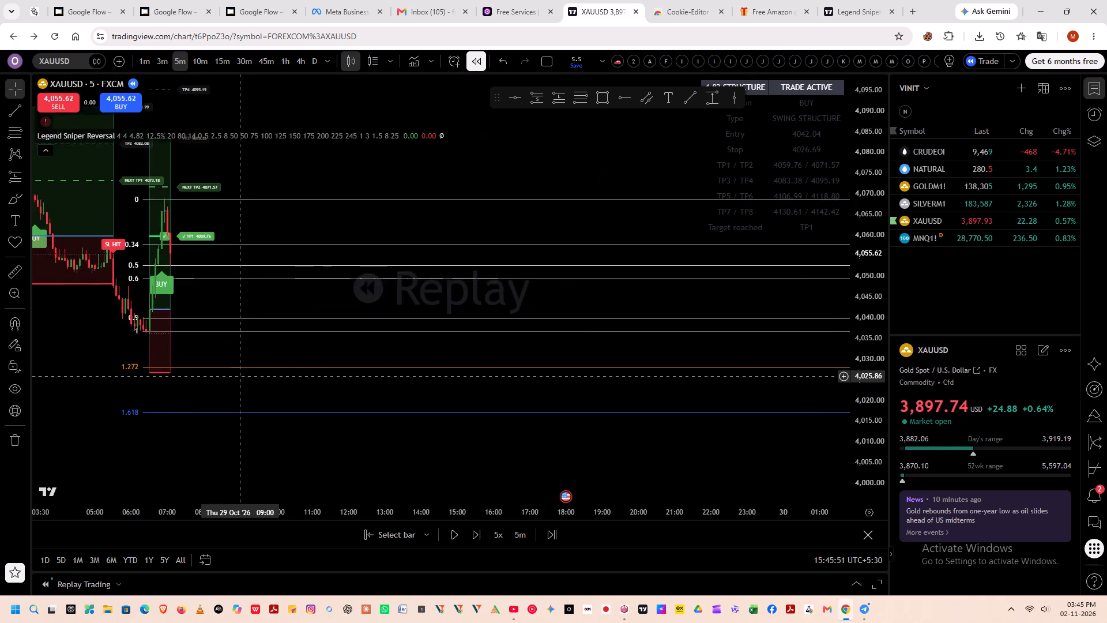
pyautogui.moveTo(240, 376); pyautogui.dragTo(244, 374)
pyautogui.moveTo(671, 377); pyautogui.dragTo(563, 421)
pyautogui.moveTo(369, 369); pyautogui.dragTo(605, 401)
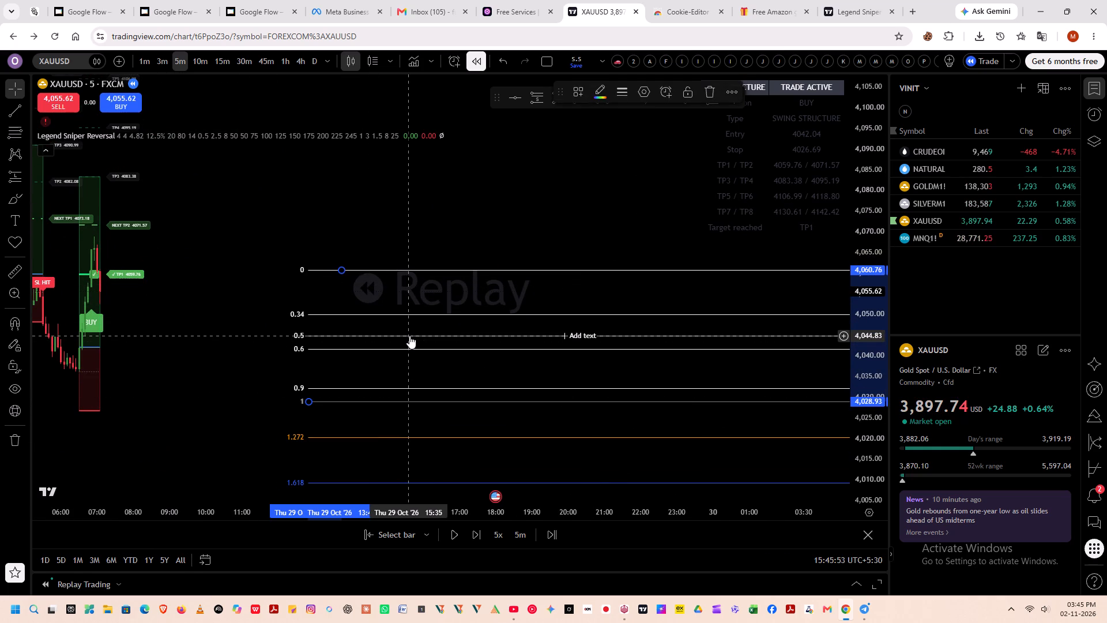
# Turn off the rightward line extension in the Fib retracement's settings, leaving its levels unextended on both sides, and close the settings.
pyautogui.tripleClick(409, 336)
pyautogui.doubleClick(409, 336)
pyautogui.doubleClick(409, 336)
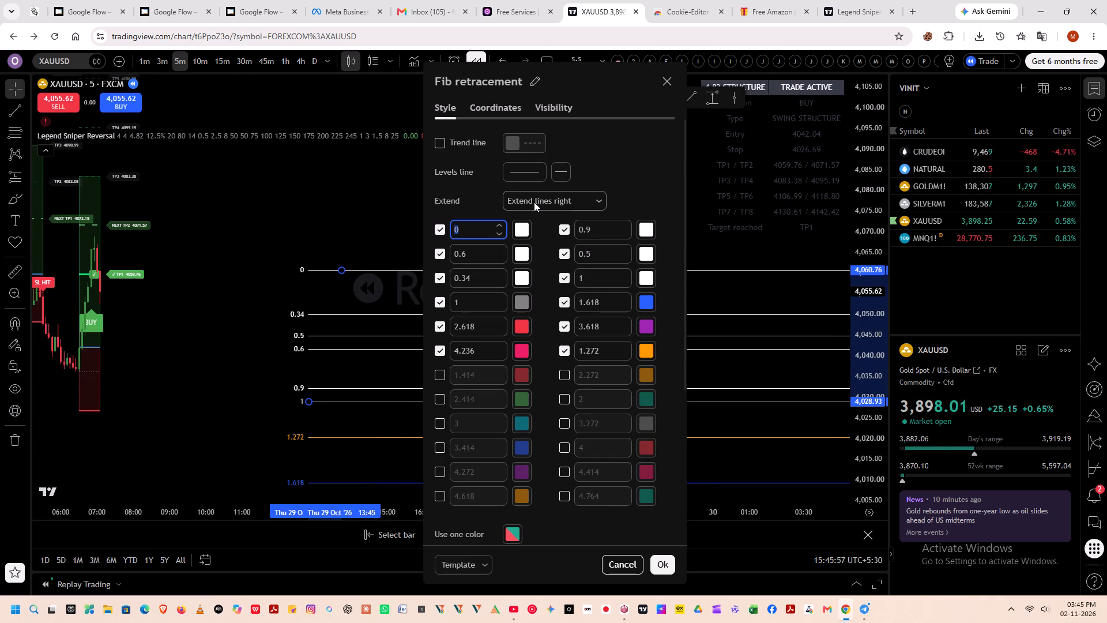
pyautogui.scroll(3, 535, 201)
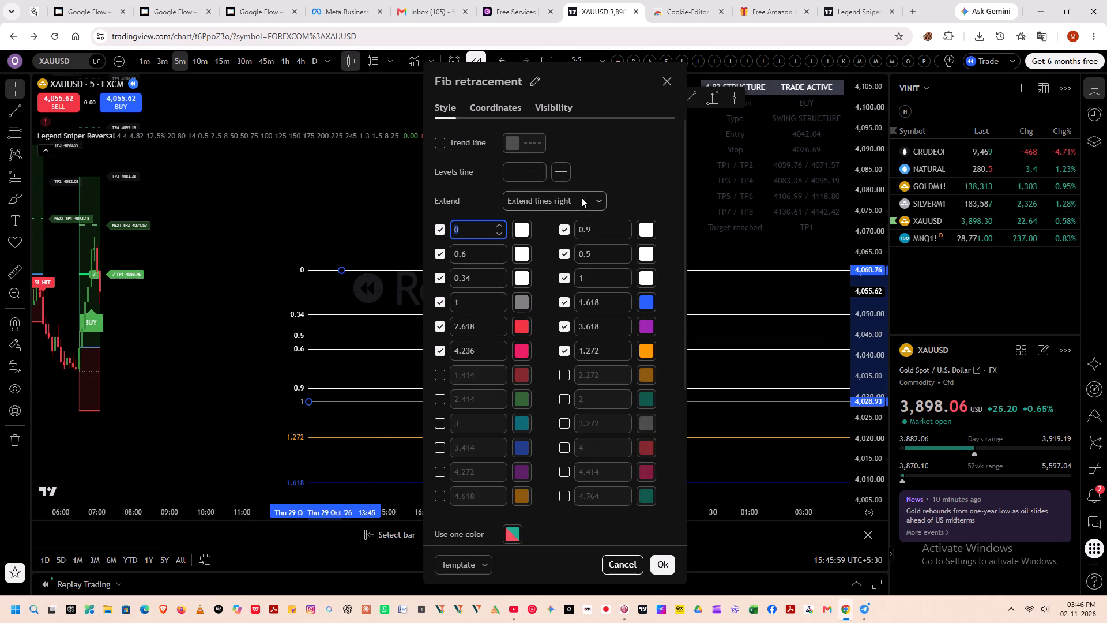
pyautogui.click(593, 207)
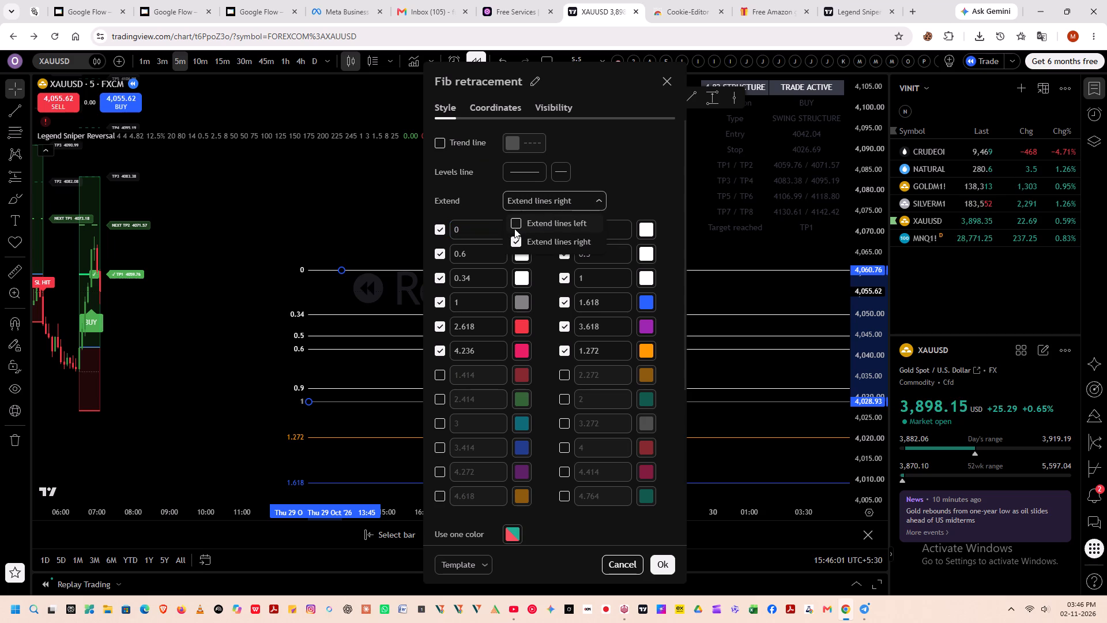
pyautogui.click(515, 224)
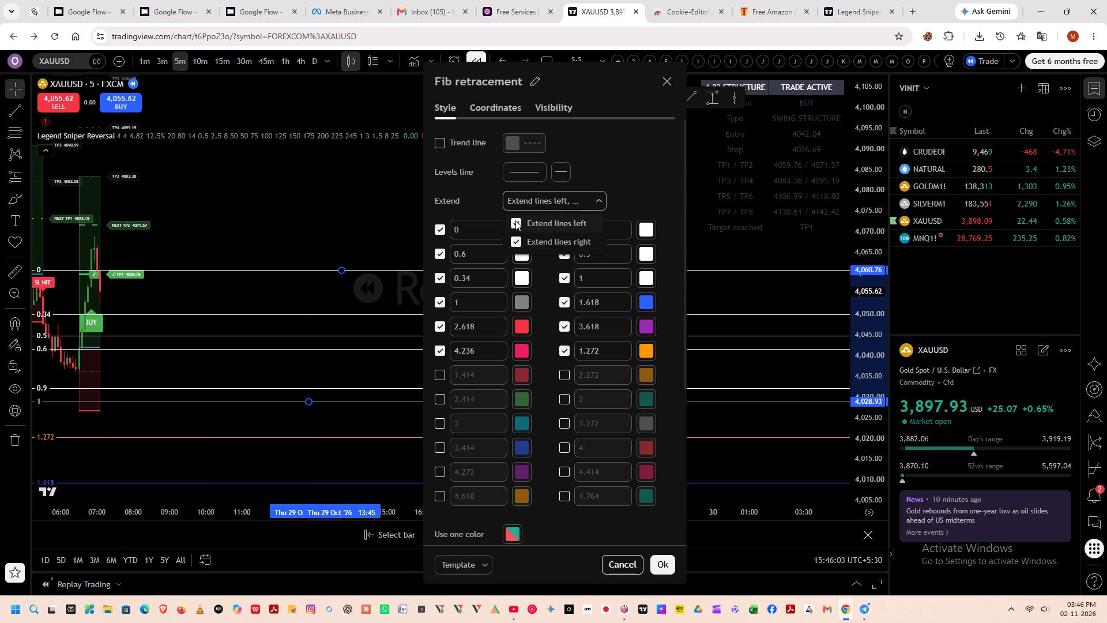
pyautogui.click(515, 220)
pyautogui.click(518, 240)
pyautogui.click(298, 233)
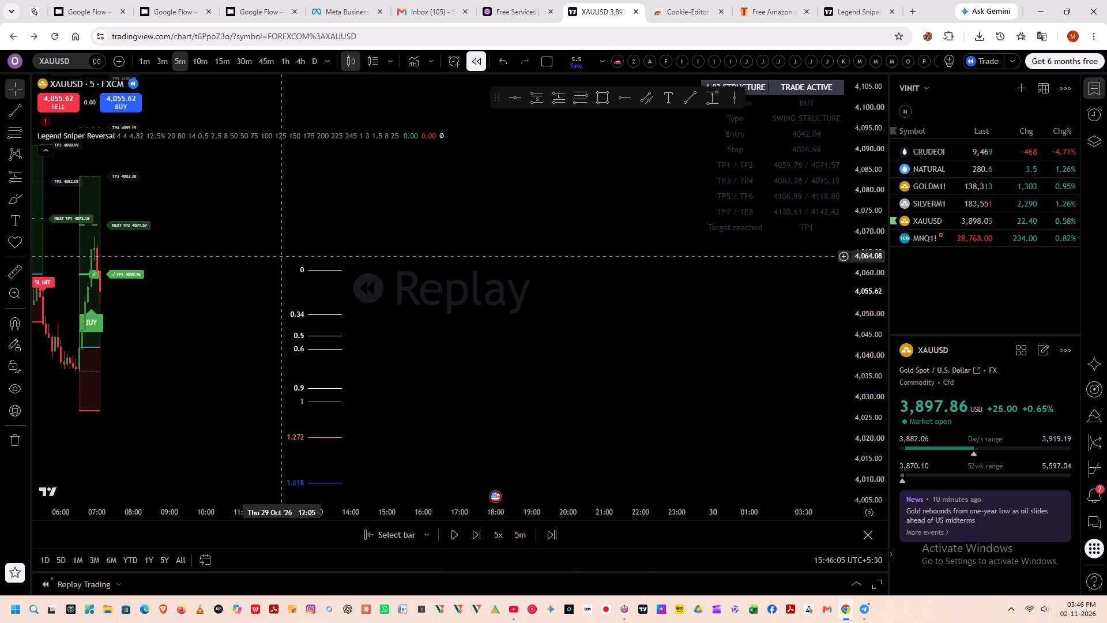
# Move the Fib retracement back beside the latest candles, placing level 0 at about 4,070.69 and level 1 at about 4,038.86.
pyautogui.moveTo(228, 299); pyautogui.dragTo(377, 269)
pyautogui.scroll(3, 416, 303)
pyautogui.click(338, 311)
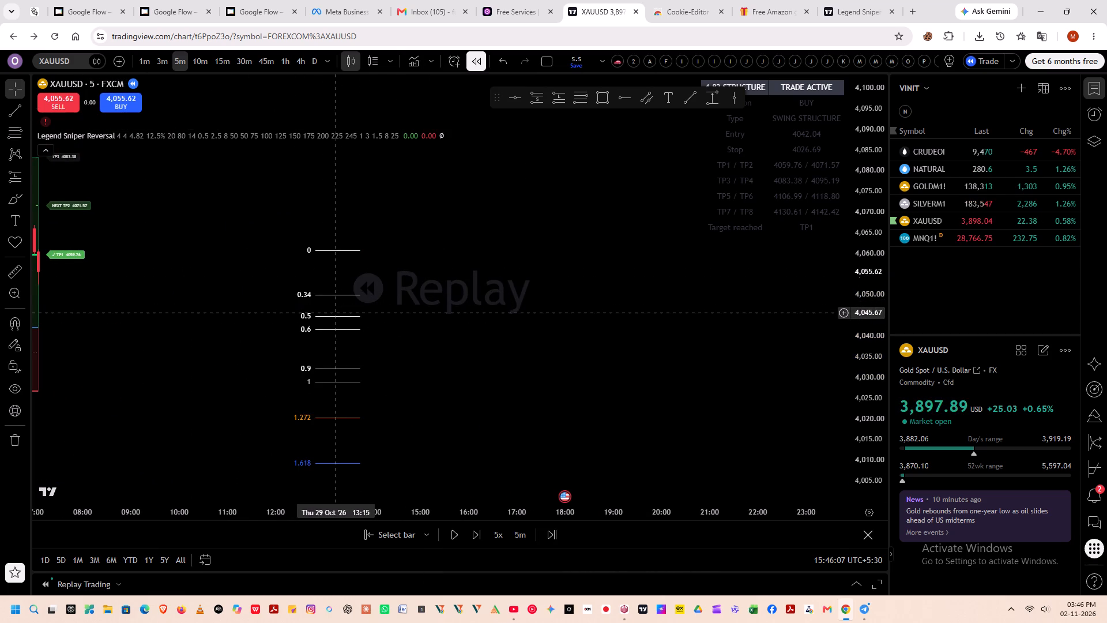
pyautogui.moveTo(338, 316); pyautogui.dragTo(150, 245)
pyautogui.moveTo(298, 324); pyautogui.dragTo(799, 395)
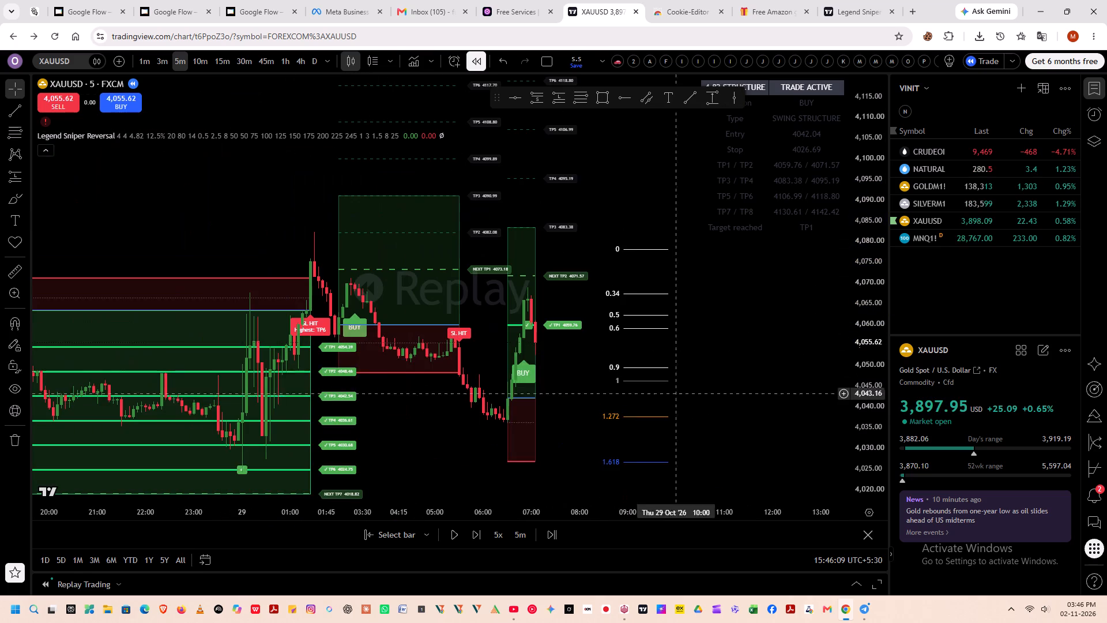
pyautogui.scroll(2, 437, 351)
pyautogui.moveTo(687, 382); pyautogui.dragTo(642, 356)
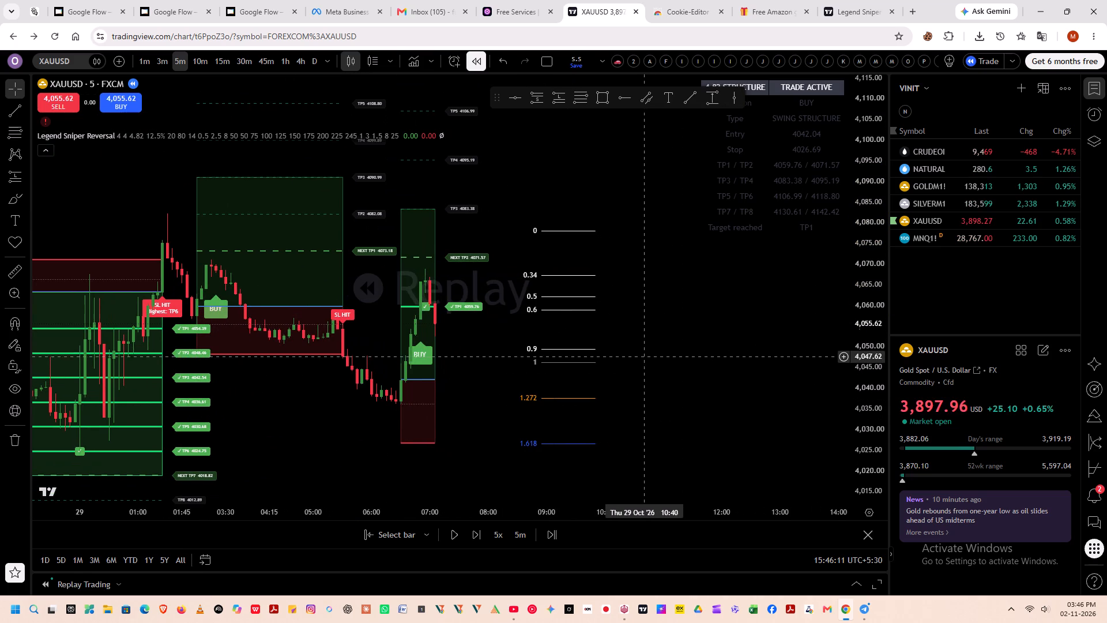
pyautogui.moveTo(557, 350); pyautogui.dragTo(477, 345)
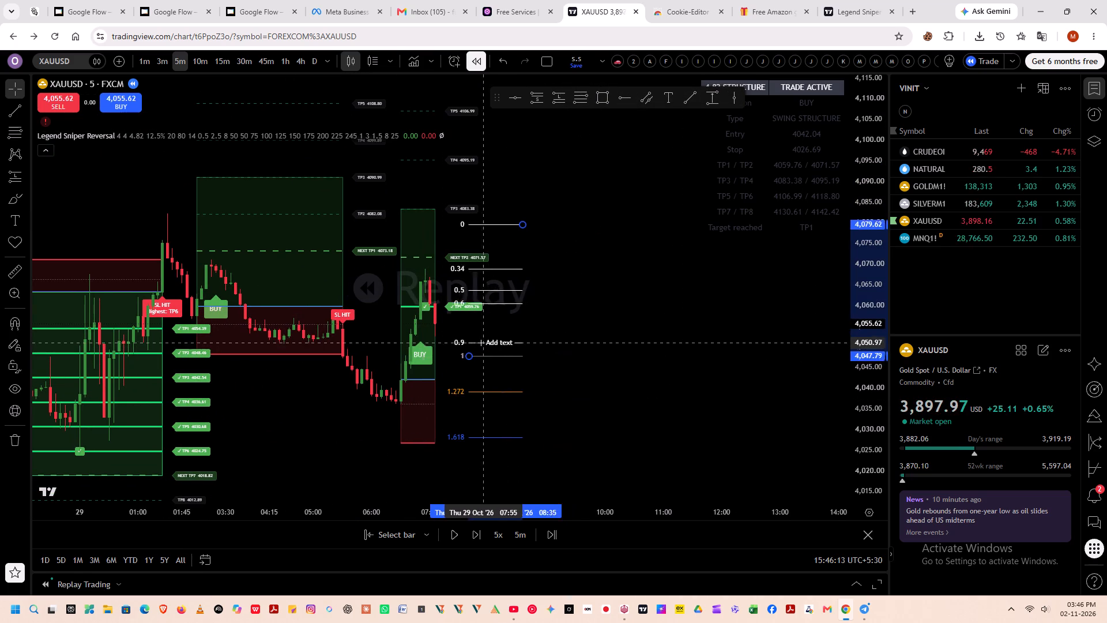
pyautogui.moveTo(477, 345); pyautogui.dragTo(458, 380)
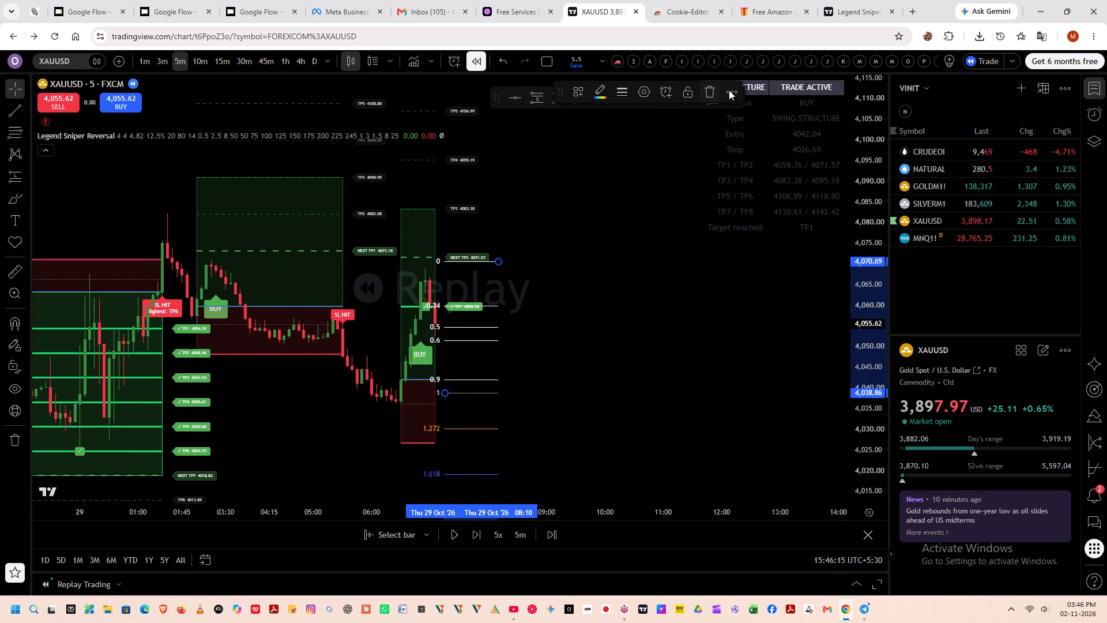
# Replace the Fib retracement with a new one drawn from the swing low at about 4,036.18 to level 0 at about 4,068.55.
pyautogui.click(705, 93)
pyautogui.click(579, 98)
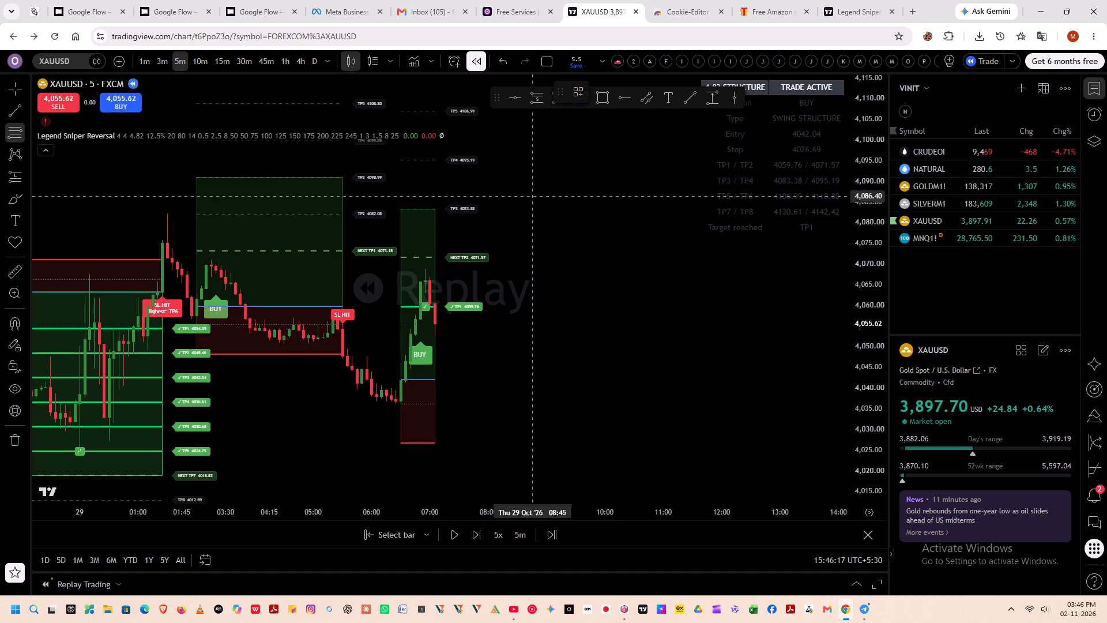
pyautogui.click(379, 404)
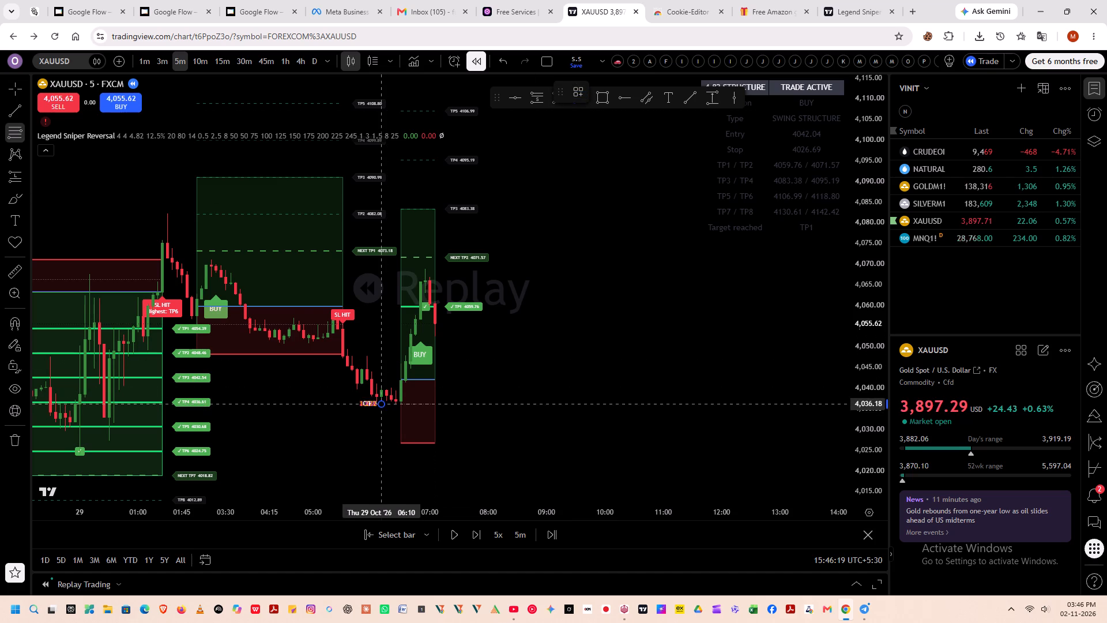
pyautogui.click(519, 270)
# Play the bar replay forward to about 08:15 on 29 Oct and pause it.
pyautogui.moveTo(643, 413); pyautogui.dragTo(652, 359)
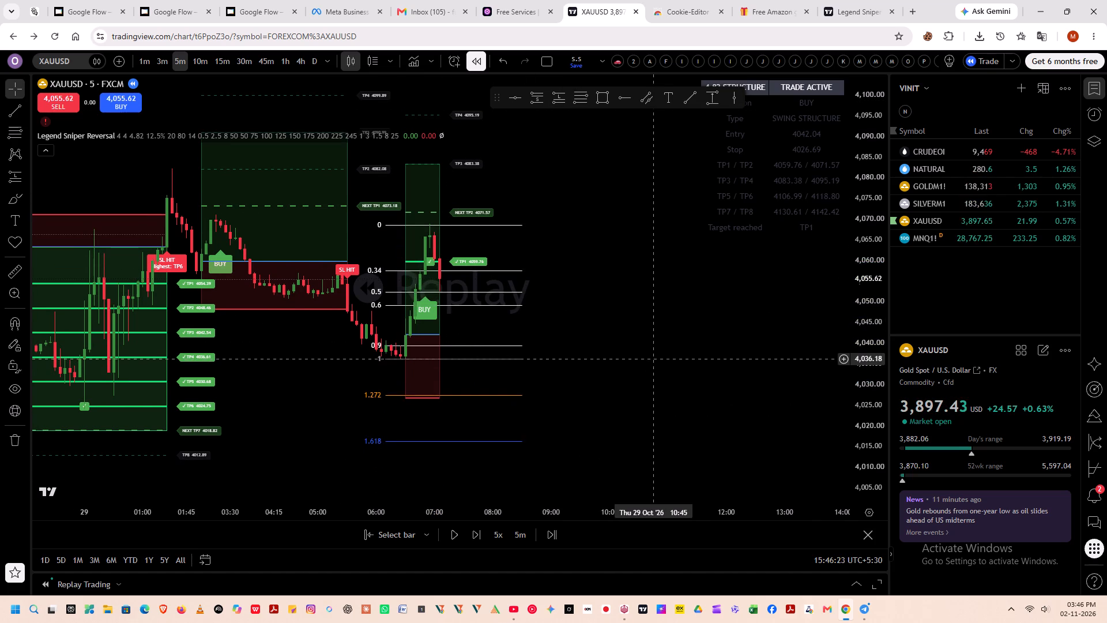
pyautogui.scroll(1, 652, 359)
pyautogui.moveTo(548, 309); pyautogui.dragTo(550, 378)
pyautogui.scroll(4, 868, 393)
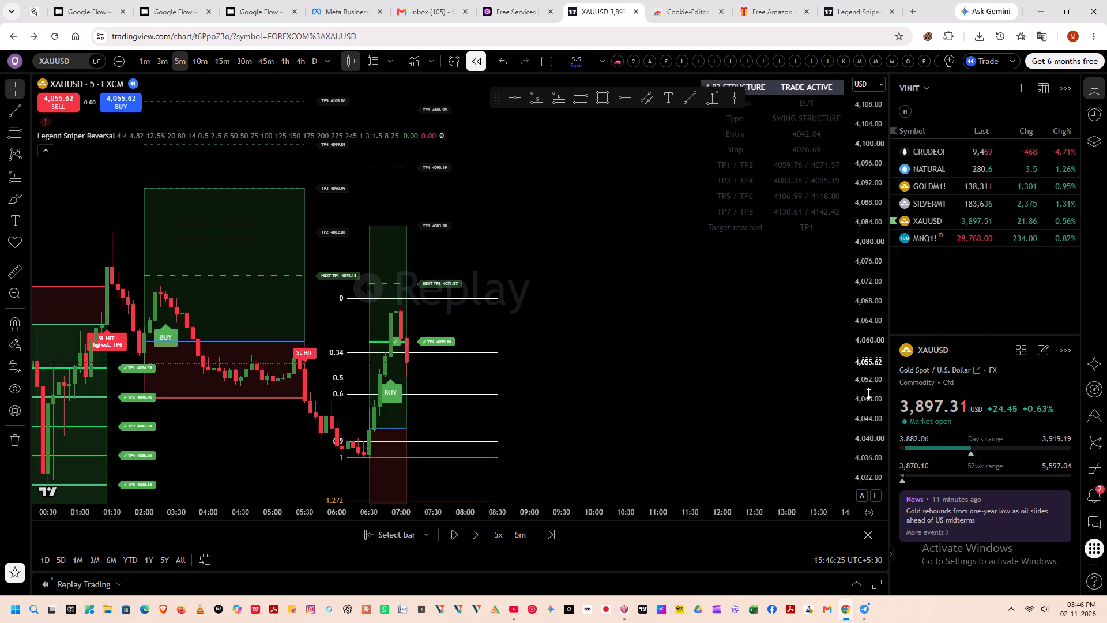
pyautogui.scroll(5, 868, 393)
pyautogui.moveTo(690, 399); pyautogui.dragTo(690, 384)
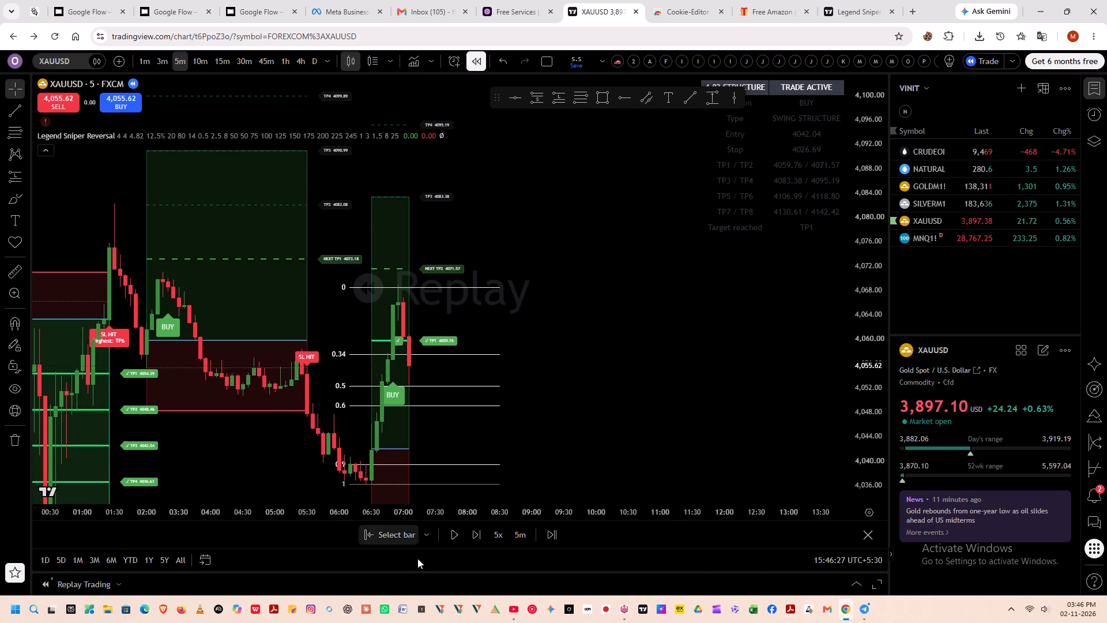
pyautogui.click(447, 528)
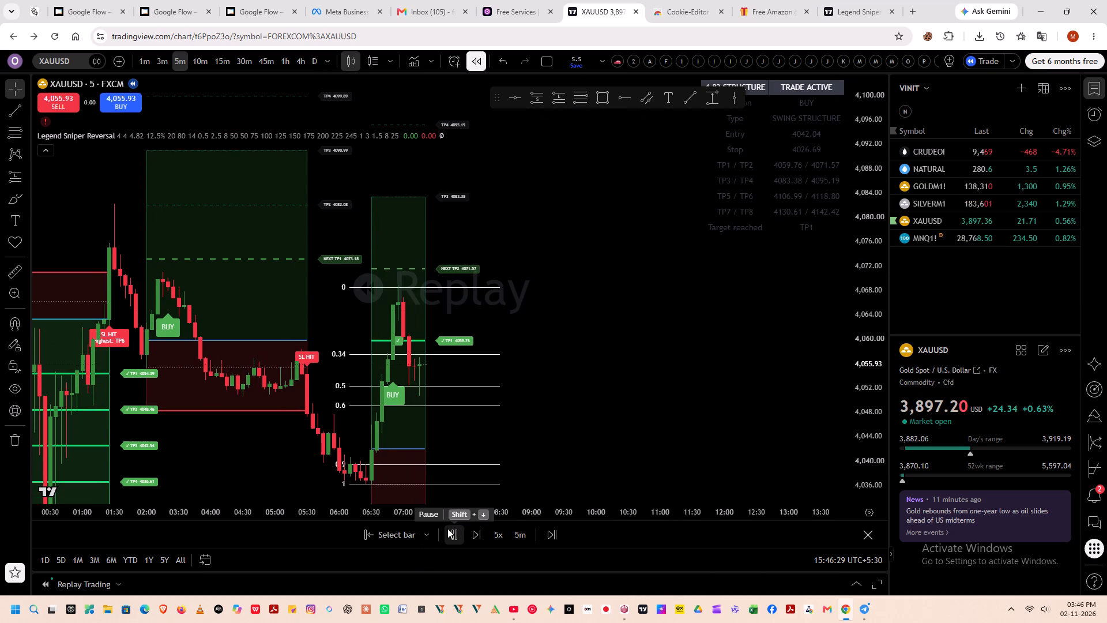
pyautogui.click(447, 528)
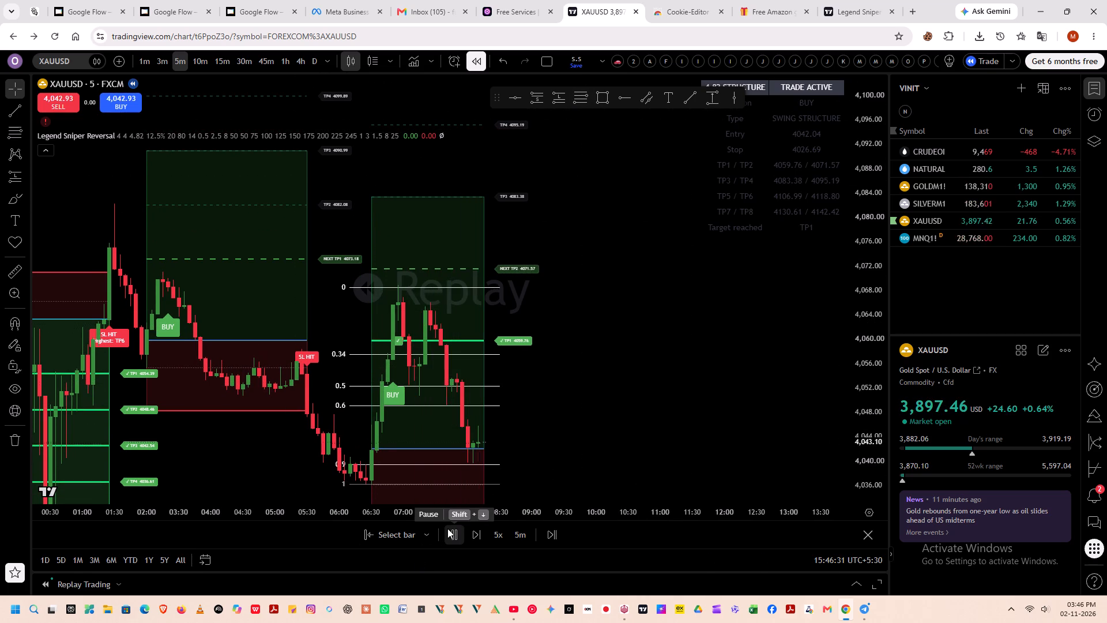
# Select the redrawn Fib retracement by its 0.5 level.
pyautogui.moveTo(587, 423); pyautogui.dragTo(595, 317)
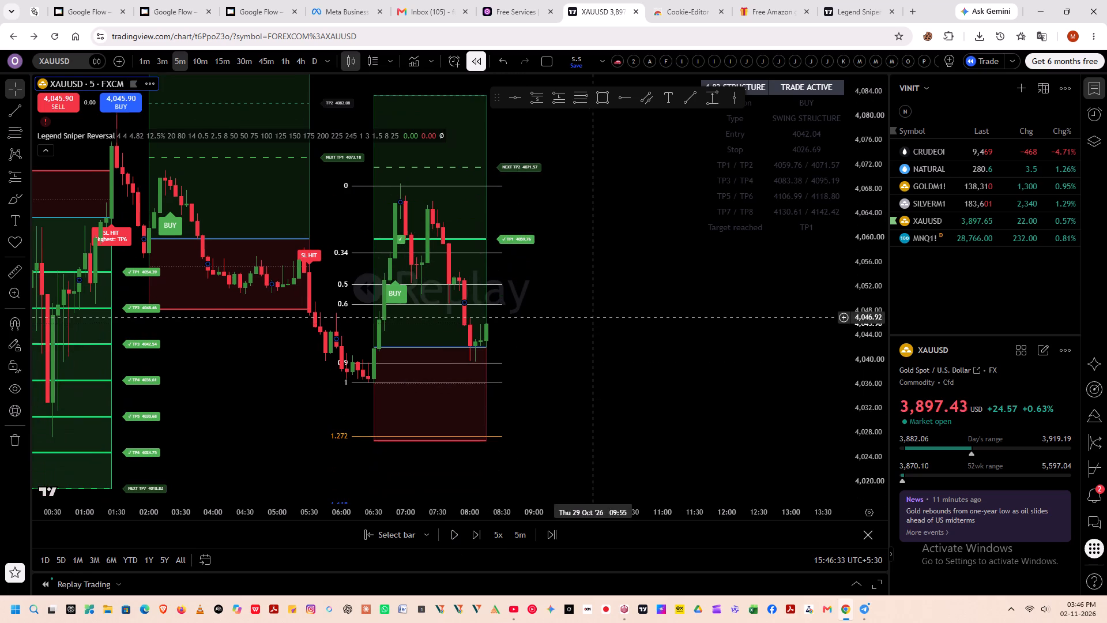
pyautogui.moveTo(565, 393); pyautogui.dragTo(573, 425)
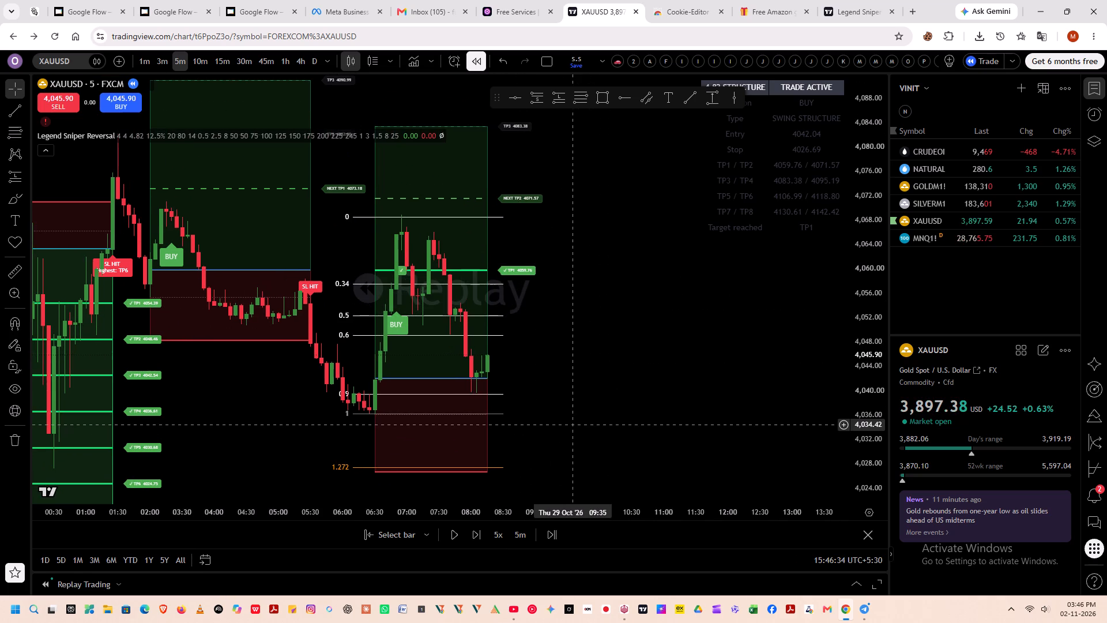
pyautogui.tripleClick(496, 314)
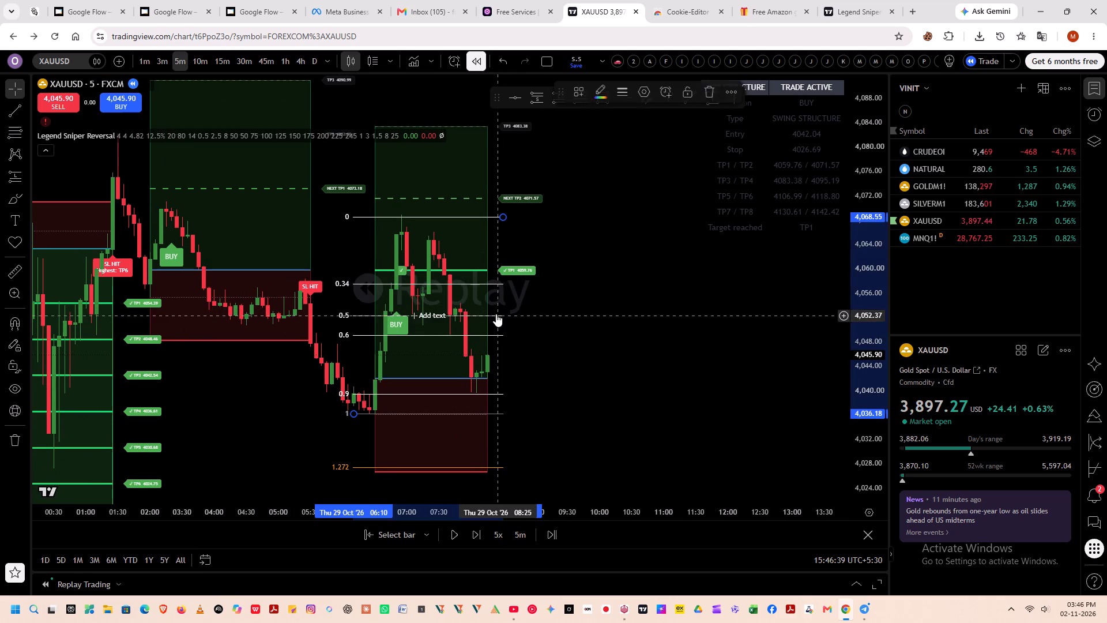
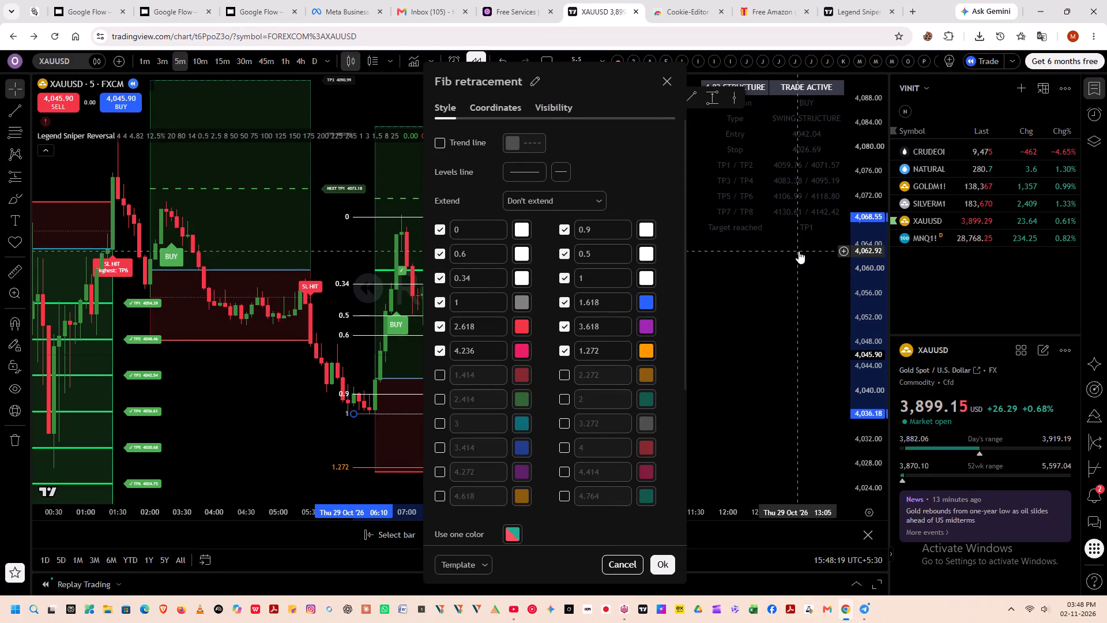
# Close the Fib retracement settings without changing anything and deselect the drawing.
pyautogui.click(665, 77)
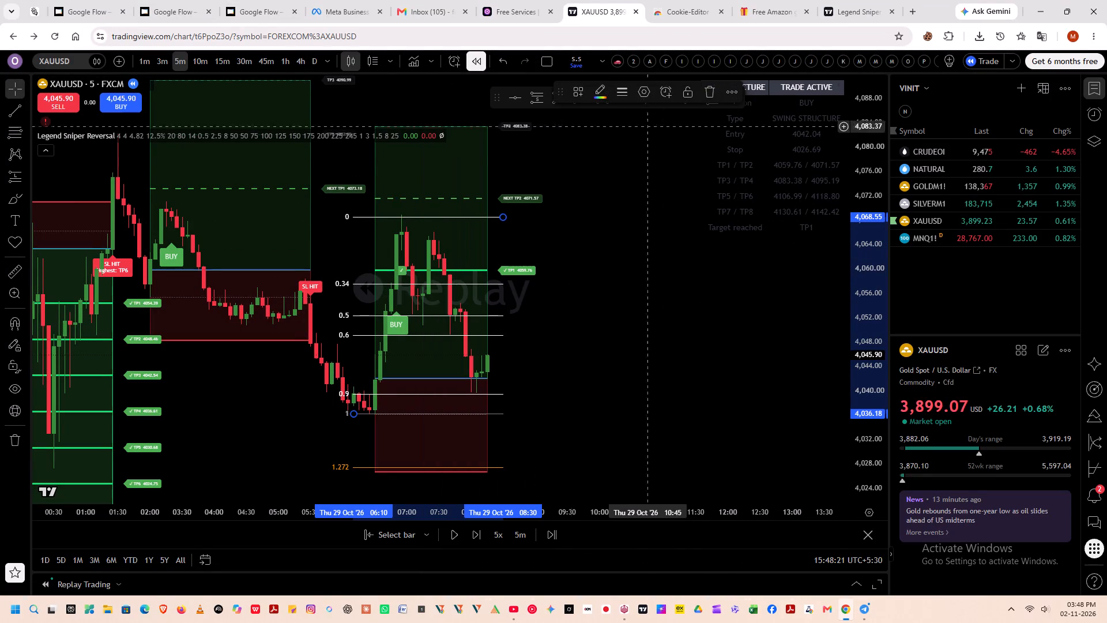
pyautogui.click(601, 224)
# Review the Legend Sniper Reversal indicator's inputs, from Structure Engine through TP Reversal and Display and History, and close the settings unchanged.
pyautogui.moveTo(609, 342); pyautogui.dragTo(515, 352)
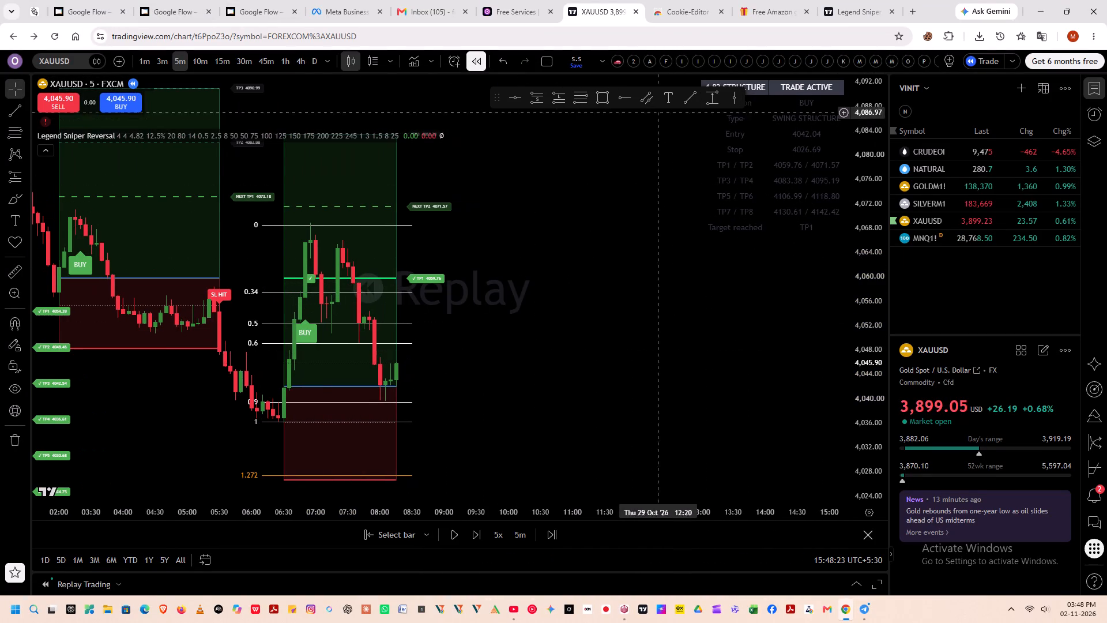
pyautogui.click(611, 282)
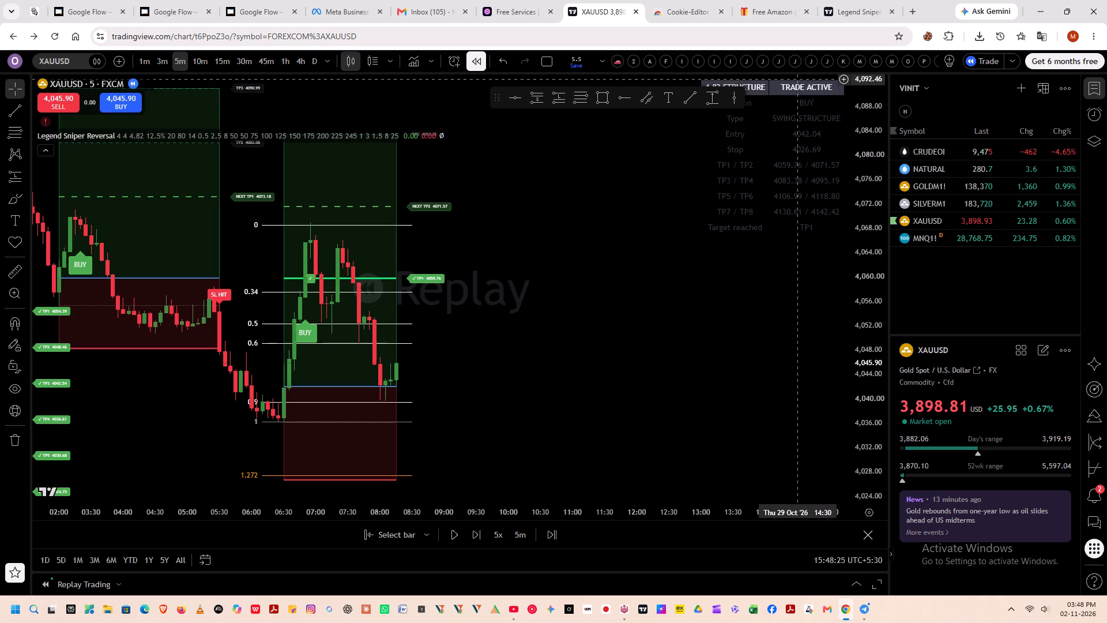
pyautogui.tripleClick(780, 153)
pyautogui.click(780, 153)
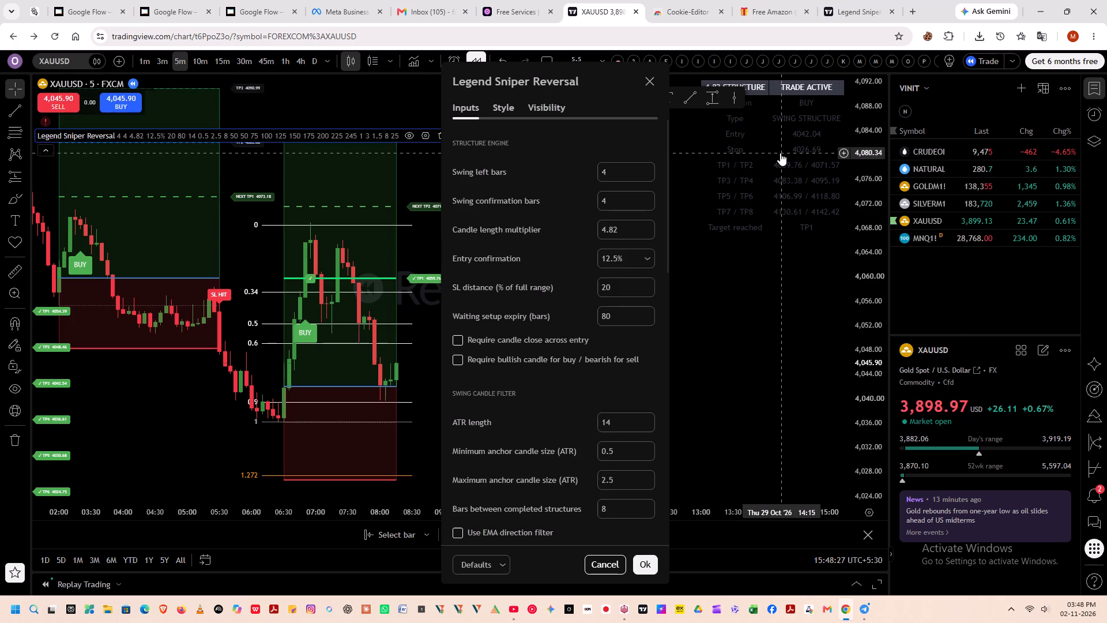
pyautogui.scroll(-3, 501, 341)
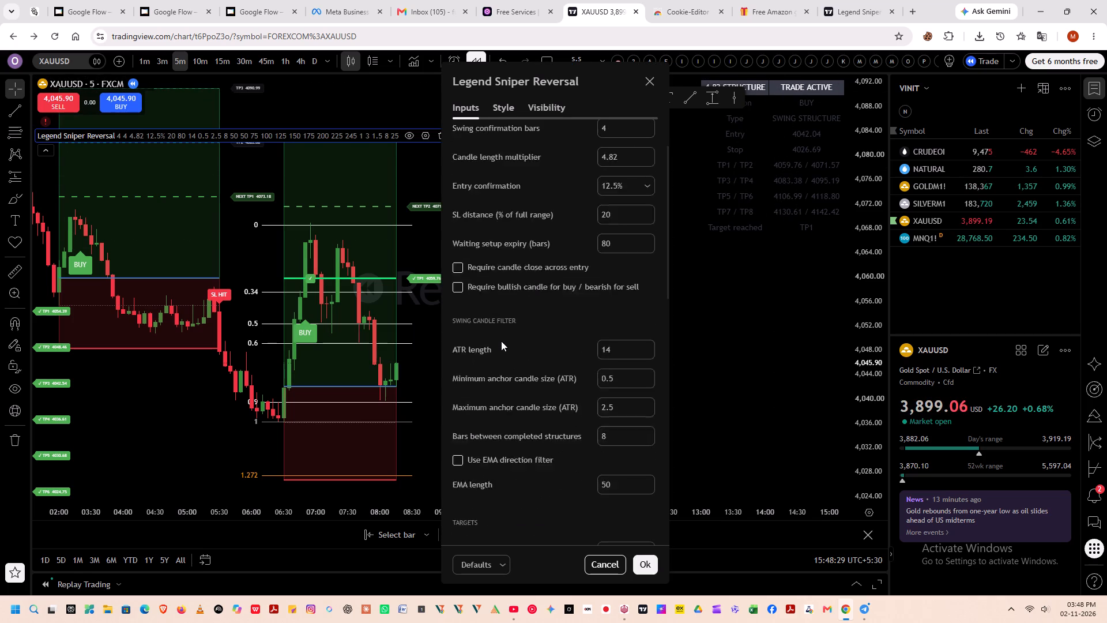
pyautogui.scroll(-15, 501, 341)
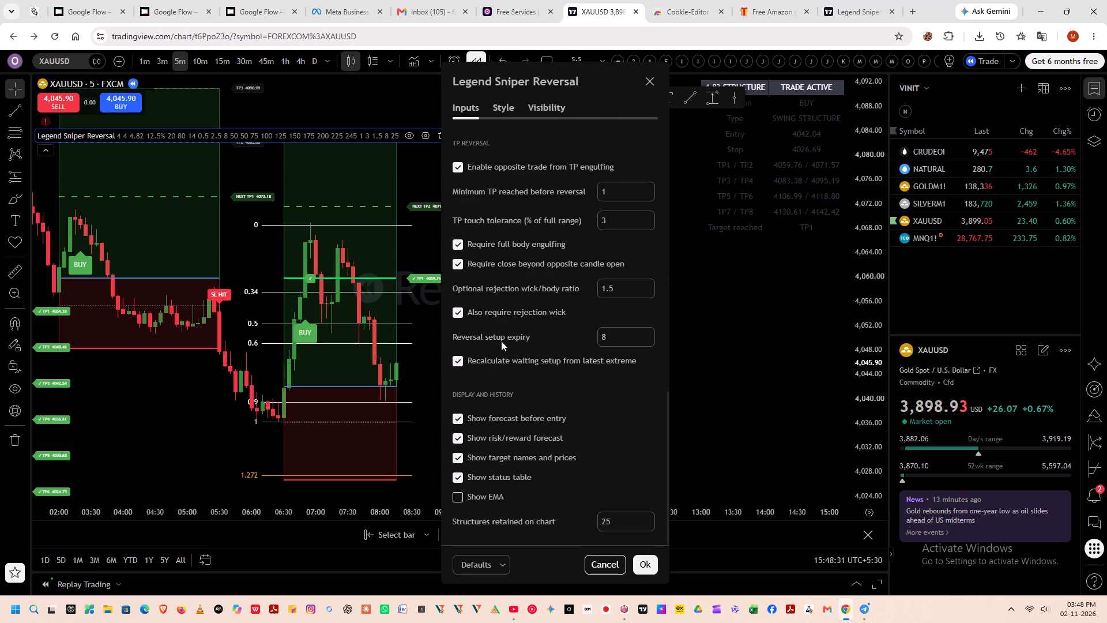
pyautogui.scroll(6, 586, 445)
pyautogui.scroll(6, 574, 354)
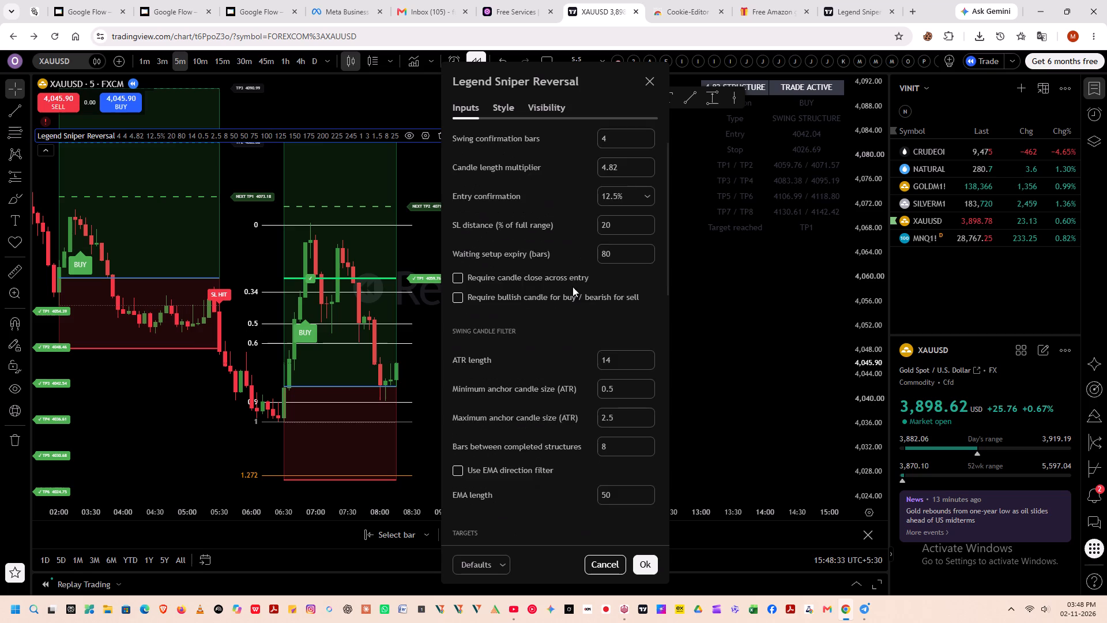
pyautogui.scroll(5, 573, 287)
pyautogui.click(725, 322)
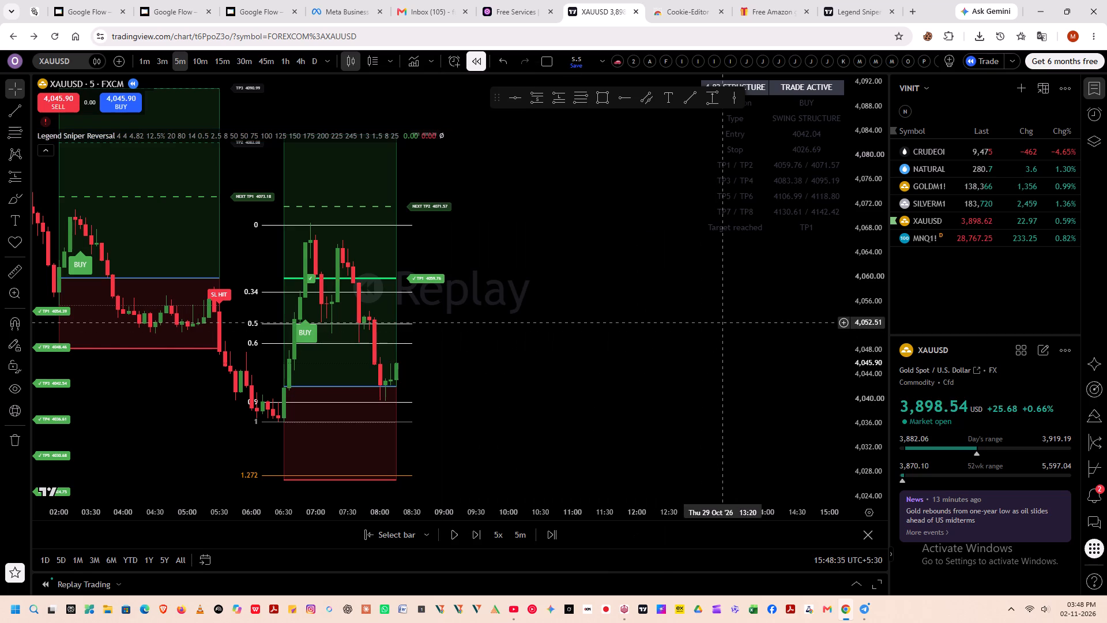
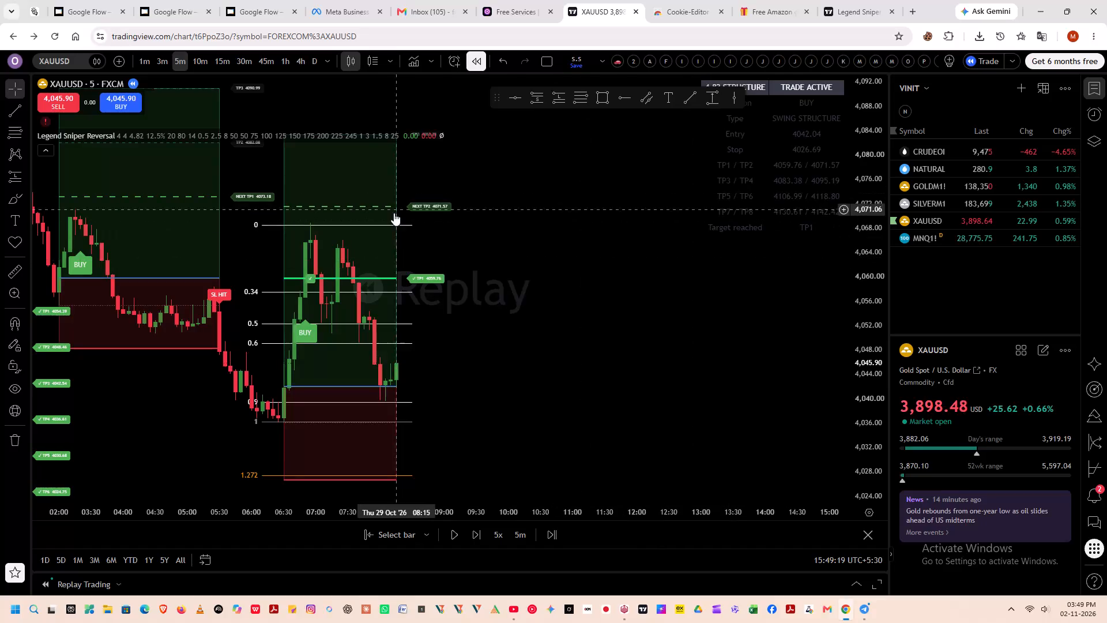
# Review the Legend Sniper Reversal indicator's inputs again, from Structure Engine to TP Reversal, and close the settings unchanged.
pyautogui.click(364, 201)
pyautogui.tripleClick(362, 206)
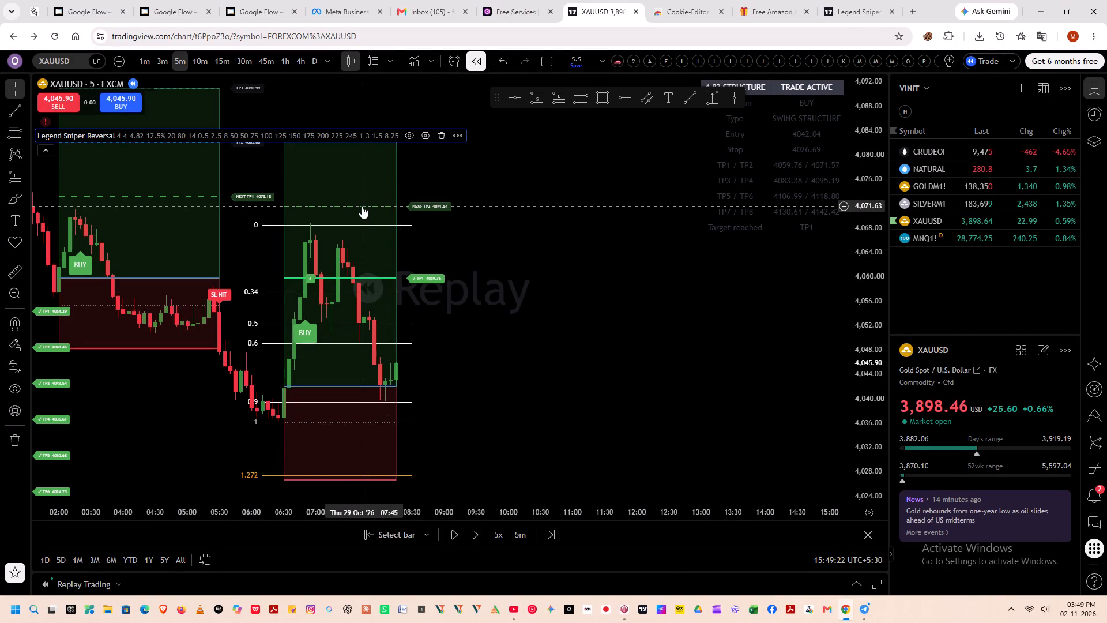
pyautogui.doubleClick(362, 206)
pyautogui.click(362, 206)
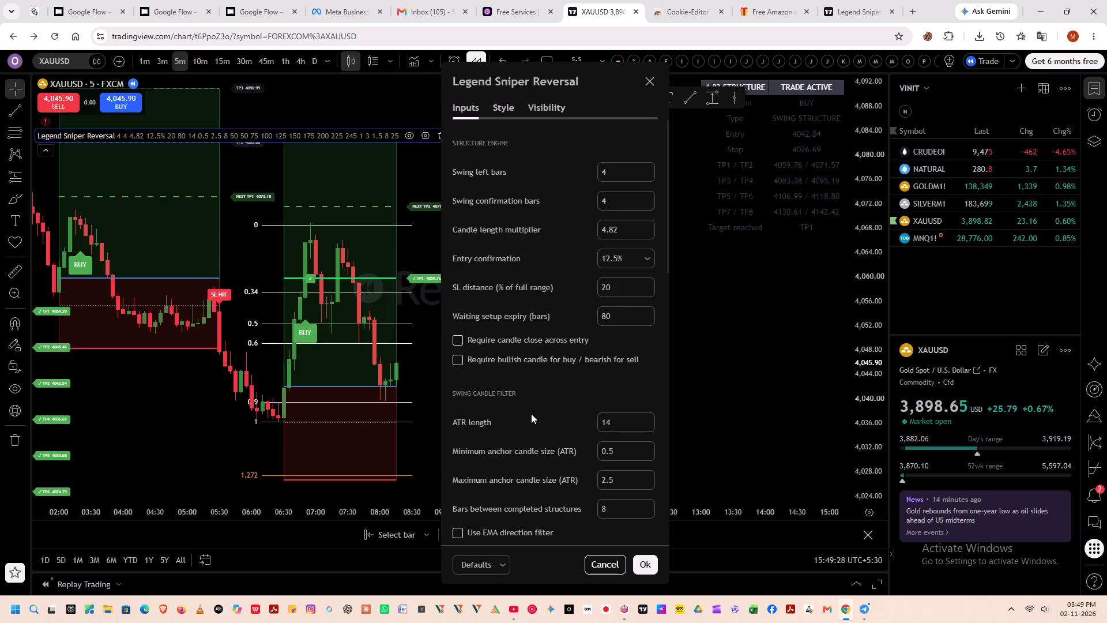
pyautogui.scroll(-1, 531, 414)
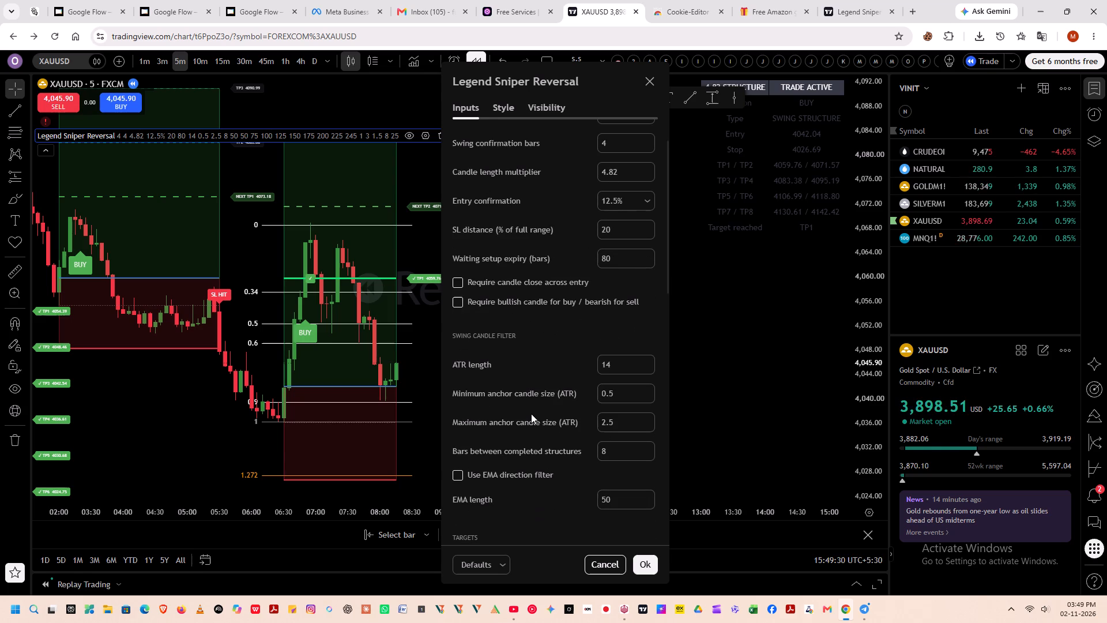
pyautogui.scroll(-9, 531, 414)
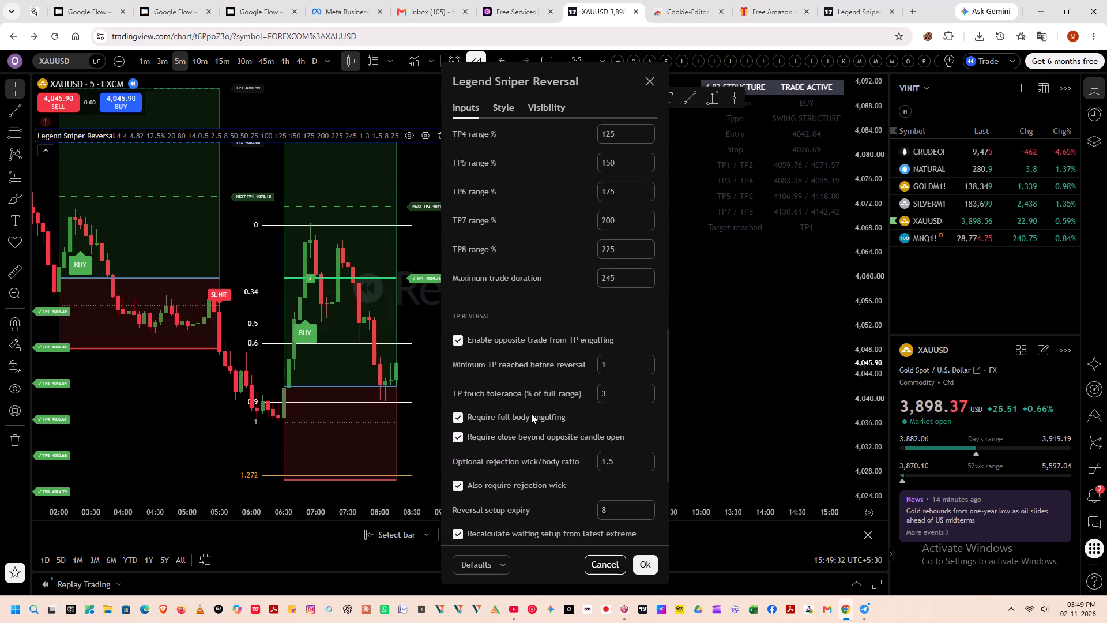
pyautogui.scroll(-6, 531, 414)
pyautogui.scroll(8, 531, 414)
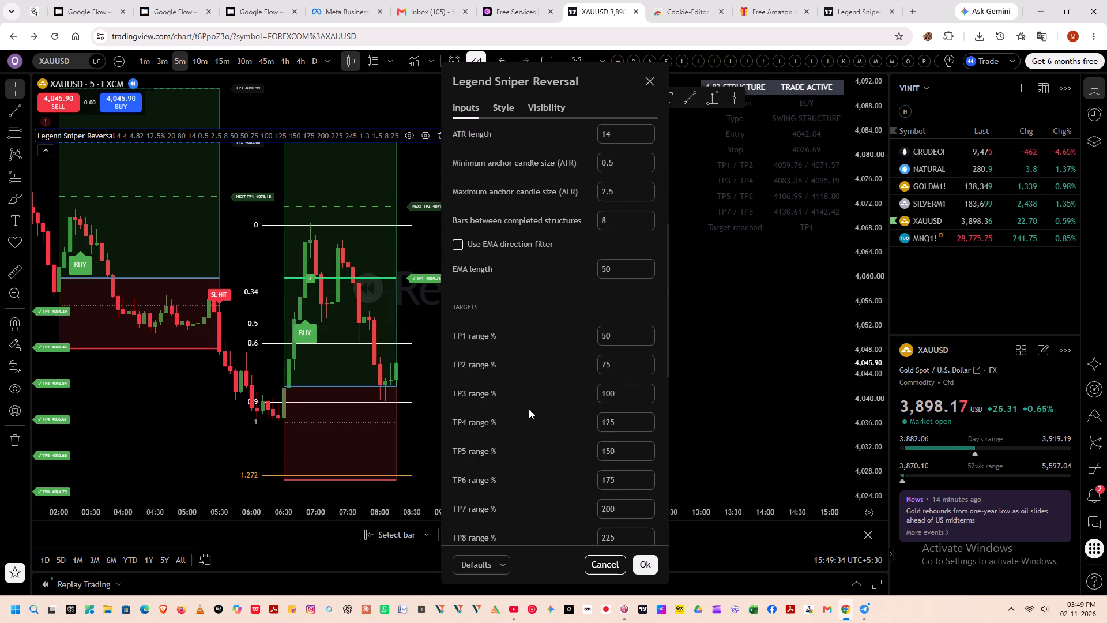
pyautogui.scroll(9, 529, 409)
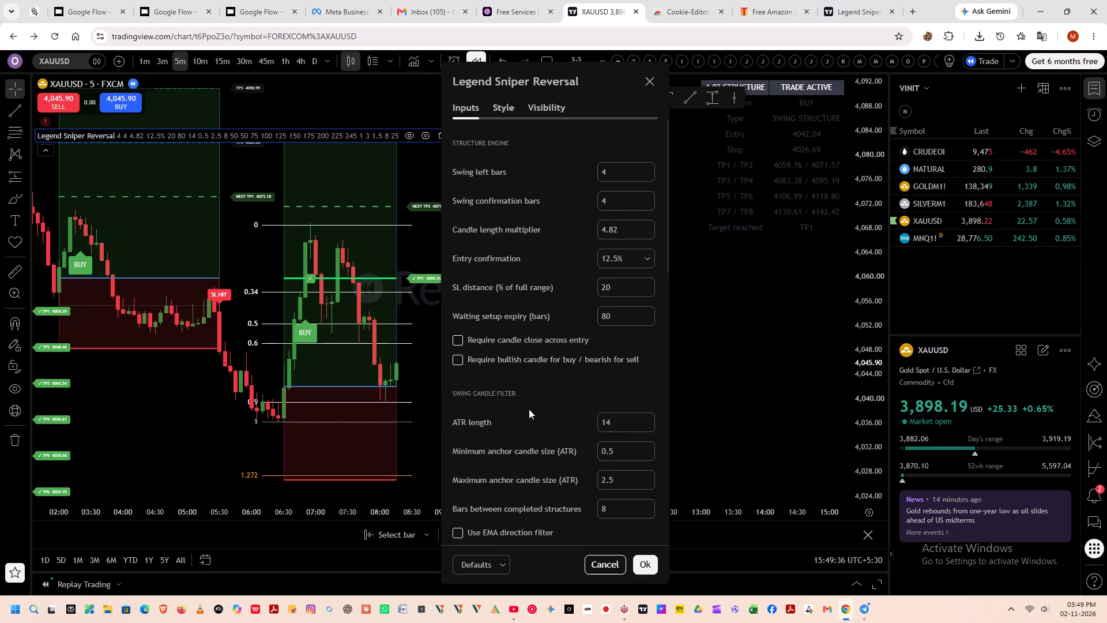
pyautogui.scroll(6, 529, 409)
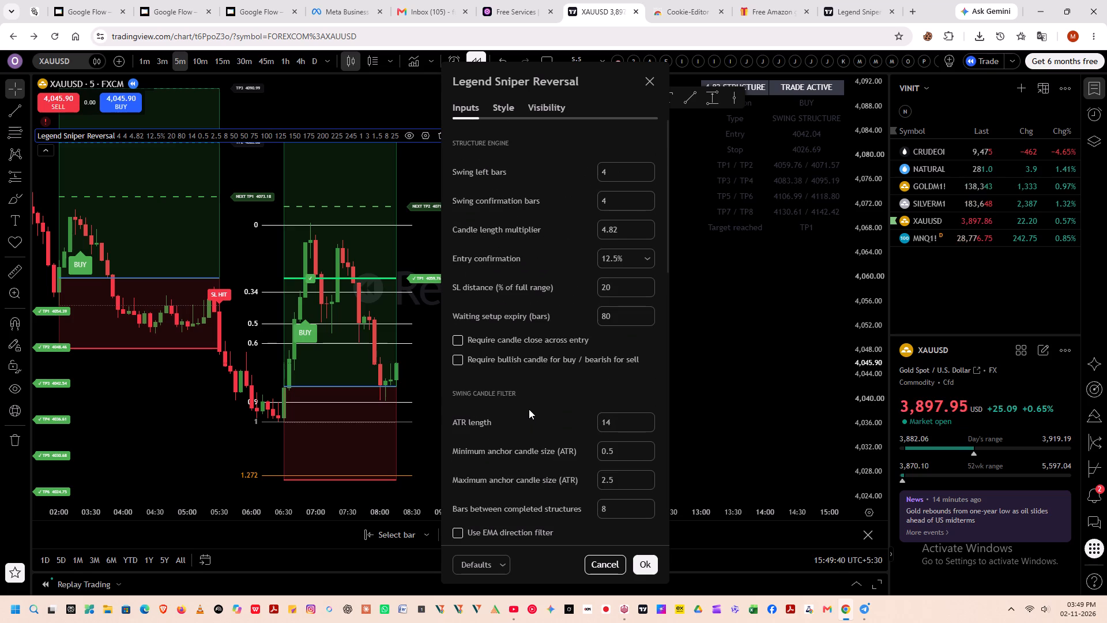
pyautogui.scroll(4, 529, 409)
pyautogui.scroll(3, 531, 282)
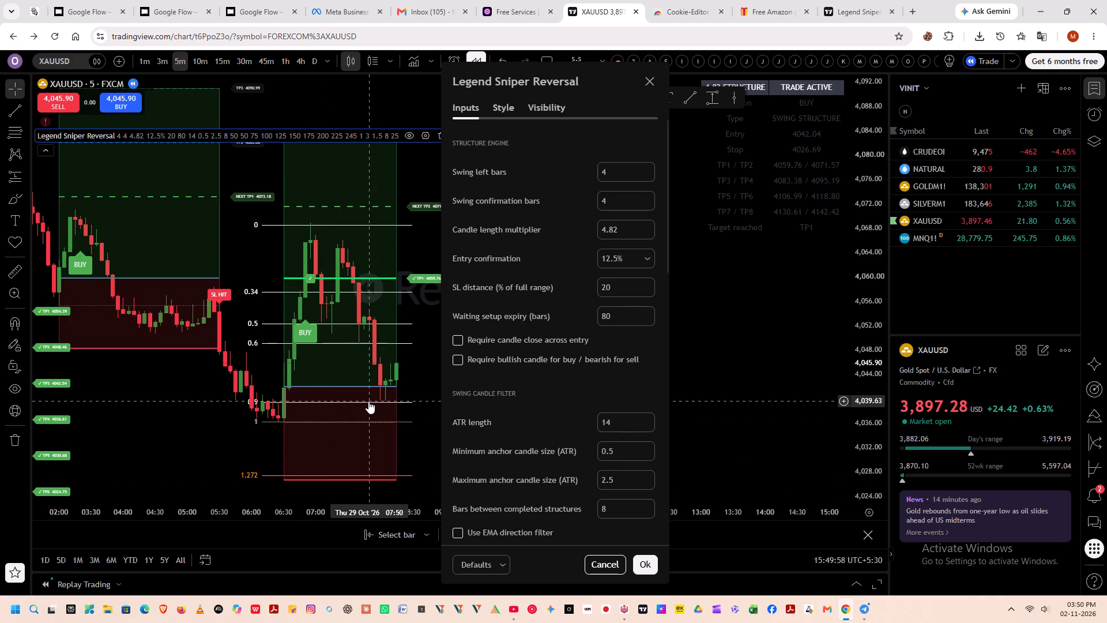
pyautogui.click(651, 77)
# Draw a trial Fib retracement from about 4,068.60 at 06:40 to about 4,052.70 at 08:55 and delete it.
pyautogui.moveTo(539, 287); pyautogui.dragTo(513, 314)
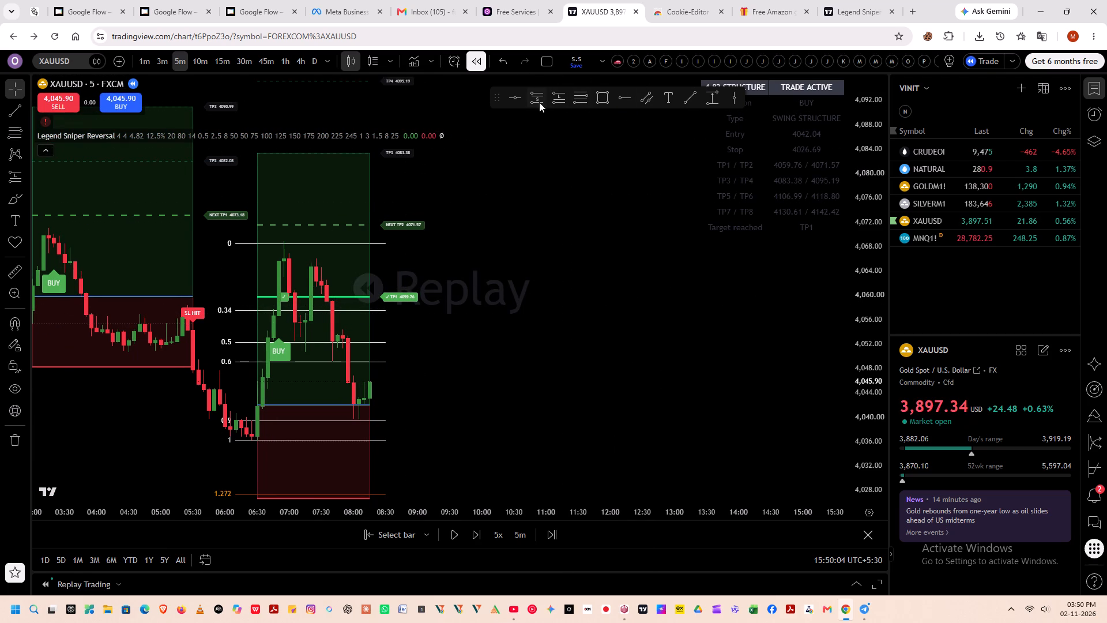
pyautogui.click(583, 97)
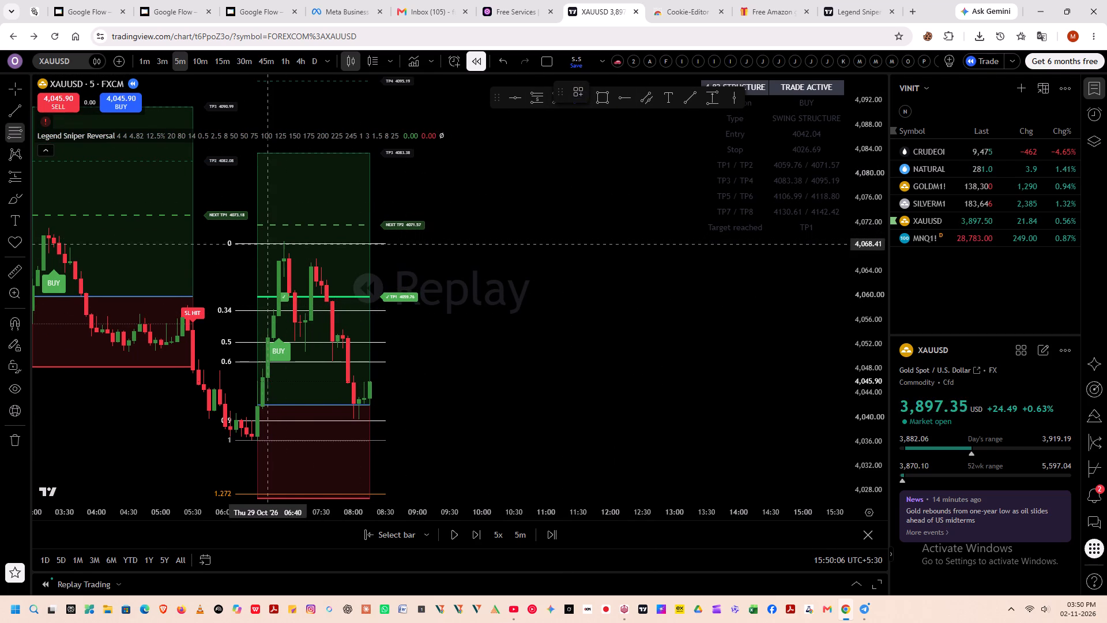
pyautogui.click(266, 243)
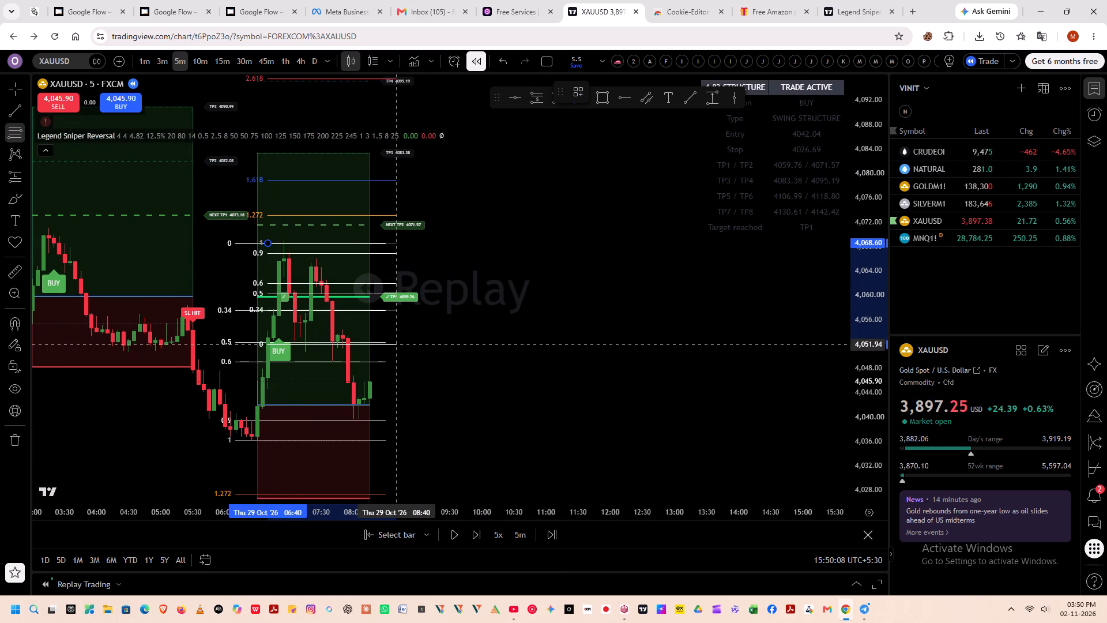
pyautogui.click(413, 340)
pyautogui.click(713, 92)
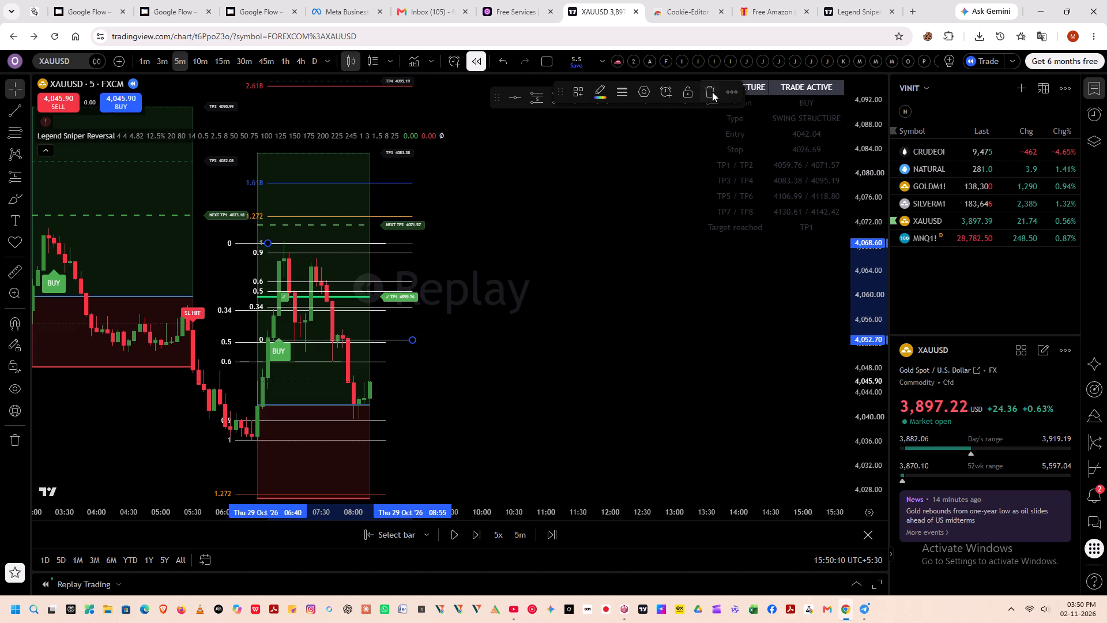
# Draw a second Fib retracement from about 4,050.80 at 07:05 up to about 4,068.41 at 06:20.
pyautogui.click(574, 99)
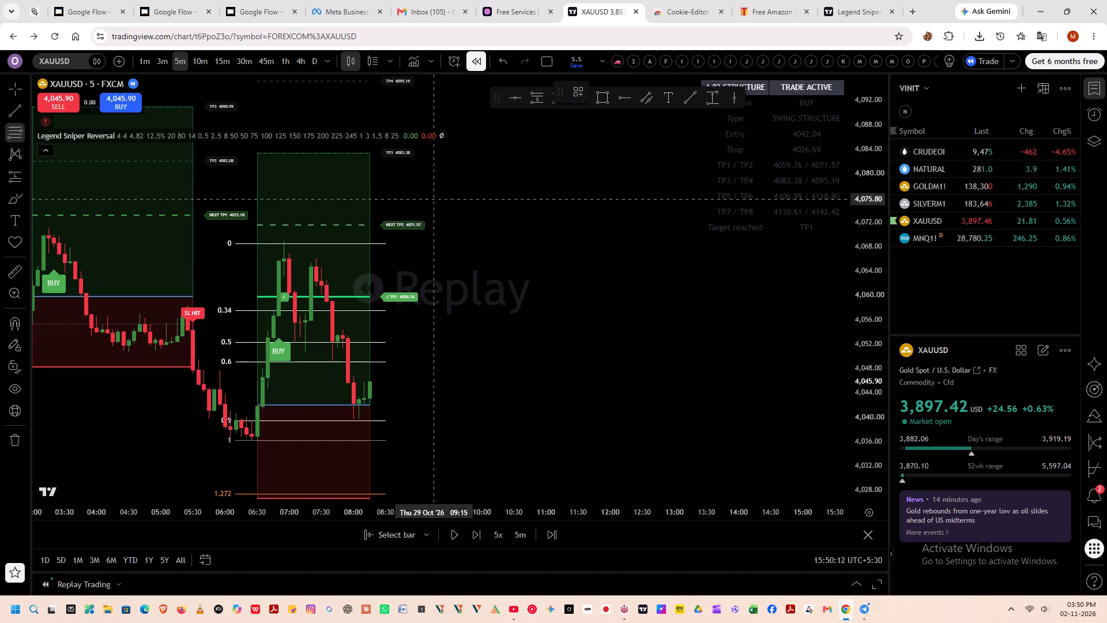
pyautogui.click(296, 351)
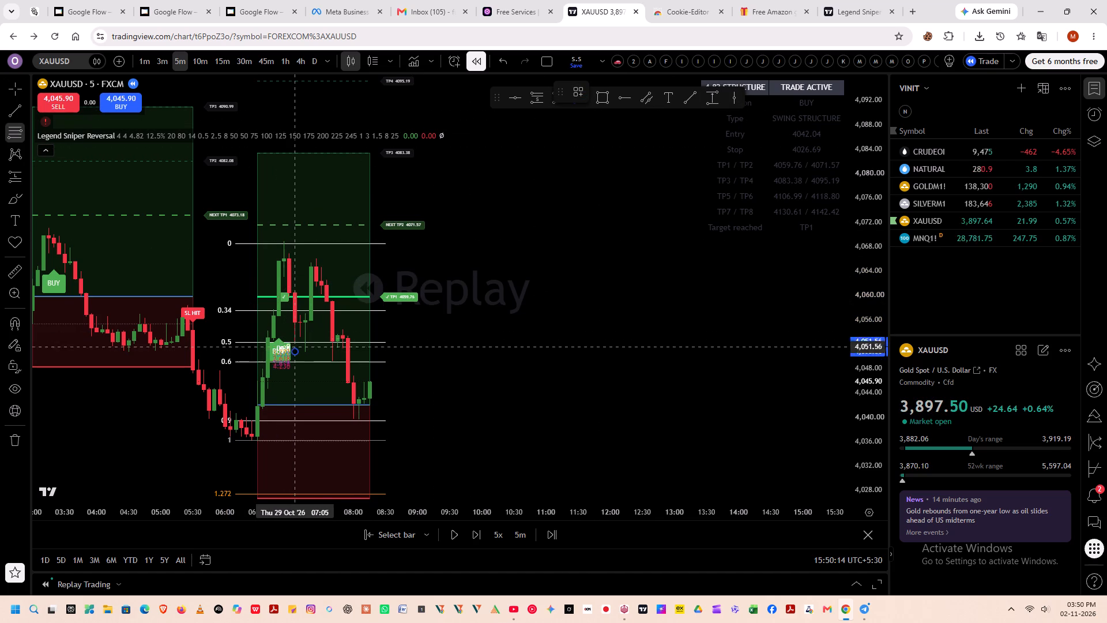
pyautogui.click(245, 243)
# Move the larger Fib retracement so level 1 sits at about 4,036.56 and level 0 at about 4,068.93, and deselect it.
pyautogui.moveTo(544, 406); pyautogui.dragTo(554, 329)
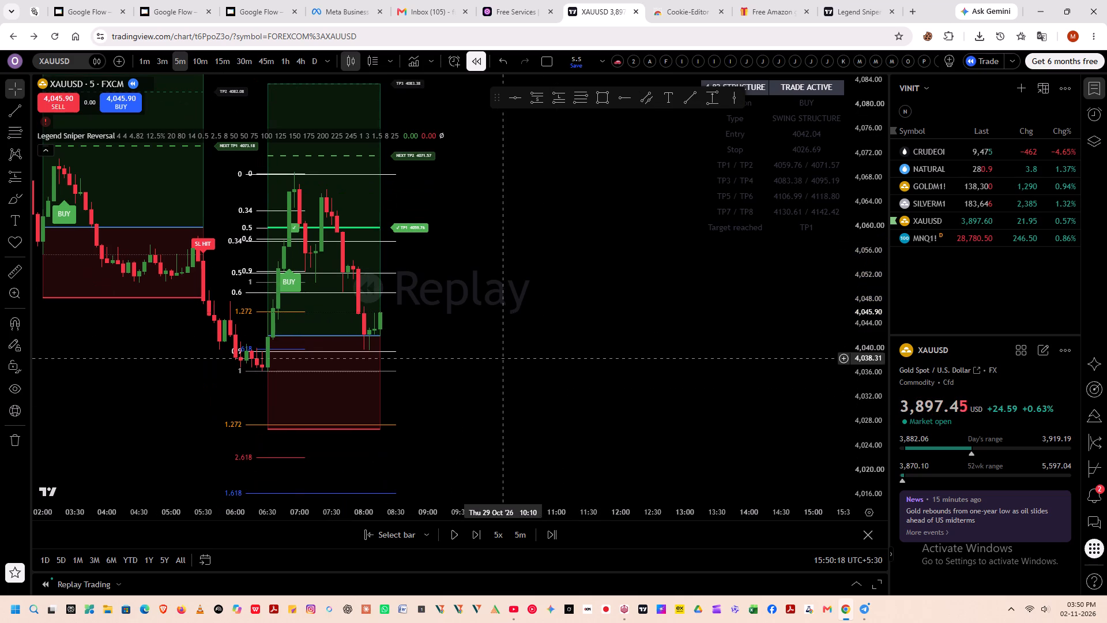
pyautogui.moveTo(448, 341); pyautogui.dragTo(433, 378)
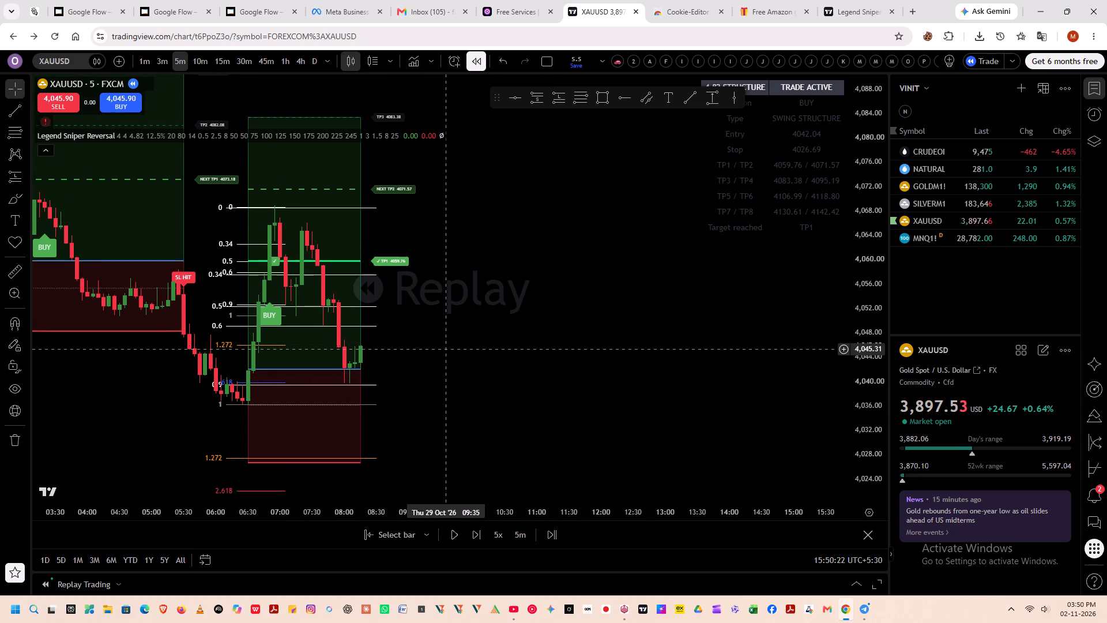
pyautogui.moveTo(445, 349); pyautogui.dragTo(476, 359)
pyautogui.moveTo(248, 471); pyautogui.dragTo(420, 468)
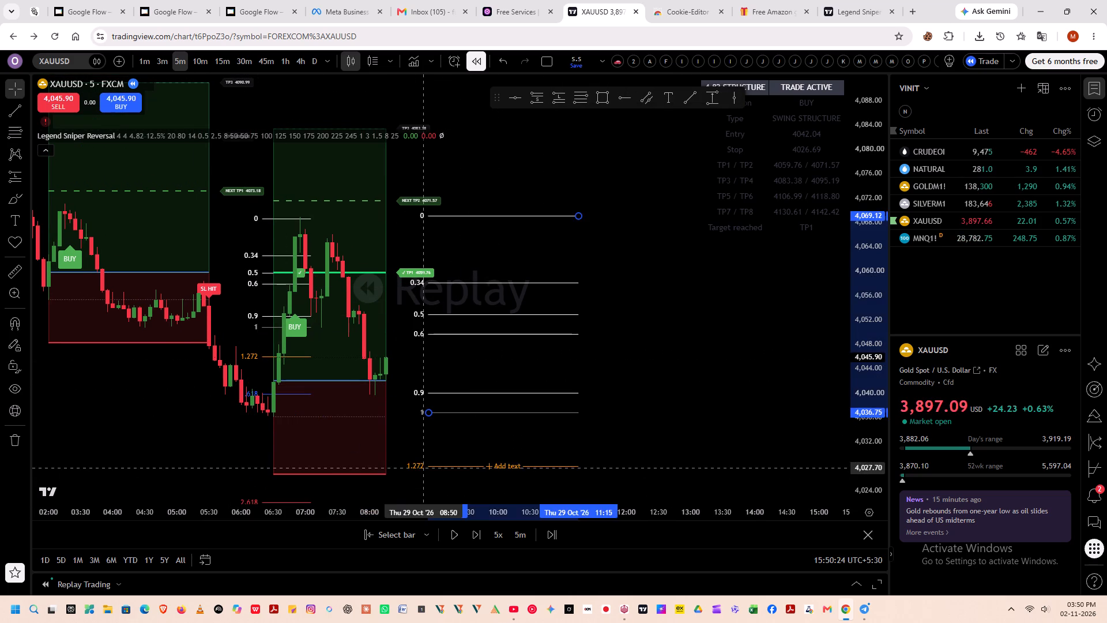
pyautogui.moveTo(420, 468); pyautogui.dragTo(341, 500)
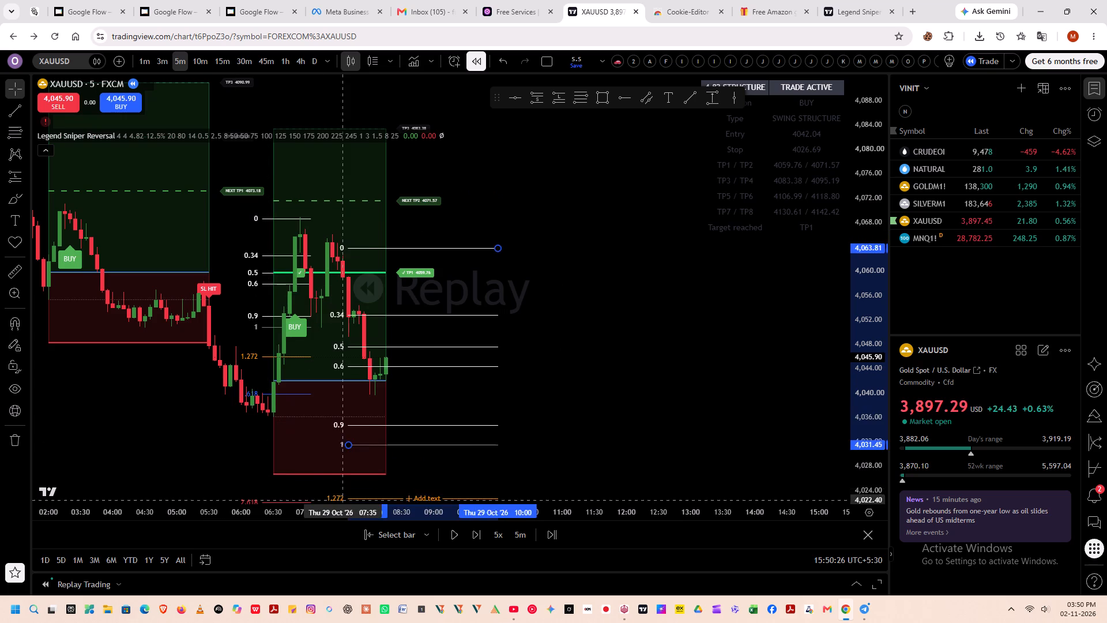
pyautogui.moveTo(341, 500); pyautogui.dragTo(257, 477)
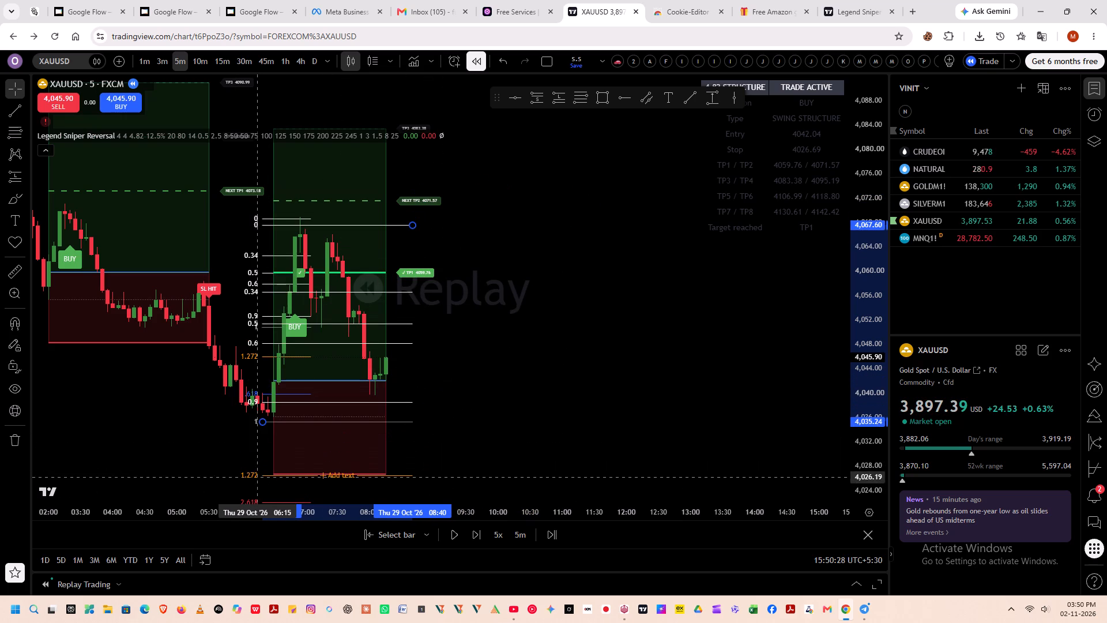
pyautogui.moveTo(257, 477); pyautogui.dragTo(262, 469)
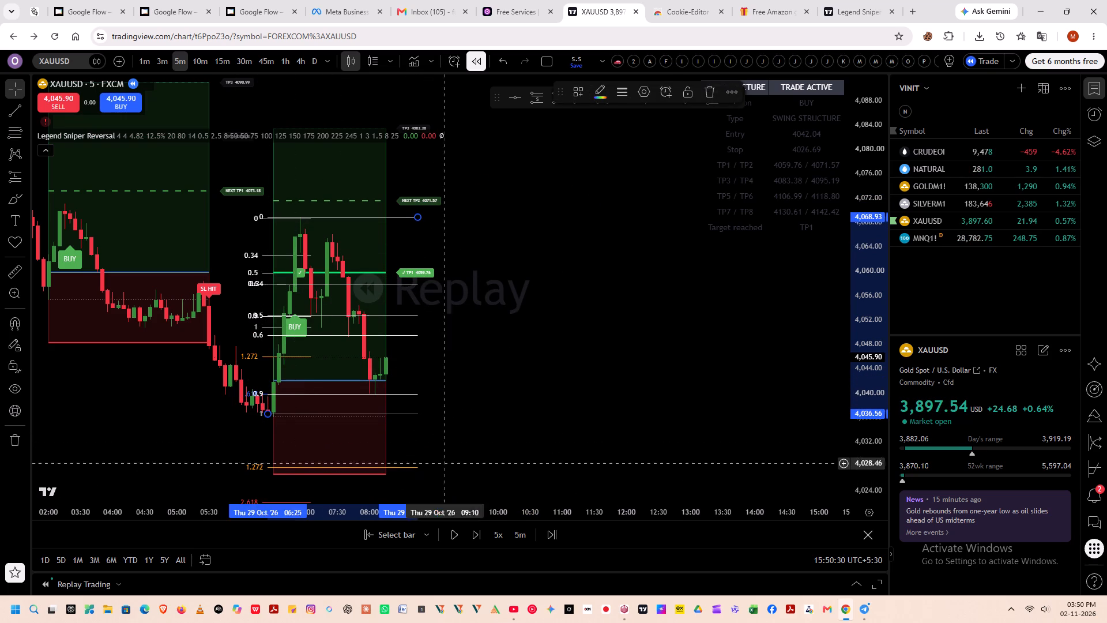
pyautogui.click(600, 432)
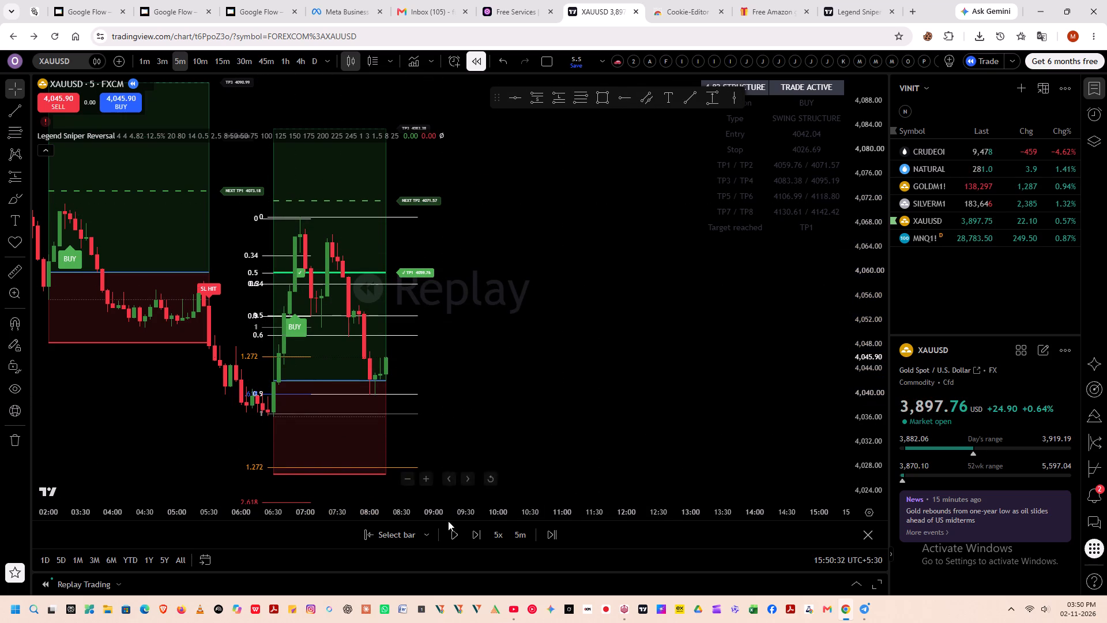
# Play the bar replay forward to about 11:45 on 29 Oct and pause it.
pyautogui.click(457, 528)
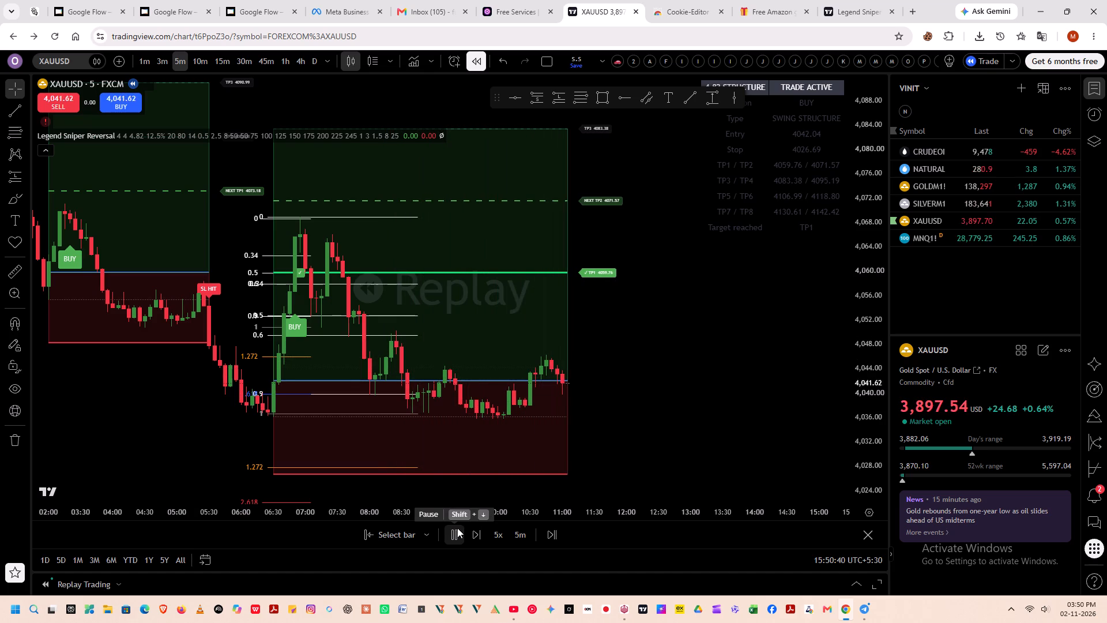
pyautogui.click(457, 528)
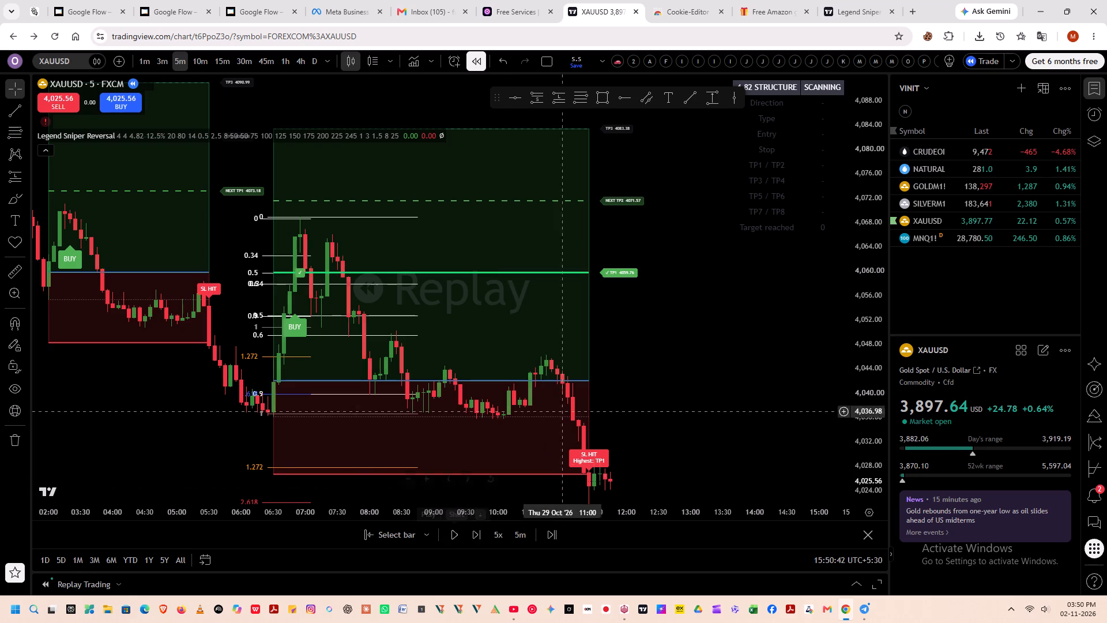
# Delete both Fib retracement drawings from the XAUUSD chart.
pyautogui.moveTo(681, 432); pyautogui.dragTo(622, 307)
pyautogui.scroll(-4, 662, 359)
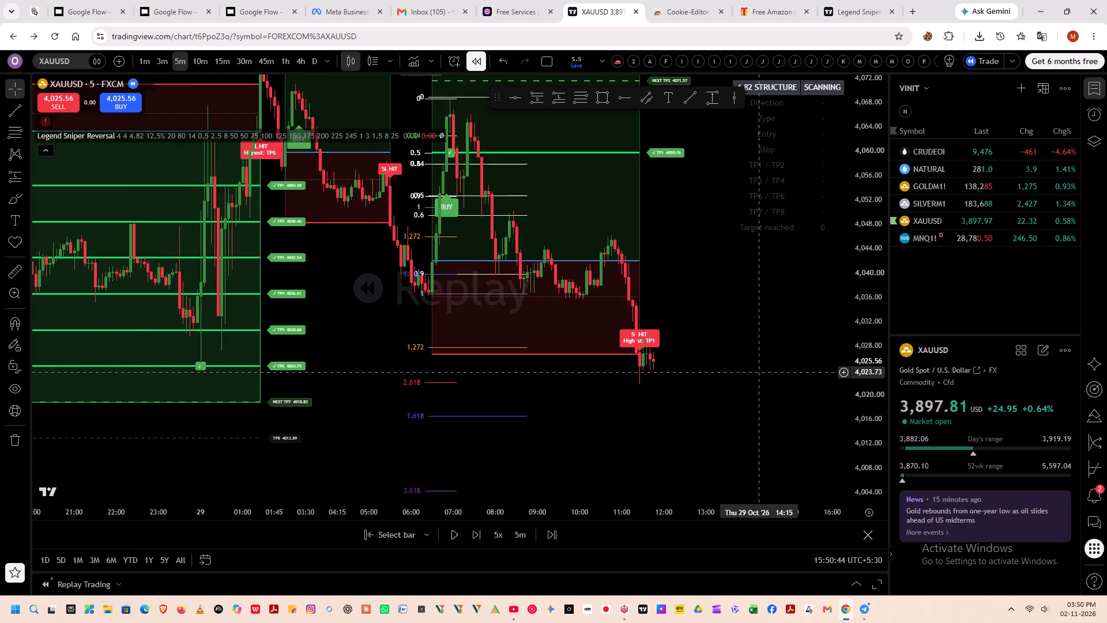
pyautogui.scroll(-9, 880, 336)
pyautogui.moveTo(848, 356); pyautogui.dragTo(784, 394)
pyautogui.scroll(-2, 784, 394)
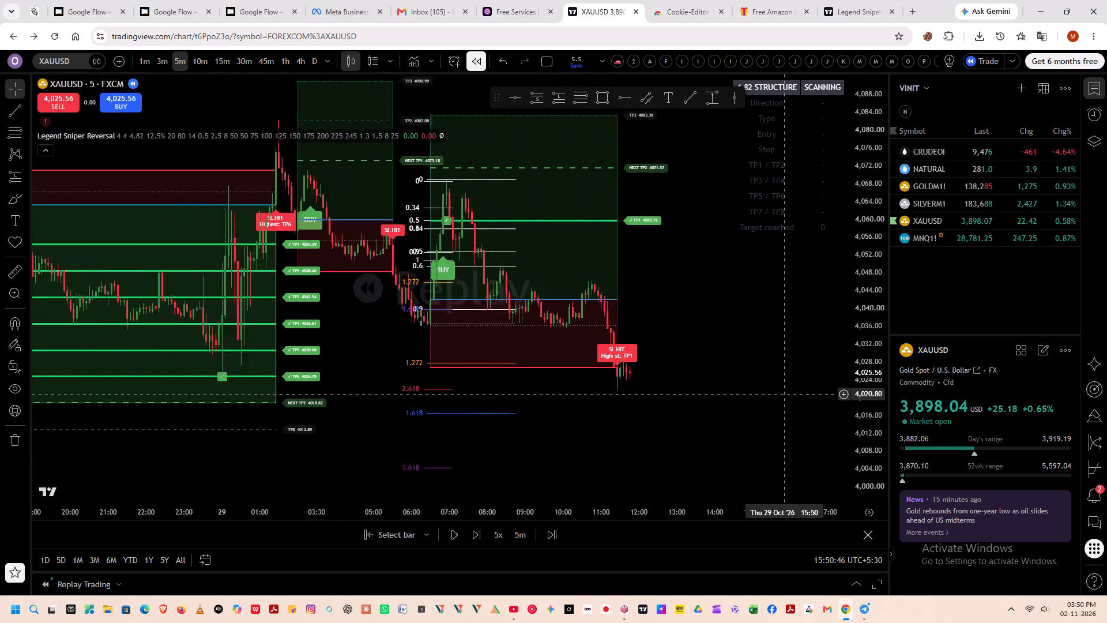
pyautogui.scroll(-2, 784, 394)
pyautogui.scroll(-6, 860, 372)
pyautogui.moveTo(810, 409); pyautogui.dragTo(728, 418)
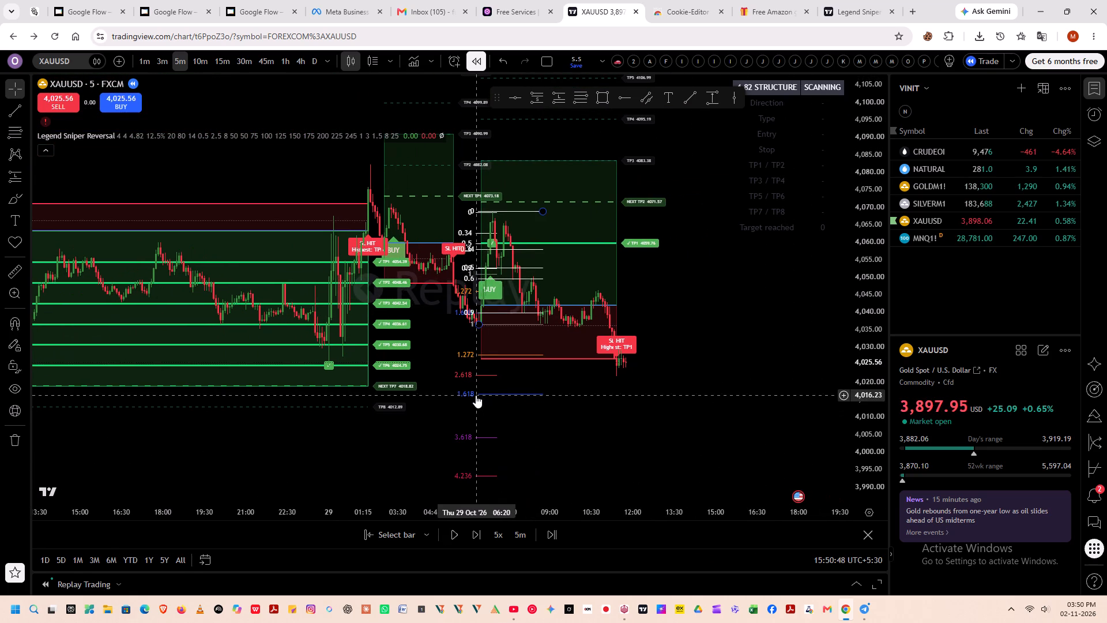
pyautogui.doubleClick(478, 392)
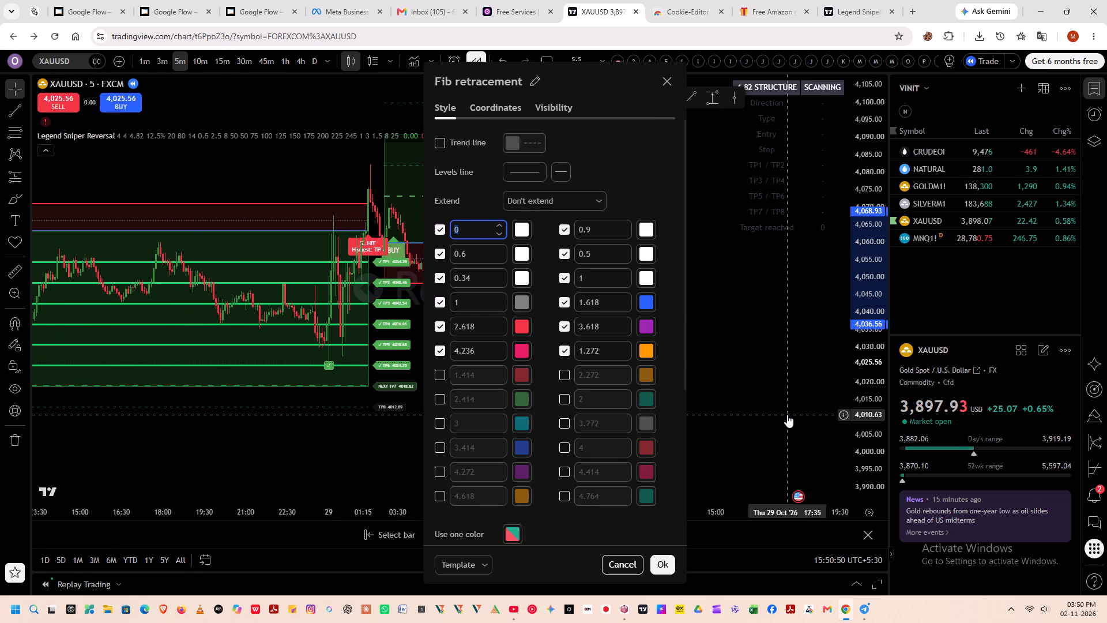
pyautogui.click(787, 415)
pyautogui.click(499, 393)
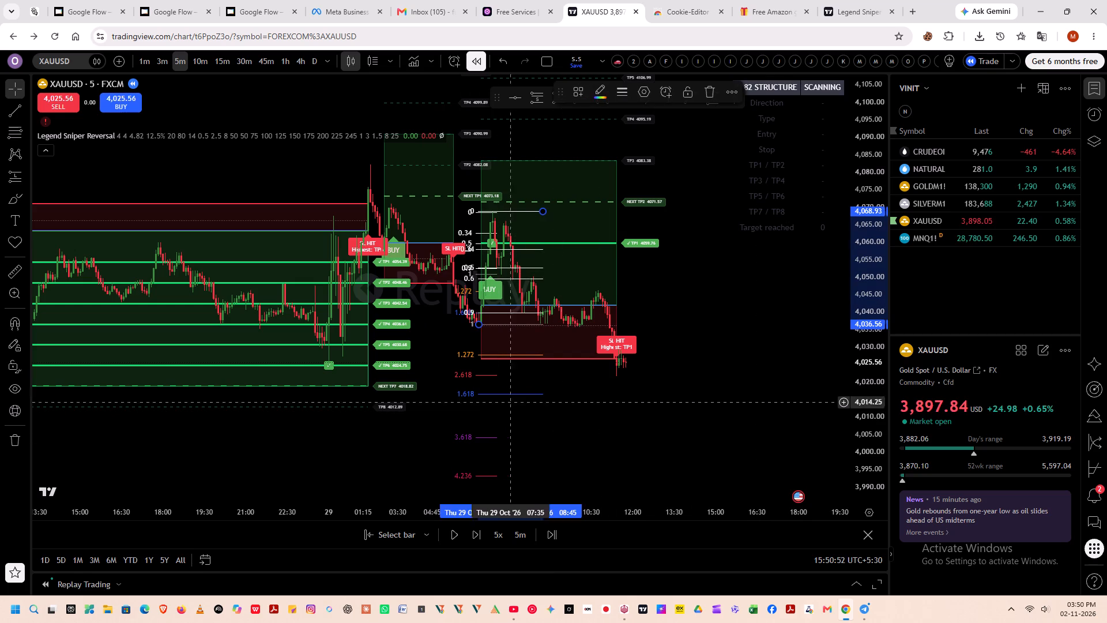
pyautogui.press('Delete')
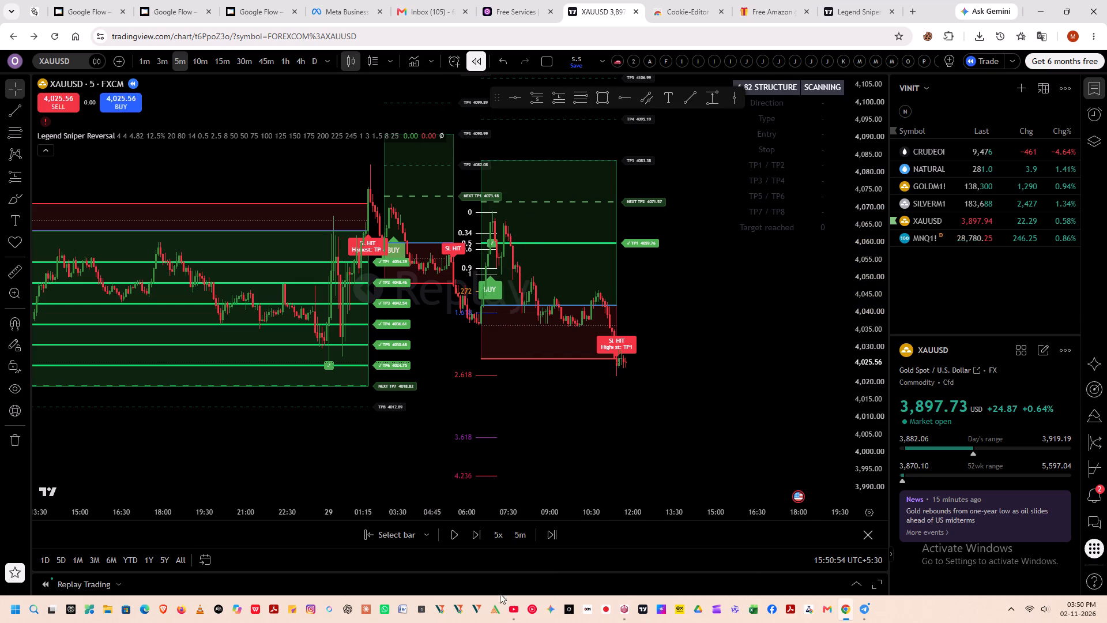
pyautogui.click(476, 438)
pyautogui.press('Delete')
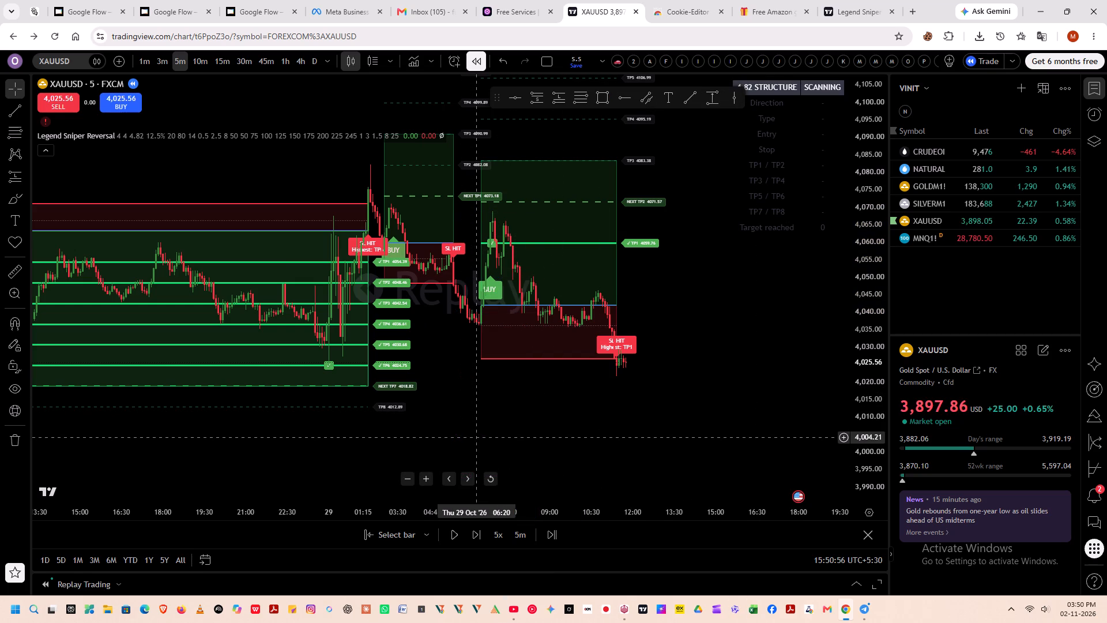
# Play the bar replay forward past the SELL signal and pause it at about 13:35.
pyautogui.scroll(2, 624, 496)
pyautogui.moveTo(605, 449); pyautogui.dragTo(397, 431)
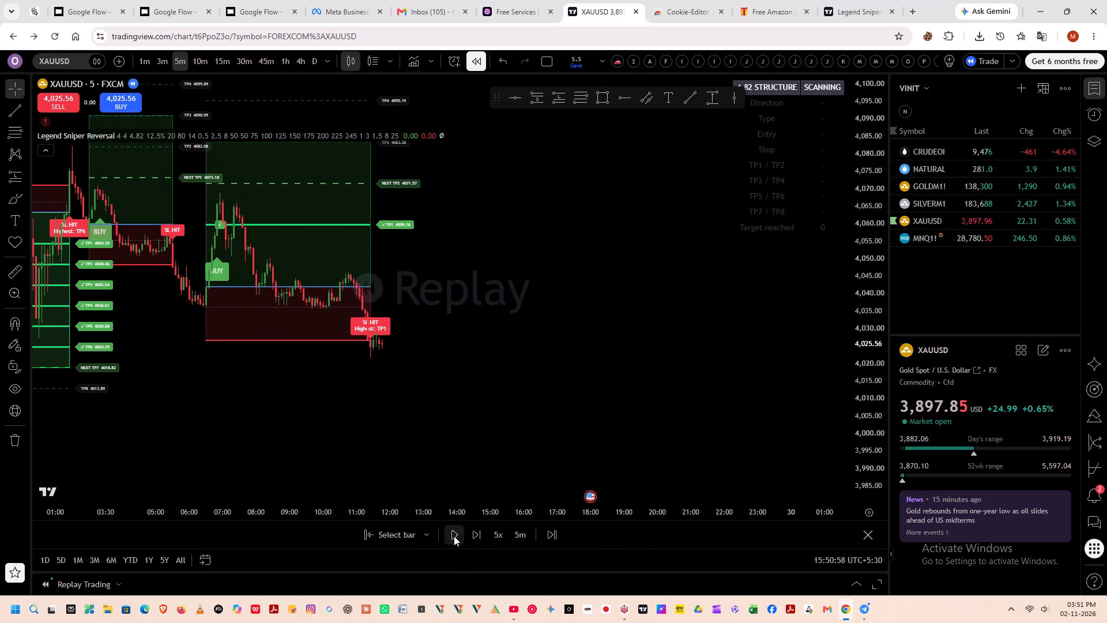
pyautogui.click(454, 536)
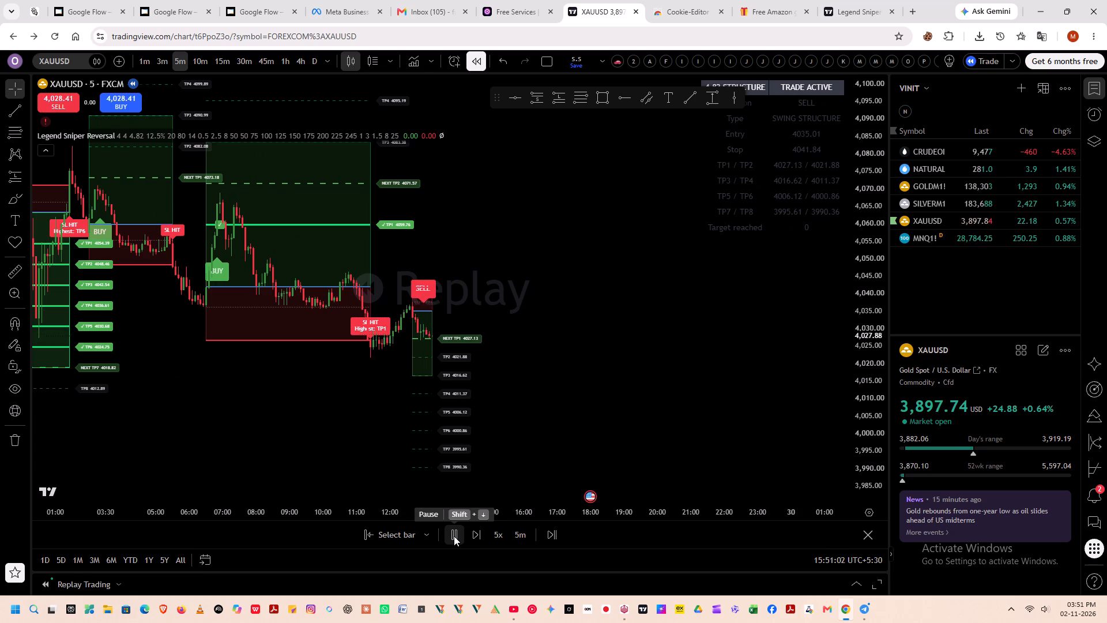
pyautogui.click(454, 536)
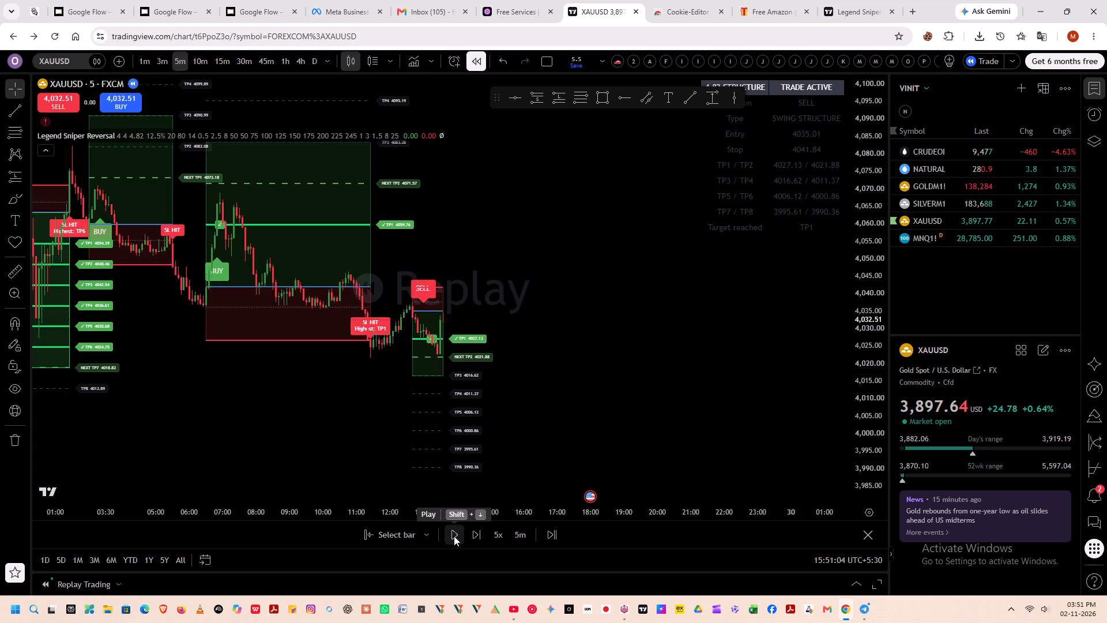
# Resume the bar replay from about 13:35 to follow the active SELL trade up close.
pyautogui.scroll(5, 508, 438)
pyautogui.moveTo(448, 403); pyautogui.dragTo(592, 446)
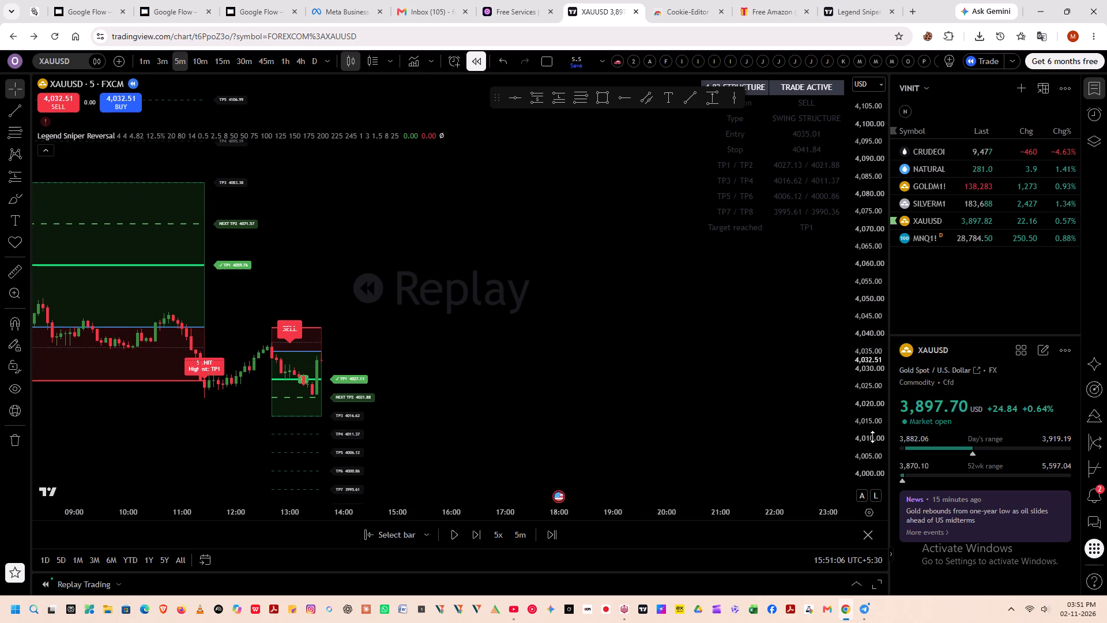
pyautogui.scroll(9, 873, 437)
pyautogui.scroll(2, 577, 431)
pyautogui.moveTo(490, 439); pyautogui.dragTo(692, 319)
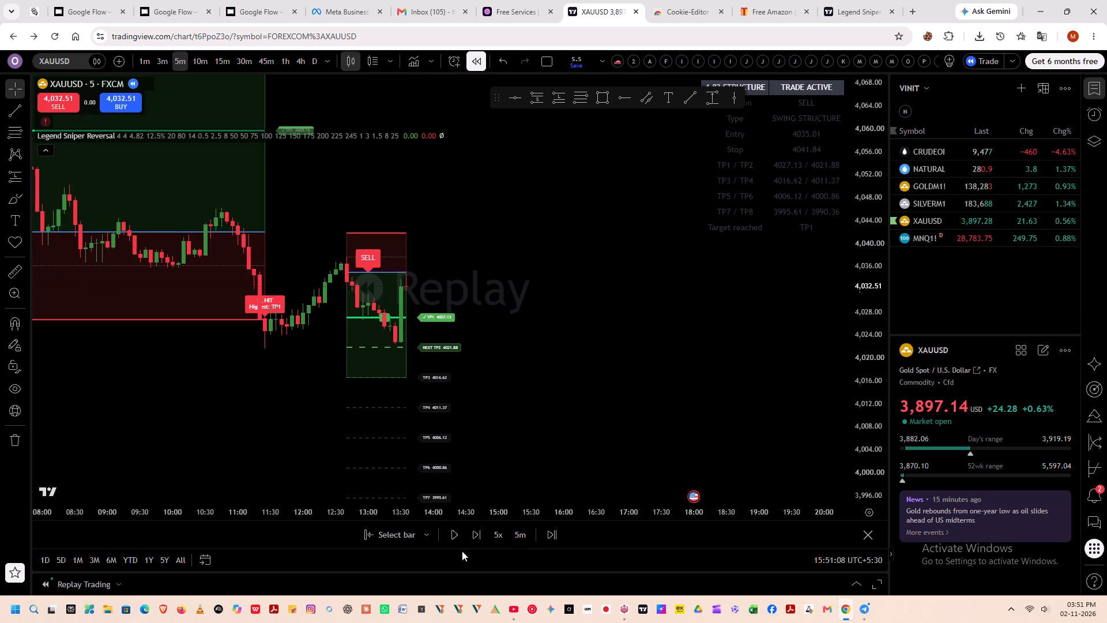
pyautogui.click(455, 531)
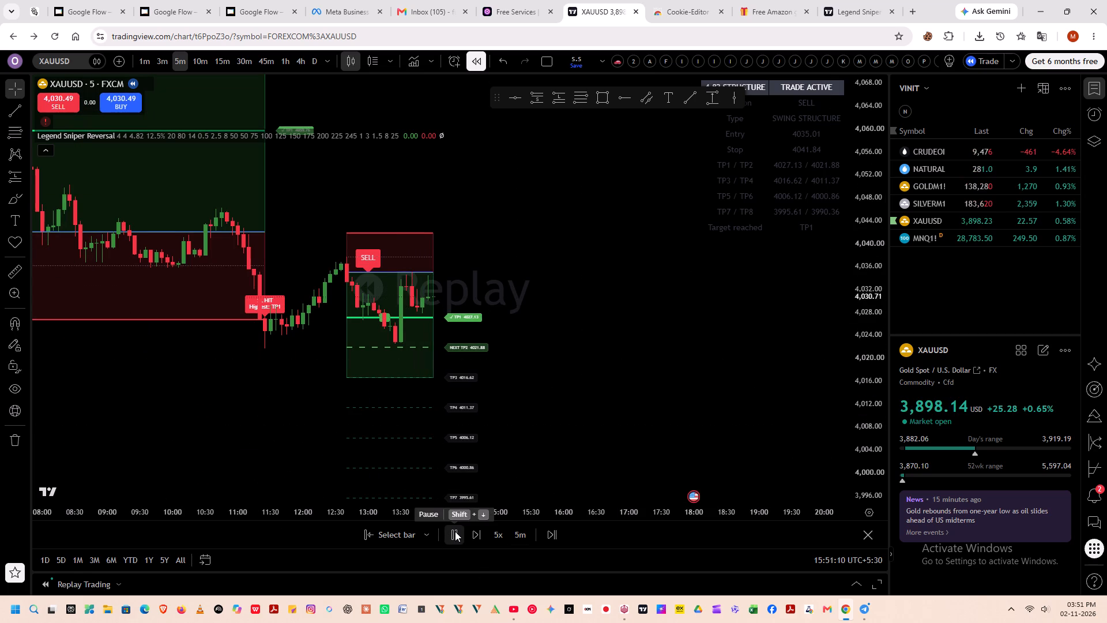
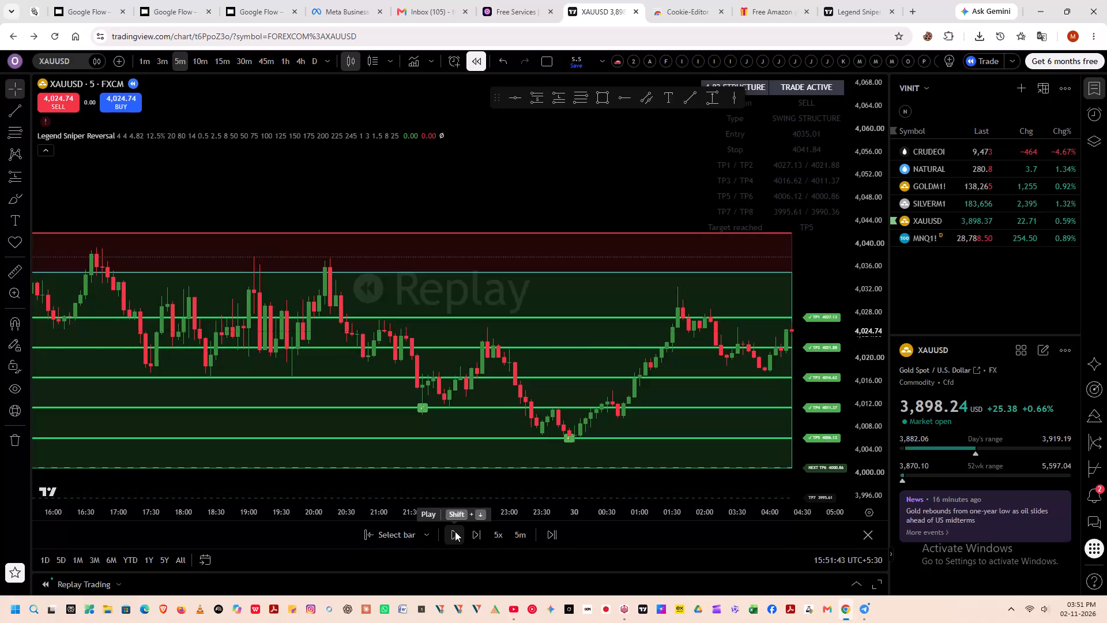
# Play the bar replay forward through the rest of the SELL trade to the next SELL signal and pause at about 12:00 on 30 Oct.
pyautogui.scroll(-7, 381, 451)
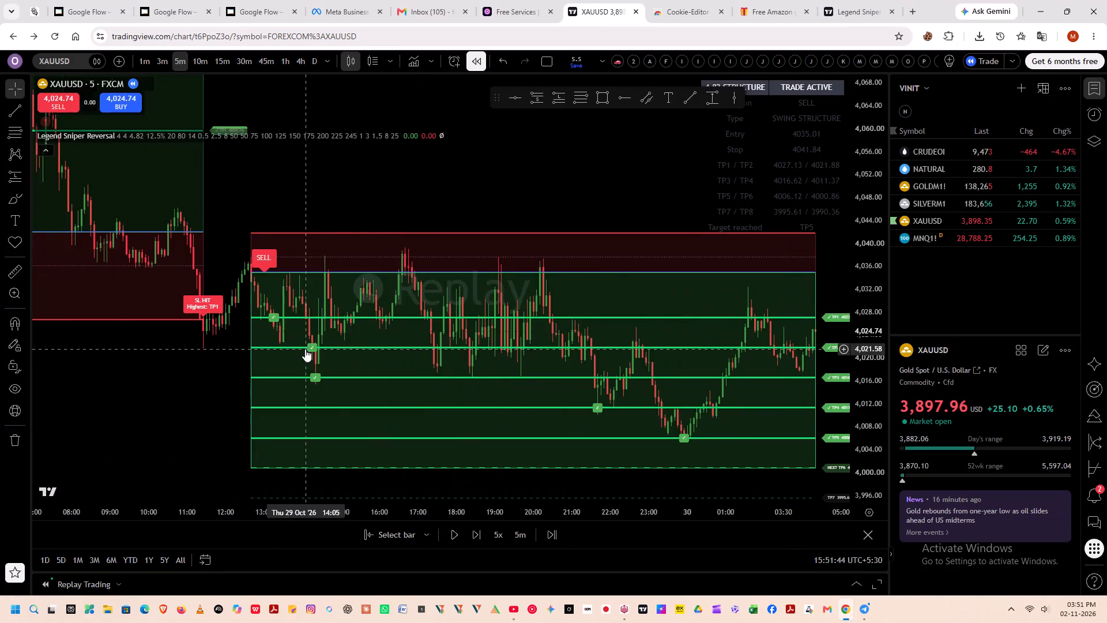
pyautogui.scroll(-2, 305, 349)
pyautogui.scroll(-2, 398, 289)
pyautogui.moveTo(406, 409); pyautogui.dragTo(296, 475)
pyautogui.moveTo(328, 426); pyautogui.dragTo(155, 335)
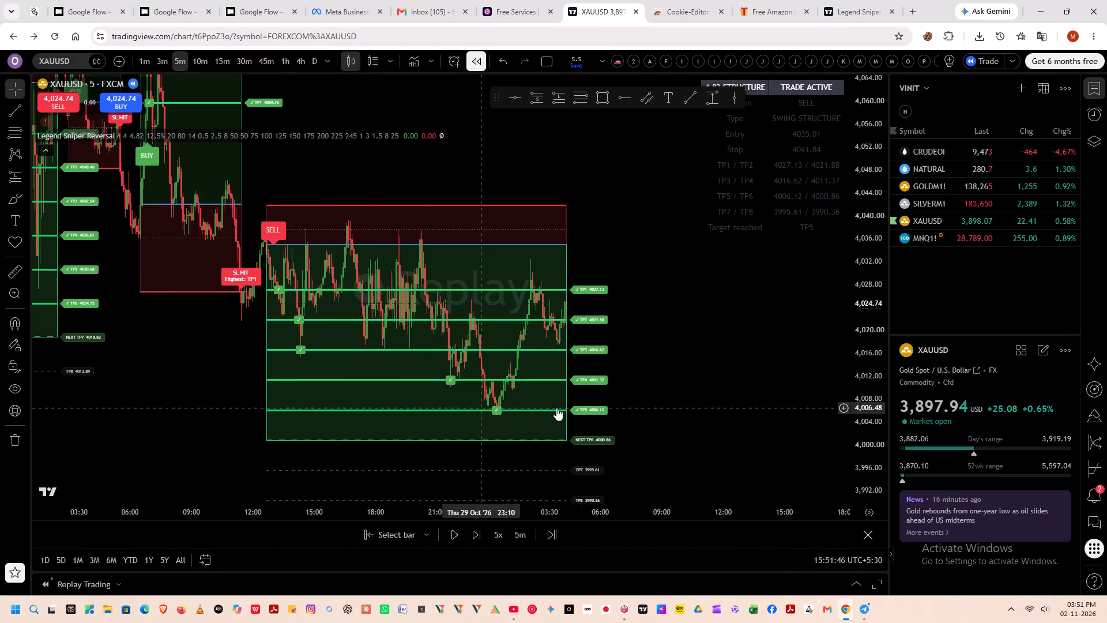
pyautogui.moveTo(697, 370); pyautogui.dragTo(473, 397)
pyautogui.click(454, 538)
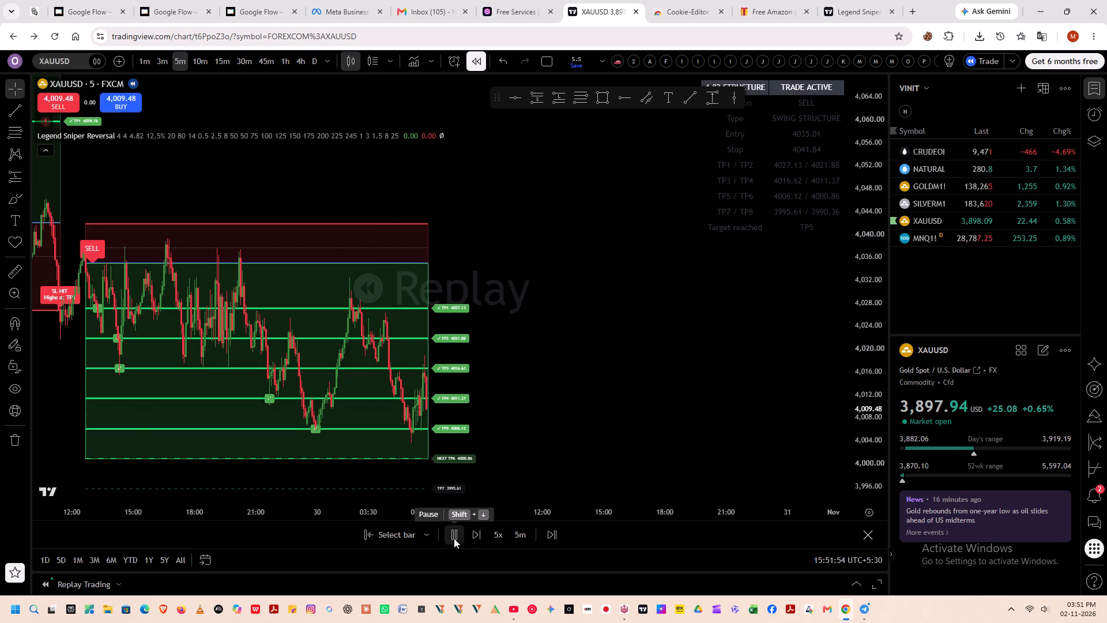
pyautogui.scroll(2, 449, 409)
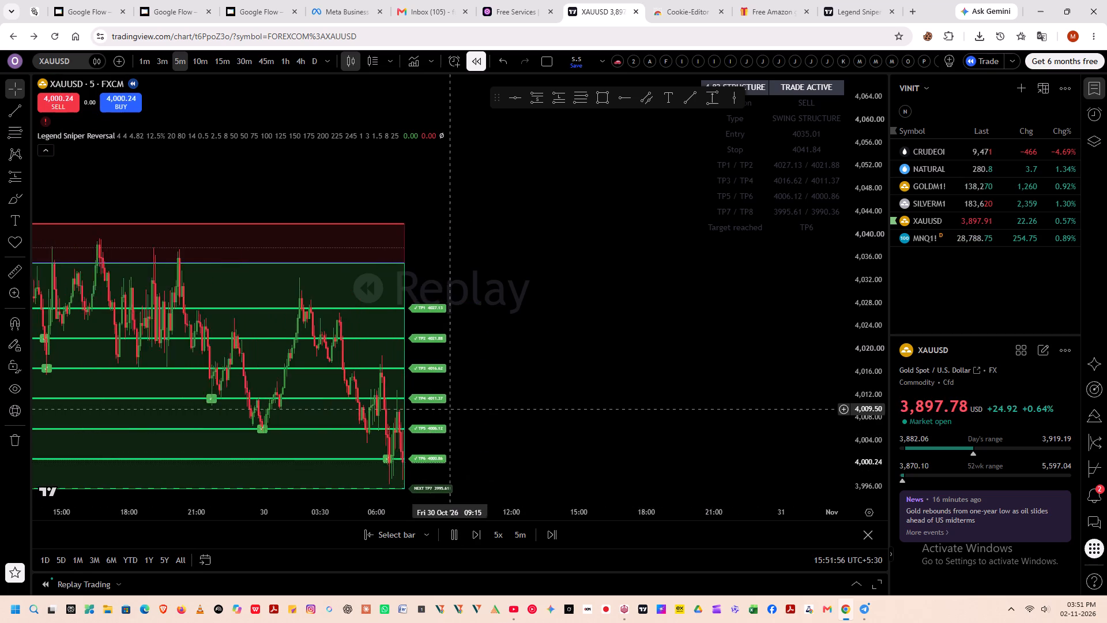
pyautogui.scroll(2, 449, 409)
pyautogui.moveTo(471, 464); pyautogui.dragTo(541, 331)
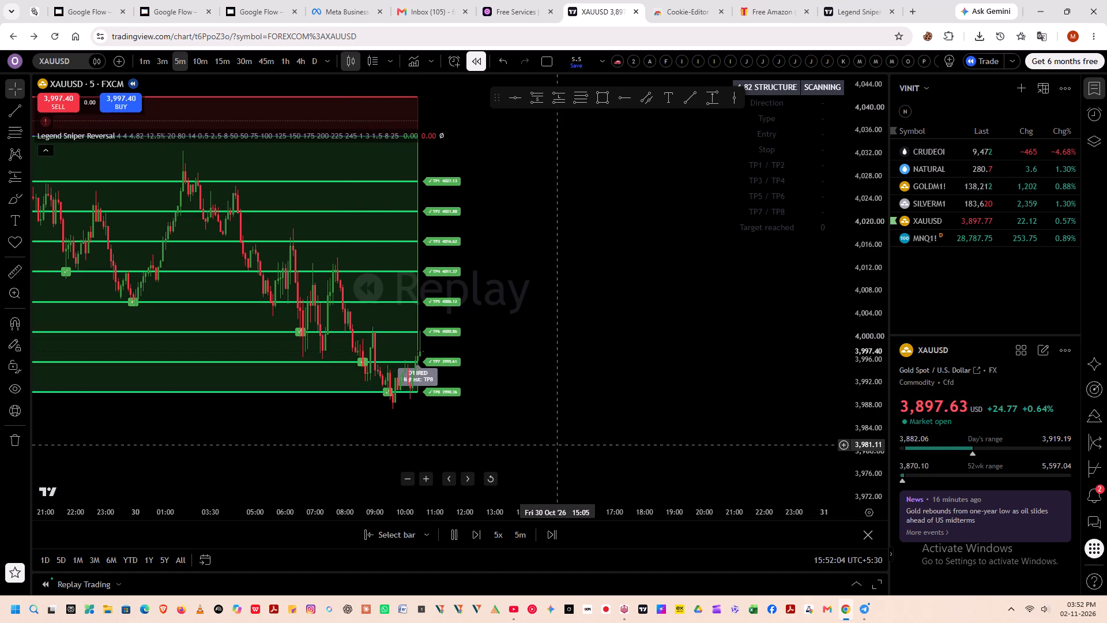
pyautogui.click(454, 535)
# Advance the bar replay in short bursts through the new SELL trade and pause it at about 14:30 on 30 Oct.
pyautogui.scroll(3, 363, 454)
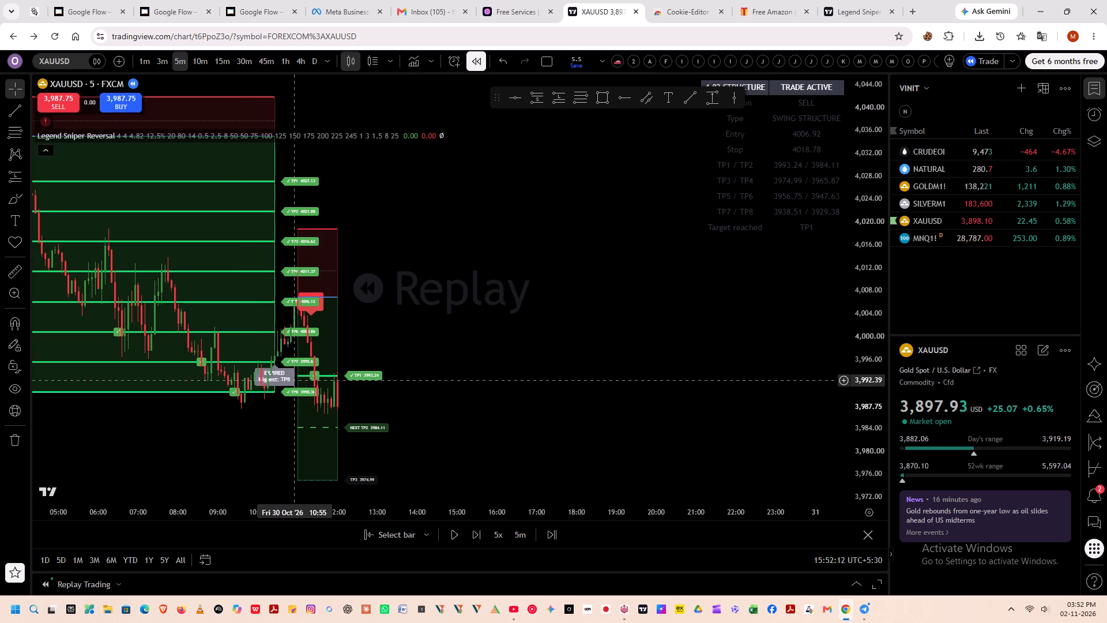
pyautogui.moveTo(524, 424); pyautogui.dragTo(530, 376)
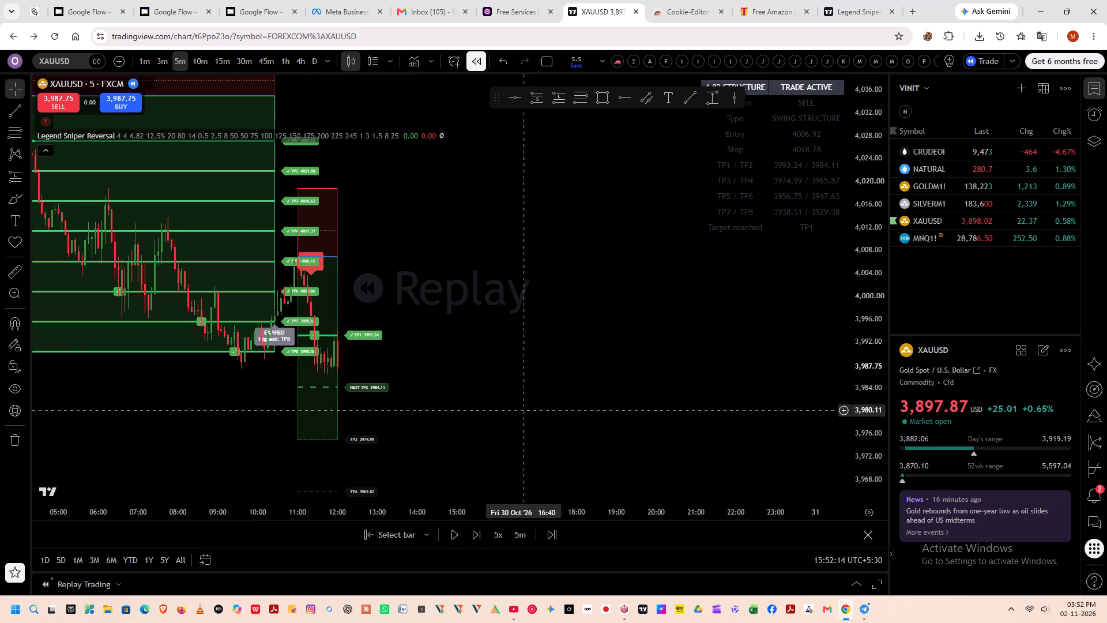
pyautogui.click(454, 536)
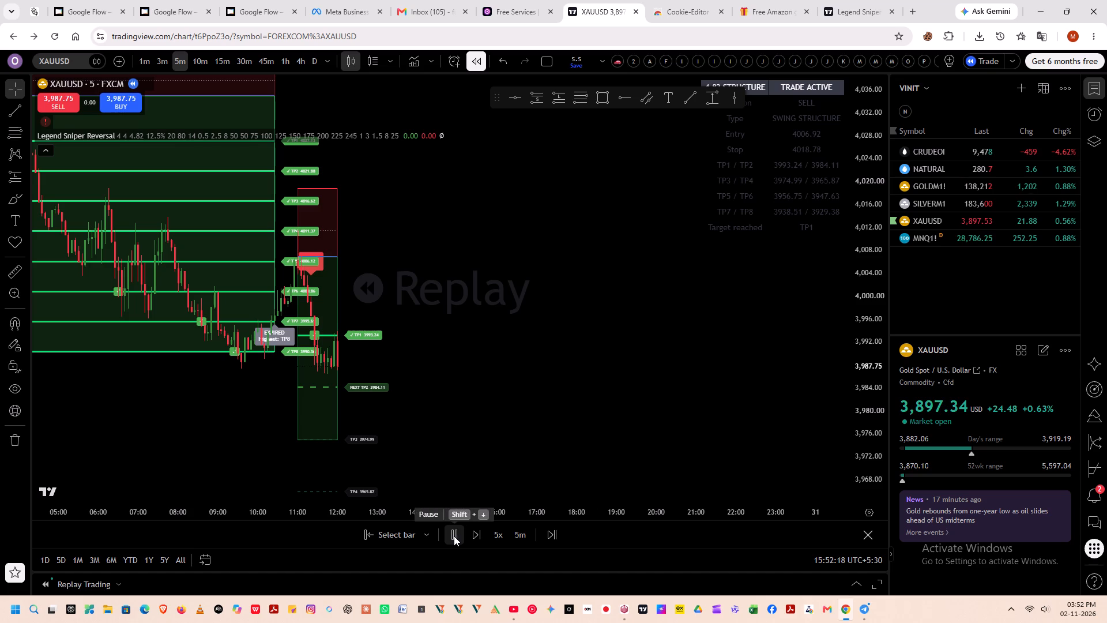
pyautogui.click(454, 536)
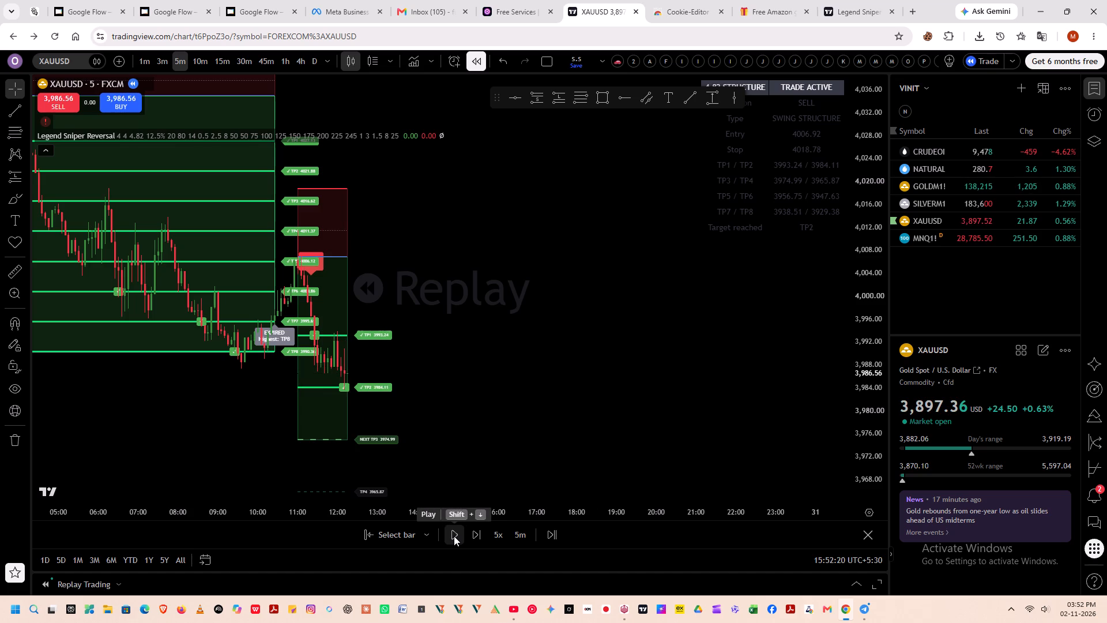
pyautogui.click(454, 536)
pyautogui.click(454, 536)
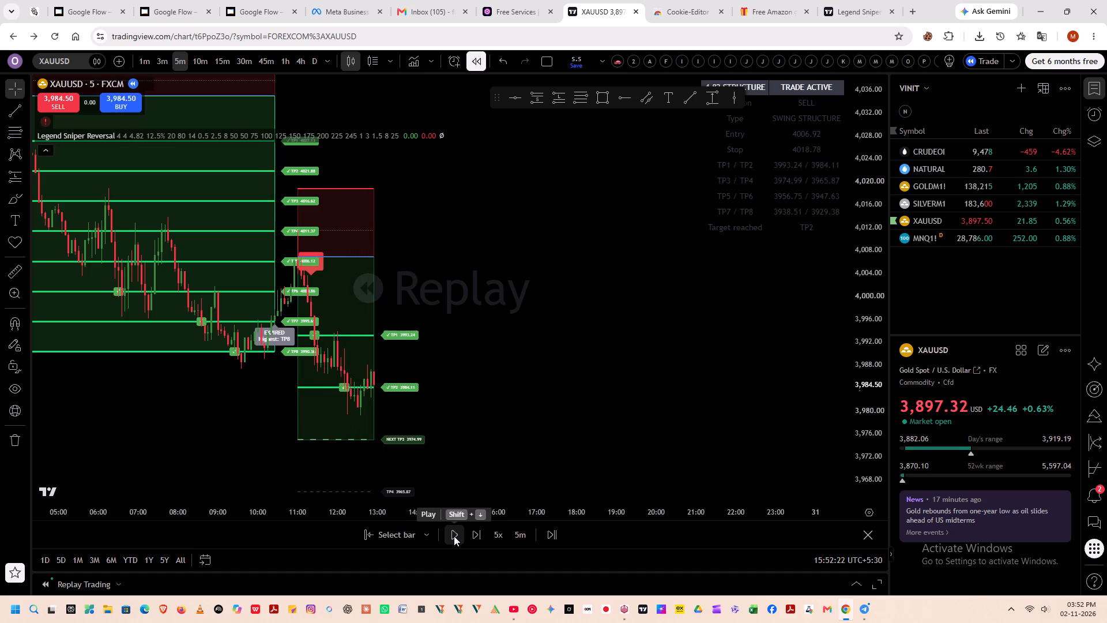
pyautogui.click(454, 536)
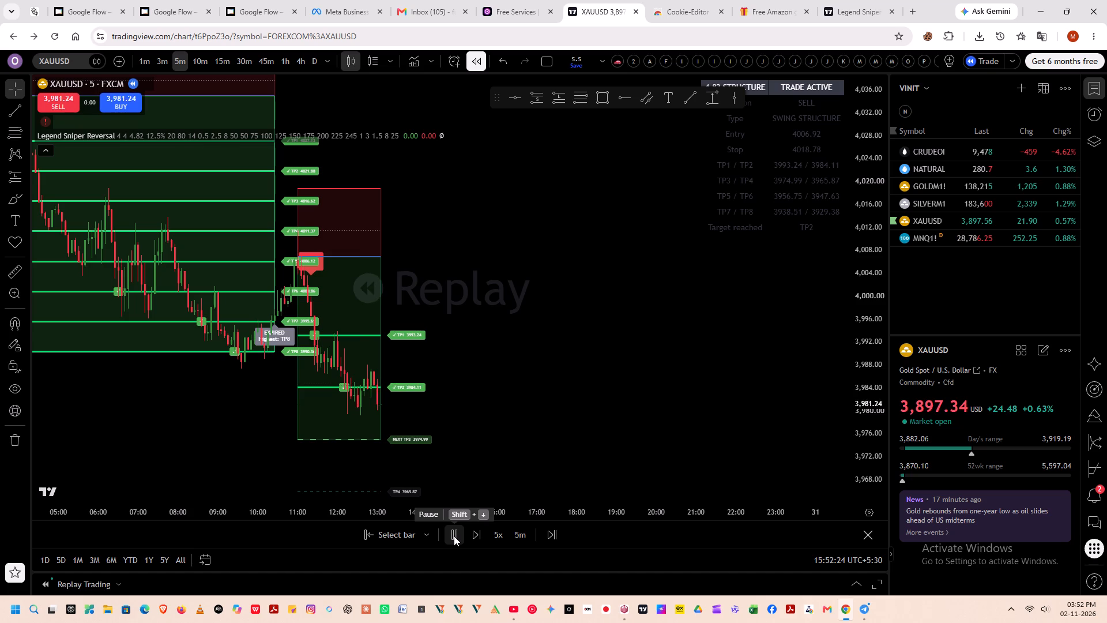
pyautogui.click(454, 536)
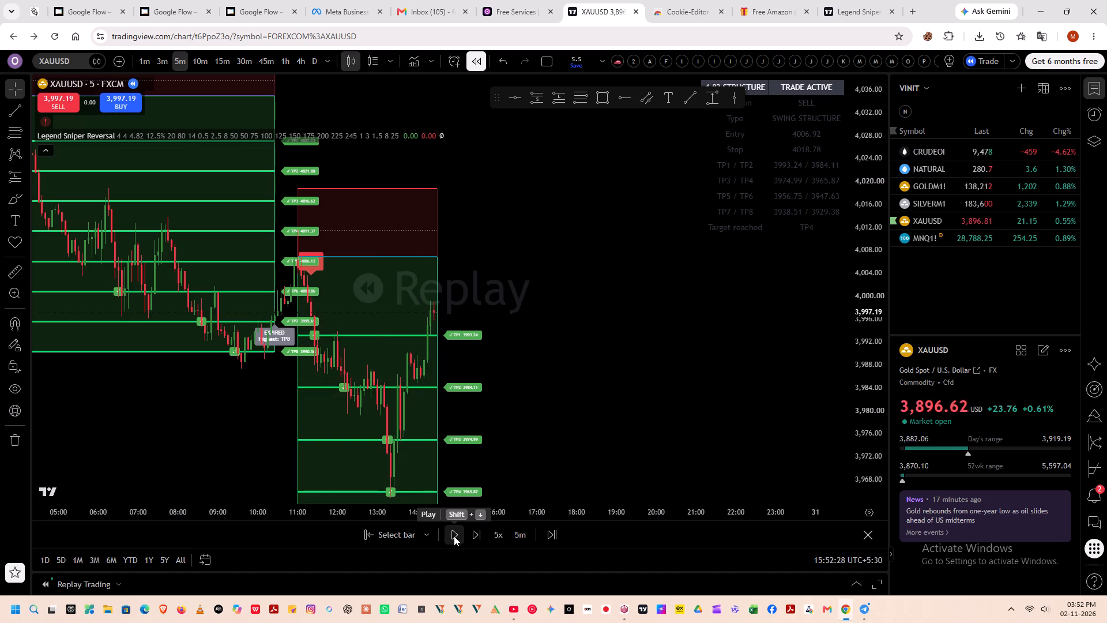
pyautogui.scroll(-11, 869, 401)
pyautogui.scroll(-2, 705, 385)
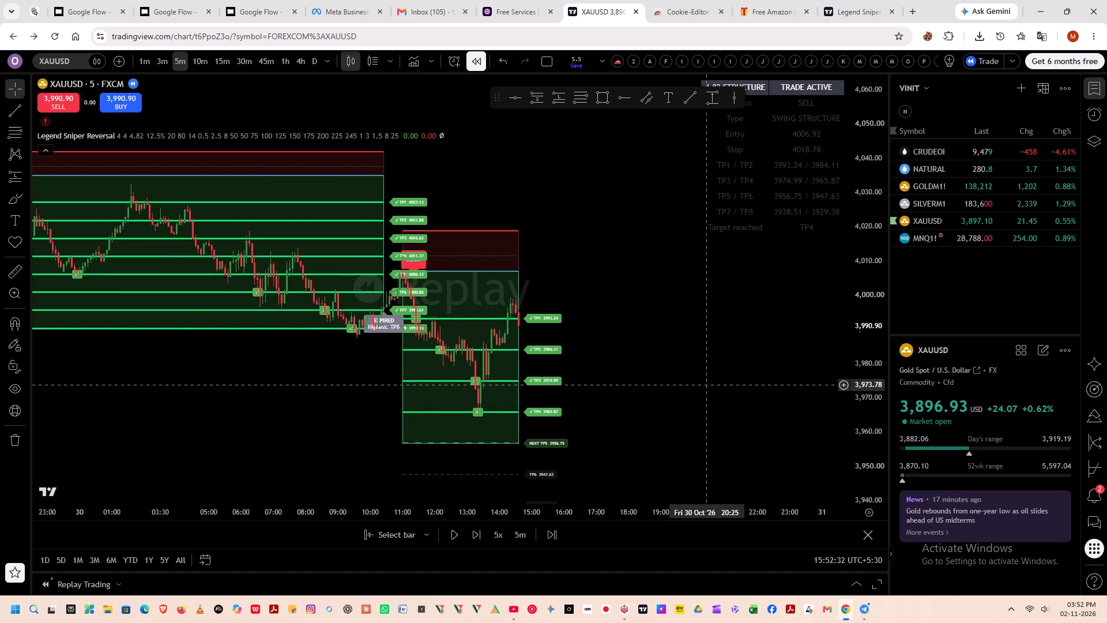
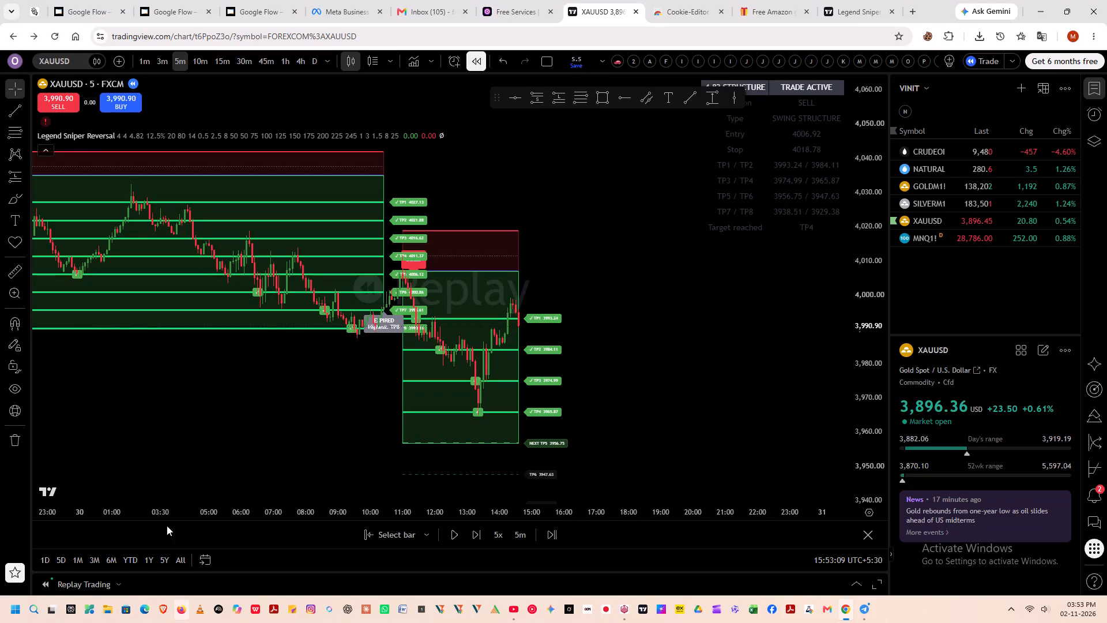
# Bring up the available forecasting, volume-based and measuring drawing tools for the XAUUSD replay chart.
pyautogui.click(144, 399)
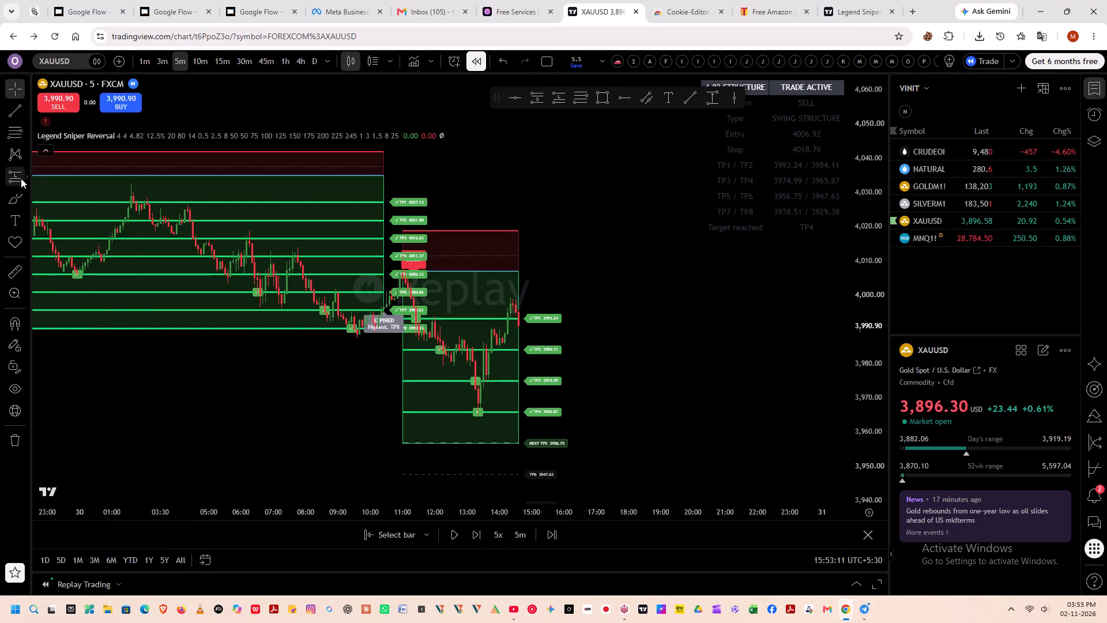
pyautogui.click(27, 178)
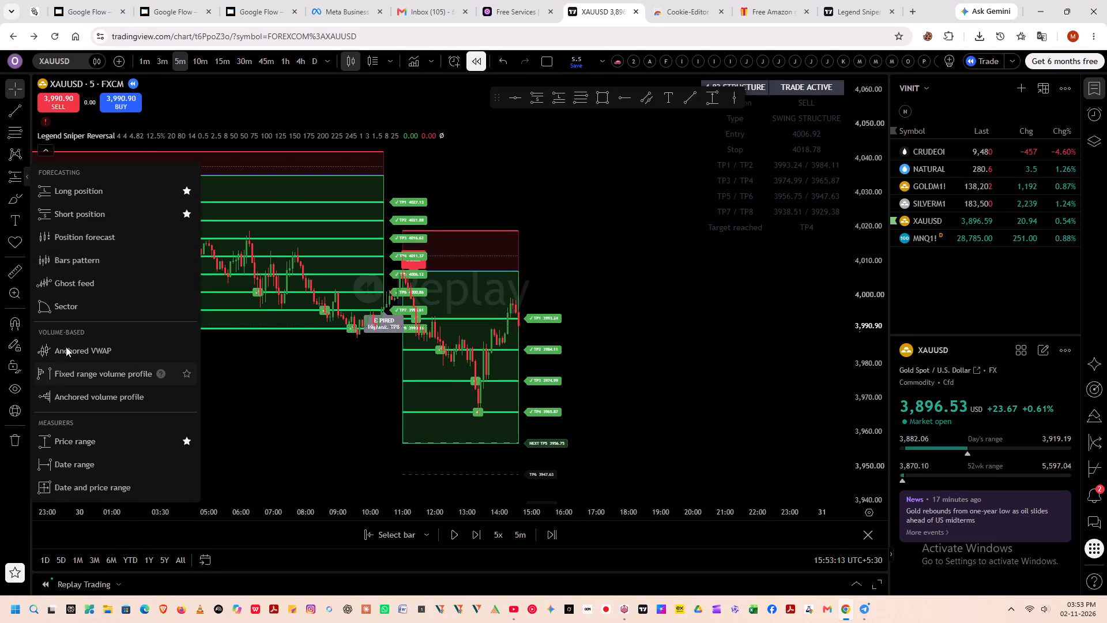
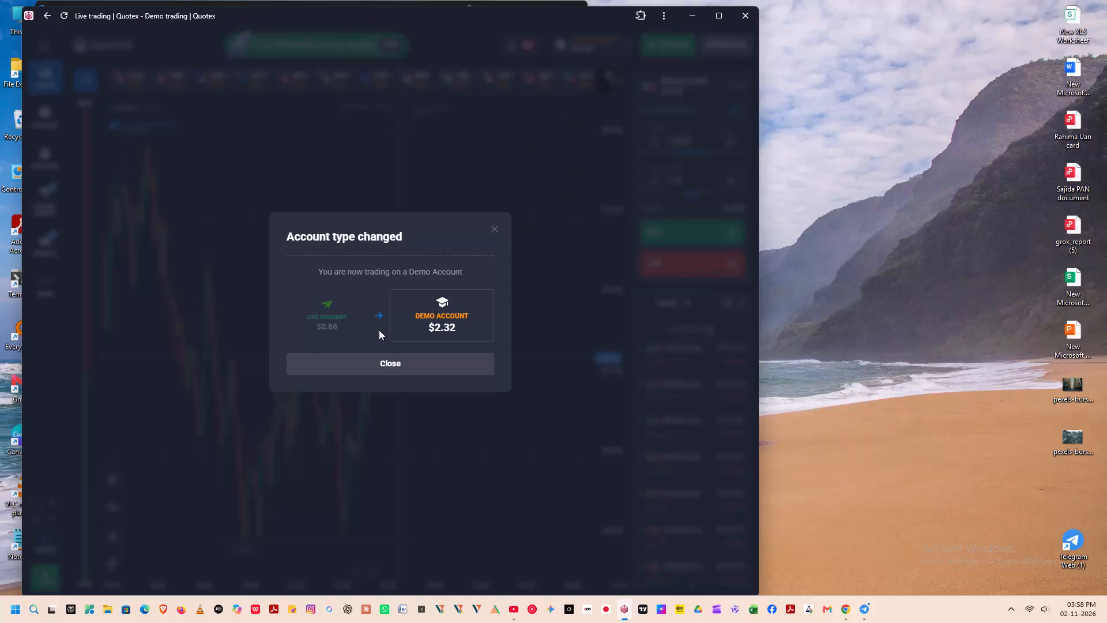
# Dismiss the account change notice and set the Quotex demo account balance to $120.
pyautogui.click(400, 369)
pyautogui.click(620, 44)
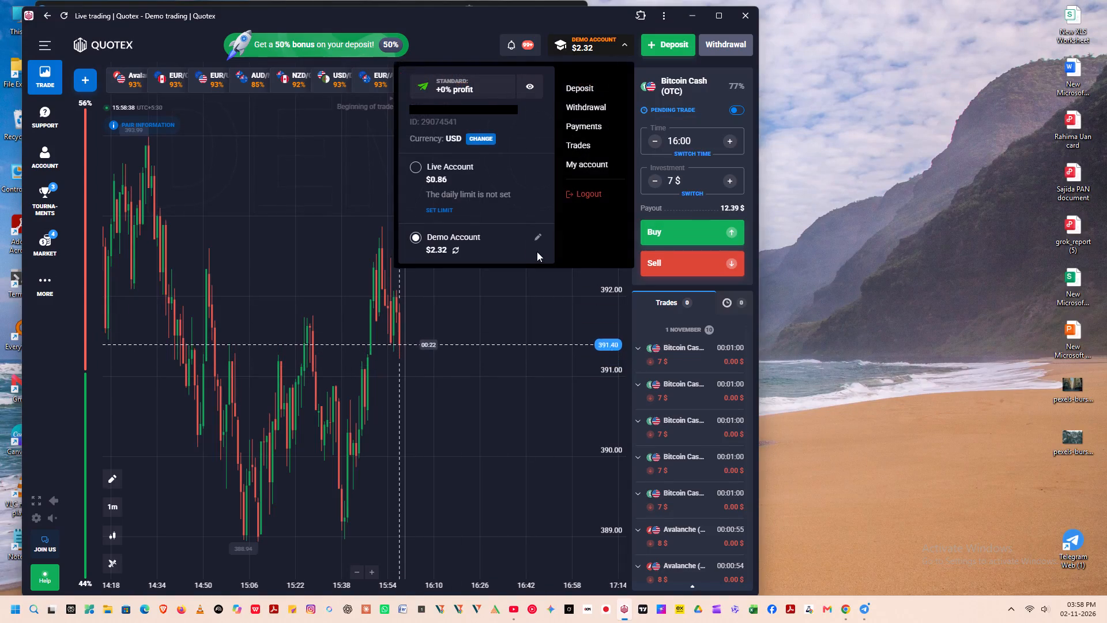
pyautogui.click(531, 234)
pyautogui.click(537, 240)
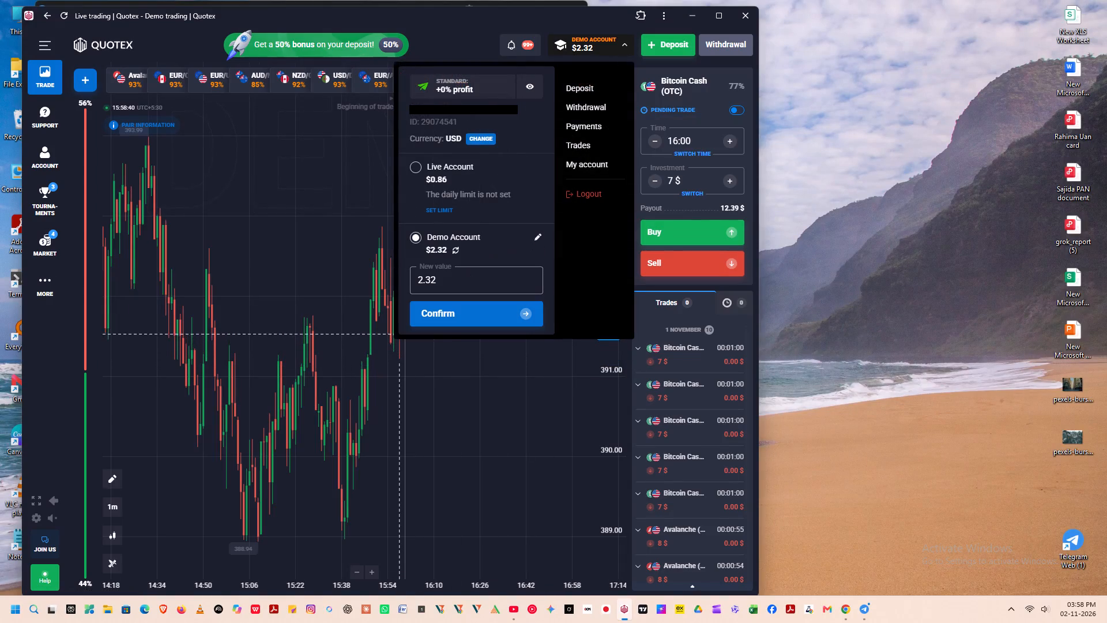
pyautogui.click(456, 280)
pyautogui.press('BackSpace')
pyautogui.press('BackSpace')
pyautogui.press('BackSpace')
pyautogui.press('BackSpace')
pyautogui.write('120')
pyautogui.click(469, 306)
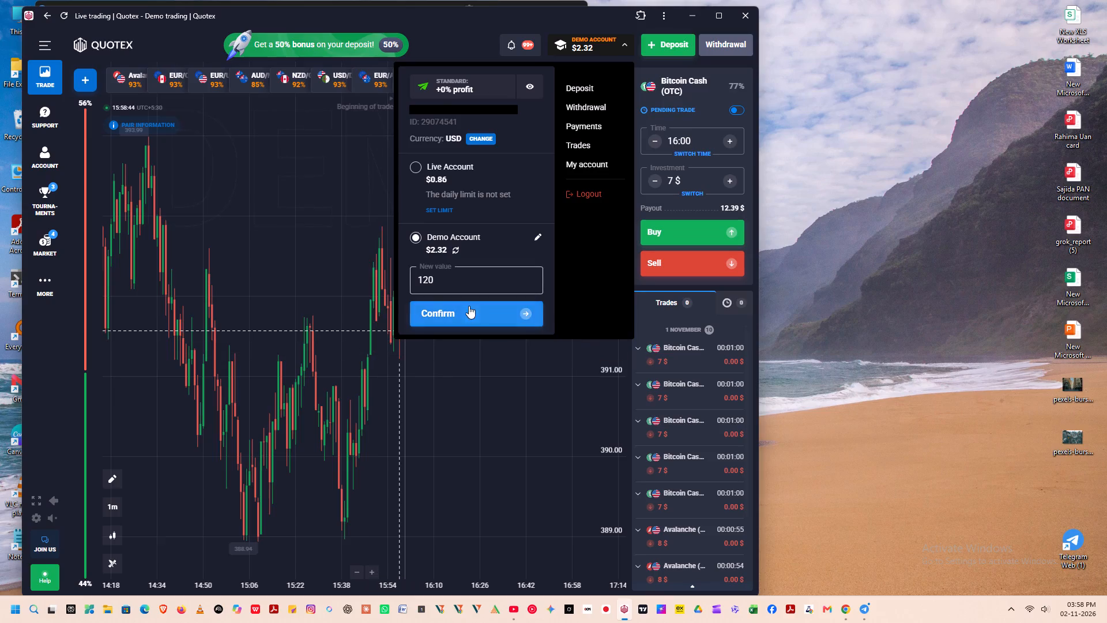
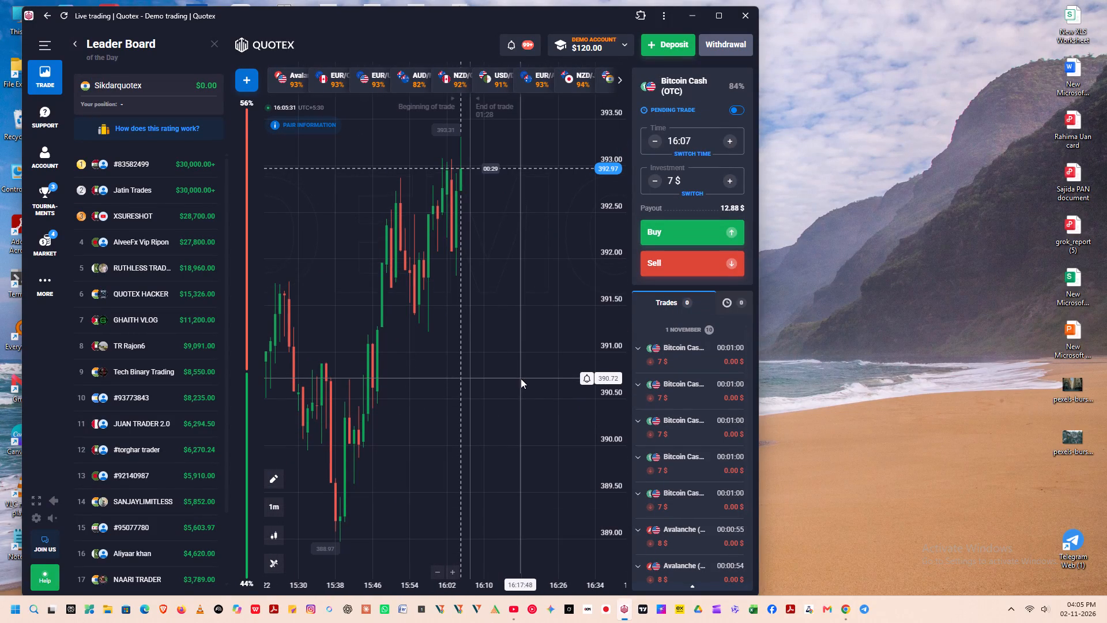
# Browse the pinned Quotex pairs from Avalanche (OTC) through USD/DZD (OTC), examining their charts and the past trades list.
pyautogui.scroll(-2, 521, 378)
pyautogui.click(295, 73)
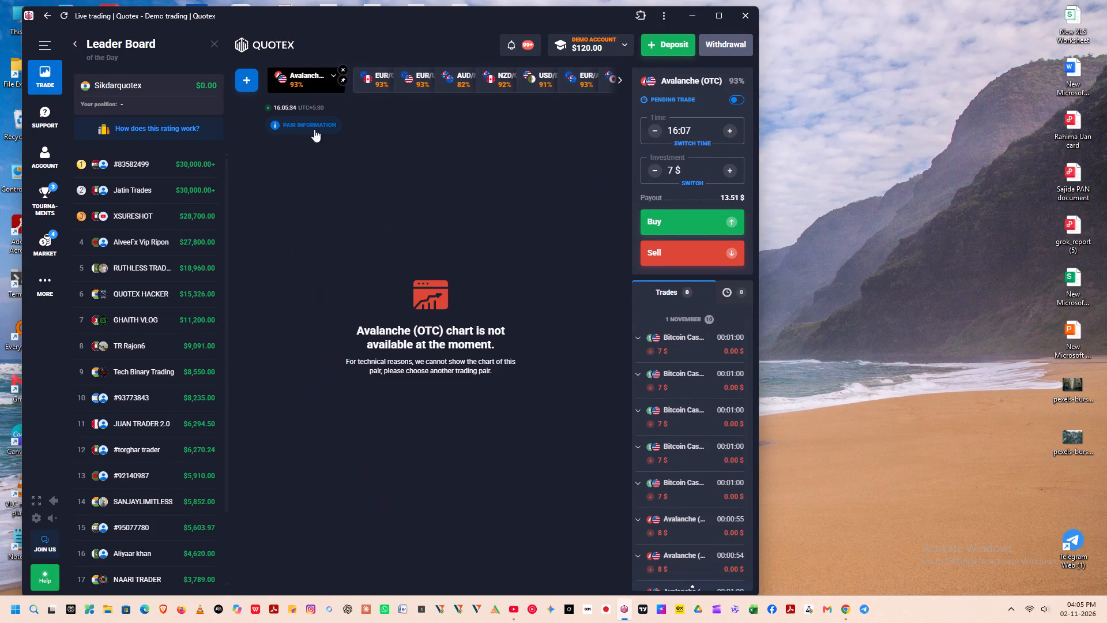
pyautogui.click(368, 70)
pyautogui.click(415, 88)
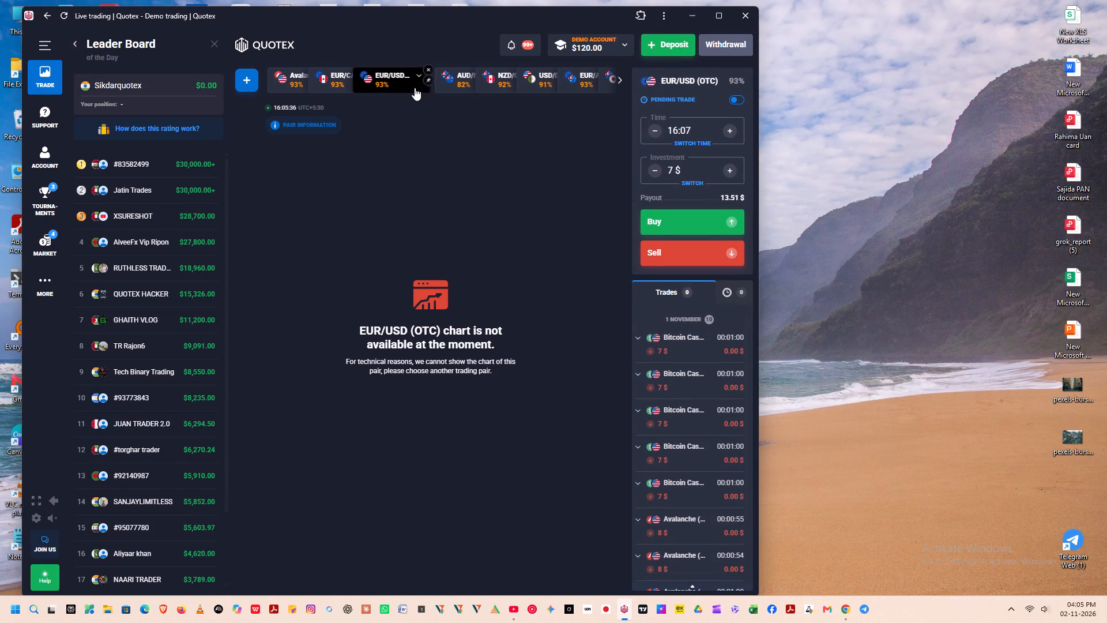
pyautogui.click(465, 84)
pyautogui.click(502, 85)
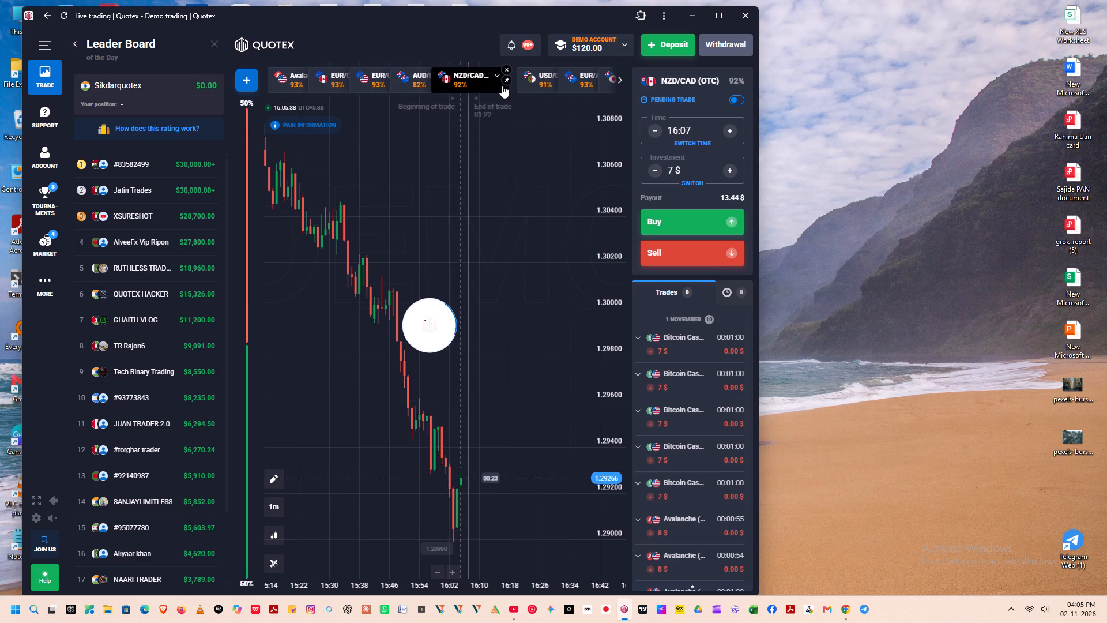
pyautogui.click(543, 76)
pyautogui.scroll(2, 523, 347)
pyautogui.scroll(-4, 519, 408)
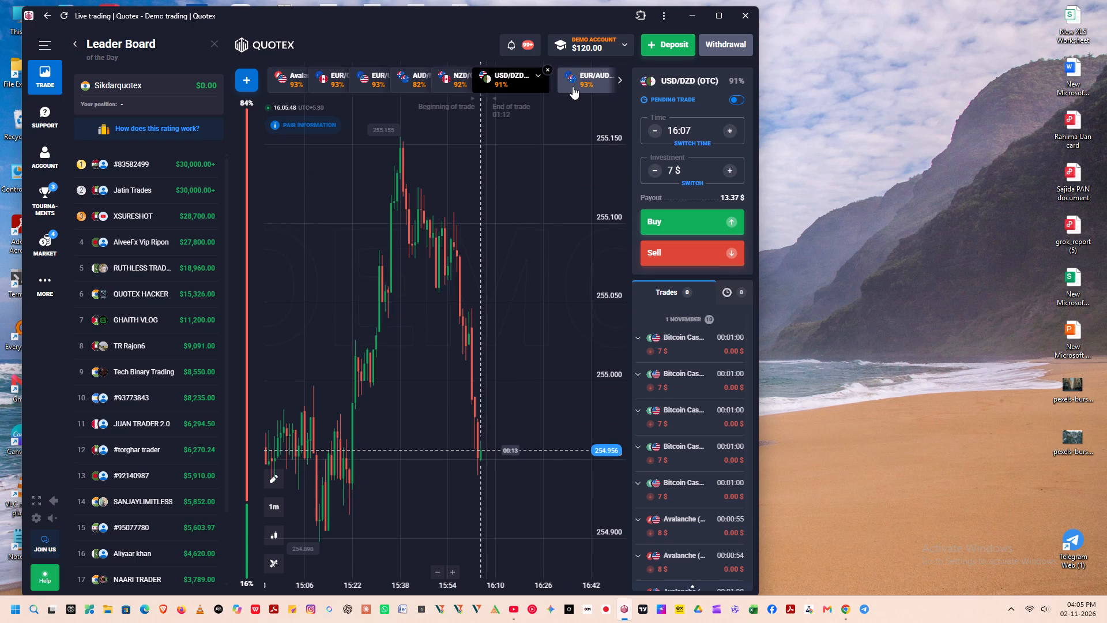
pyautogui.scroll(-9, 679, 343)
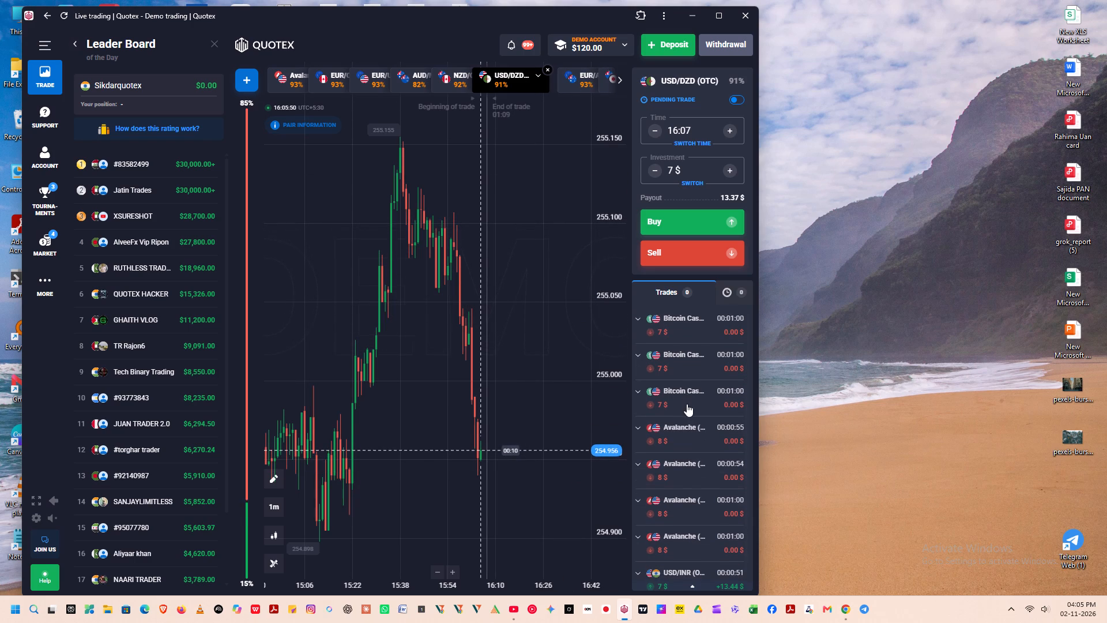
pyautogui.scroll(6, 686, 406)
pyautogui.scroll(7, 530, 405)
pyautogui.scroll(-5, 521, 370)
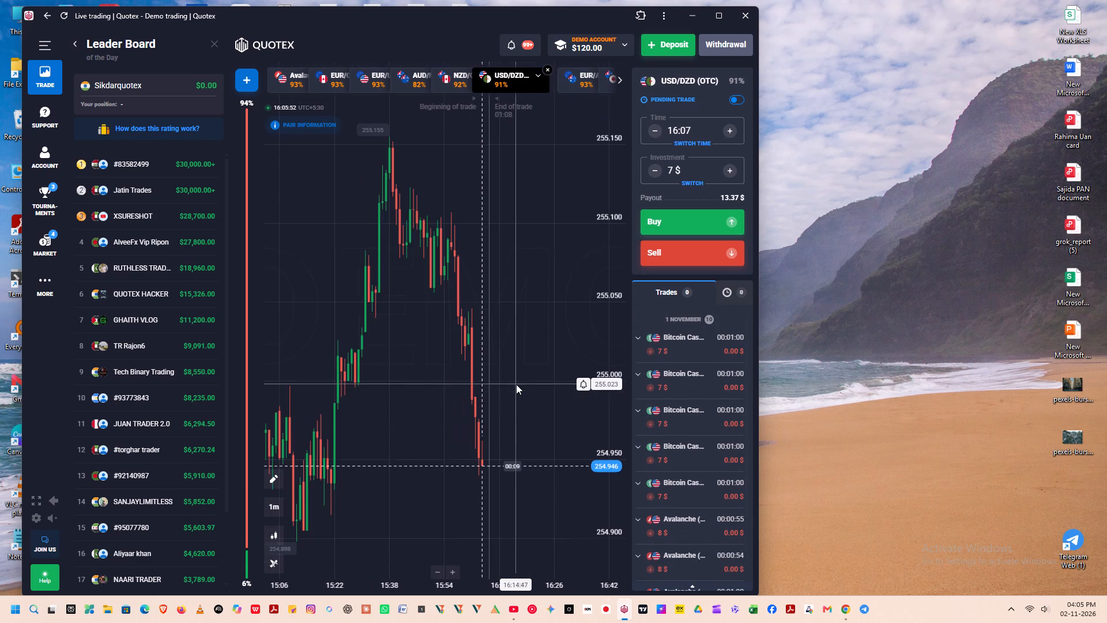
# Switch to the NZD/JPY (OTC) chart and open two $7 demo Buy trades ending at 16:07.
pyautogui.click(581, 75)
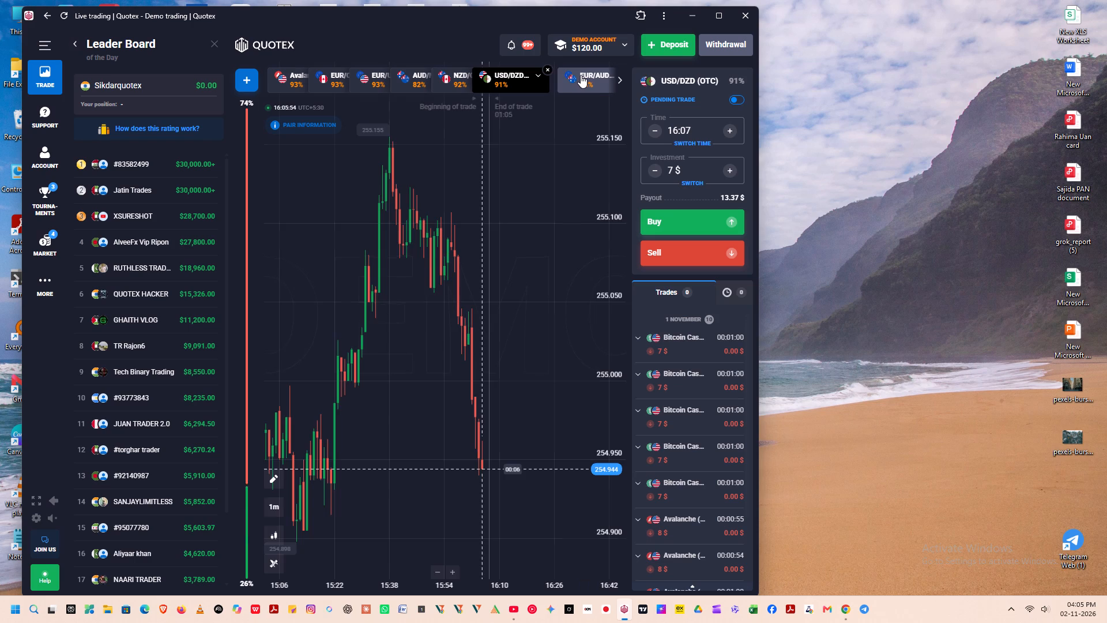
pyautogui.click(604, 85)
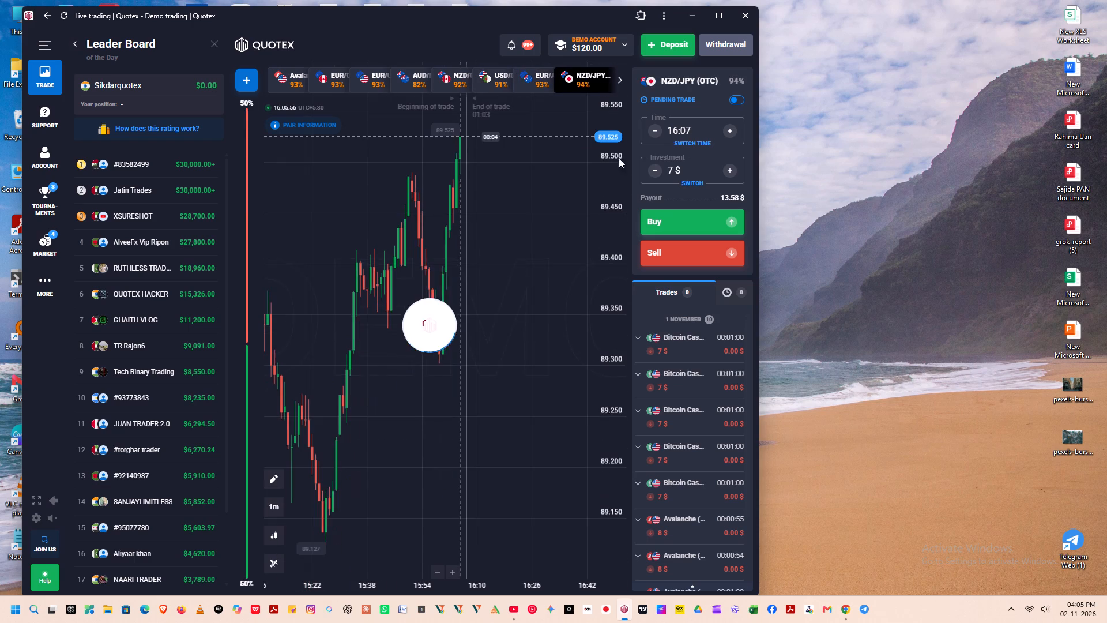
pyautogui.scroll(-6, 394, 298)
pyautogui.moveTo(383, 433); pyautogui.dragTo(597, 433)
pyautogui.moveTo(510, 423); pyautogui.dragTo(272, 415)
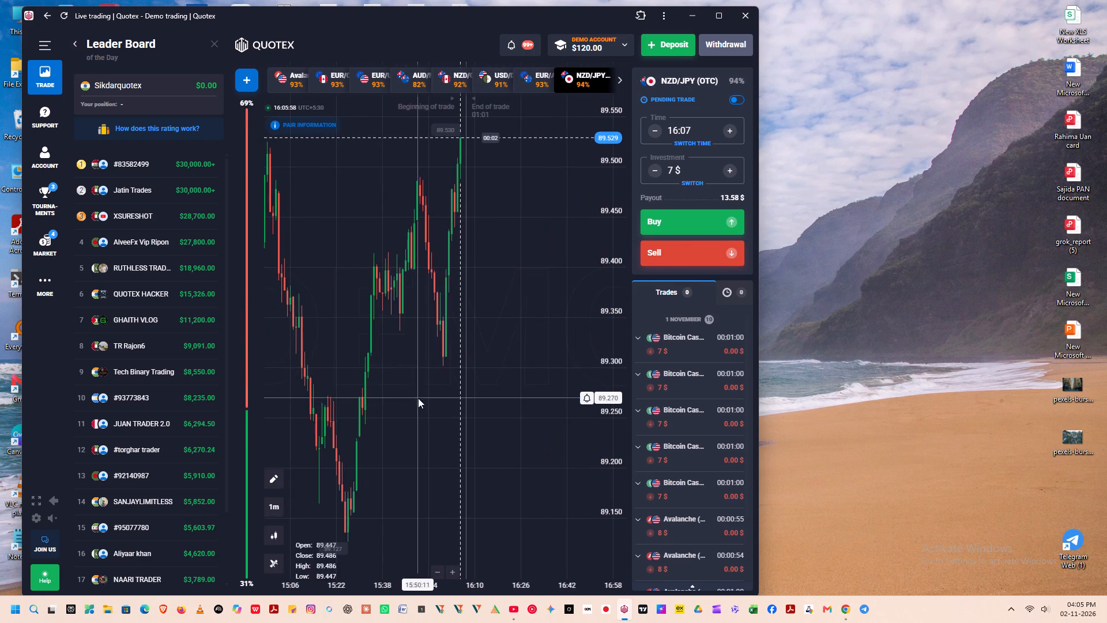
pyautogui.doubleClick(694, 223)
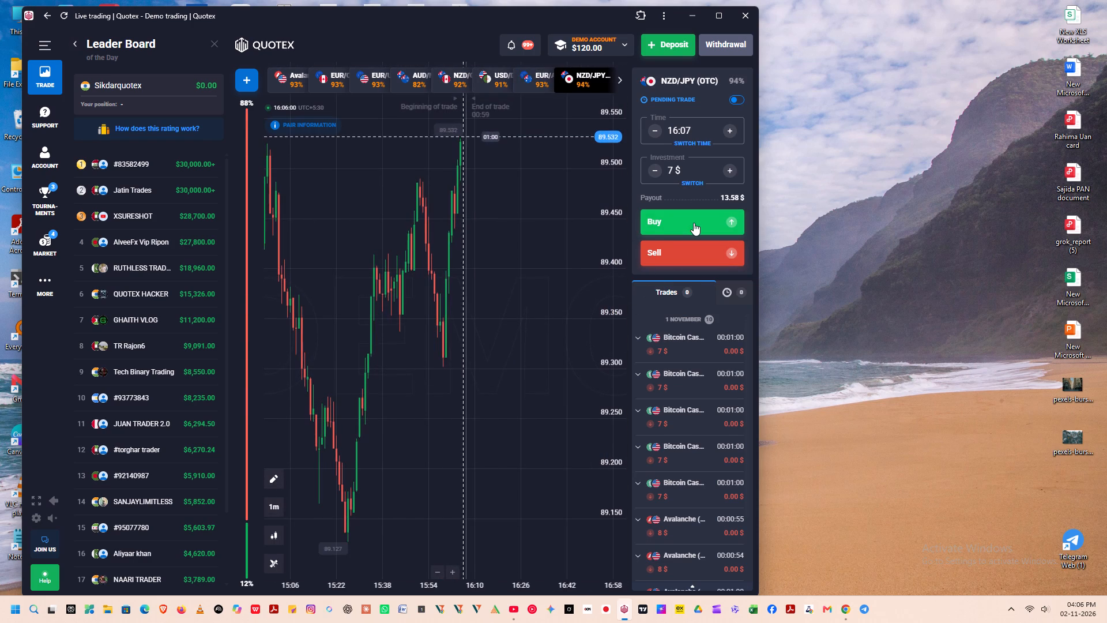
# Maximize the Quotex window and examine the NZD/JPY (OTC) chart with the open trades.
pyautogui.moveTo(401, 354); pyautogui.dragTo(554, 400)
pyautogui.click(402, 381)
pyautogui.moveTo(438, 393); pyautogui.dragTo(317, 375)
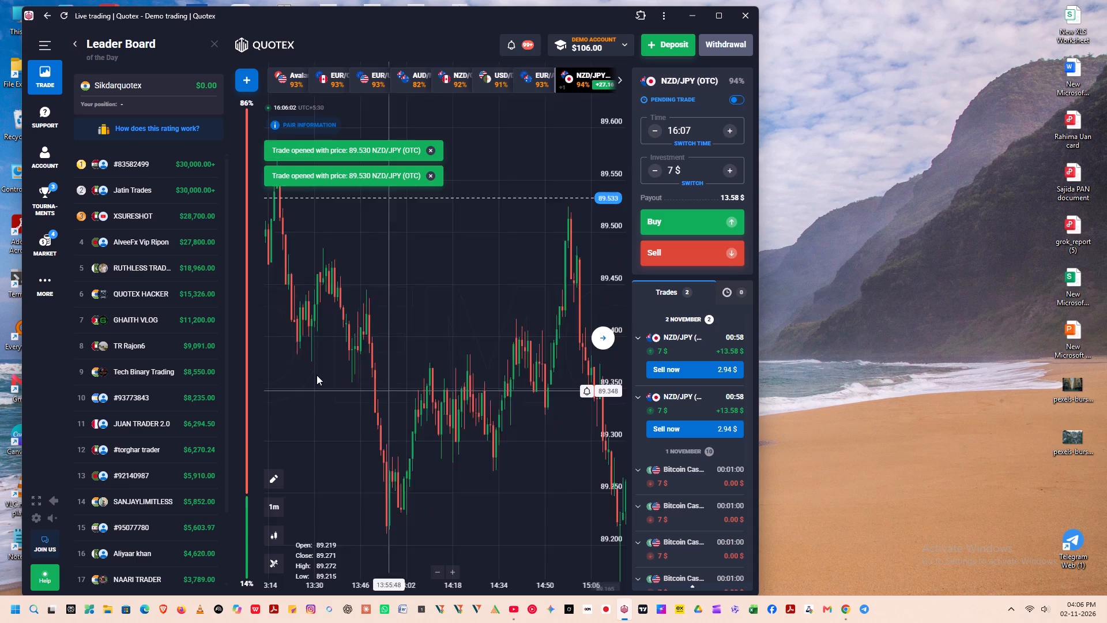
pyautogui.moveTo(317, 375); pyautogui.dragTo(275, 368)
pyautogui.click(707, 21)
pyautogui.scroll(2, 608, 355)
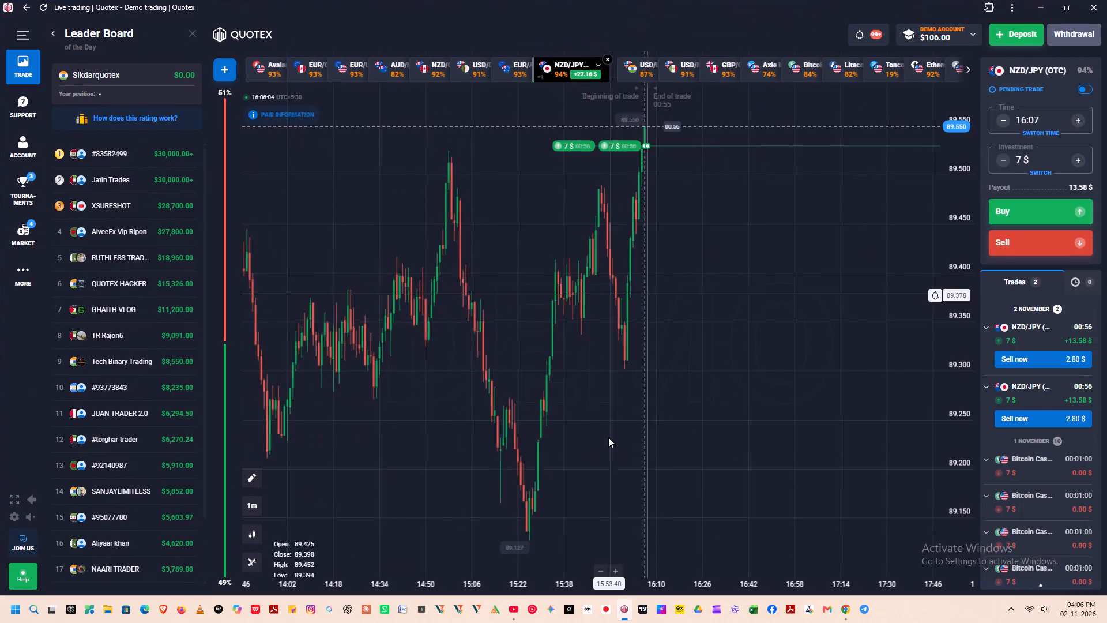
pyautogui.scroll(2, 608, 437)
# Minimize Quotex and switch to the XAUUSD replay chart in TradingView.
pyautogui.click(1053, 0)
pyautogui.scroll(5, 847, 257)
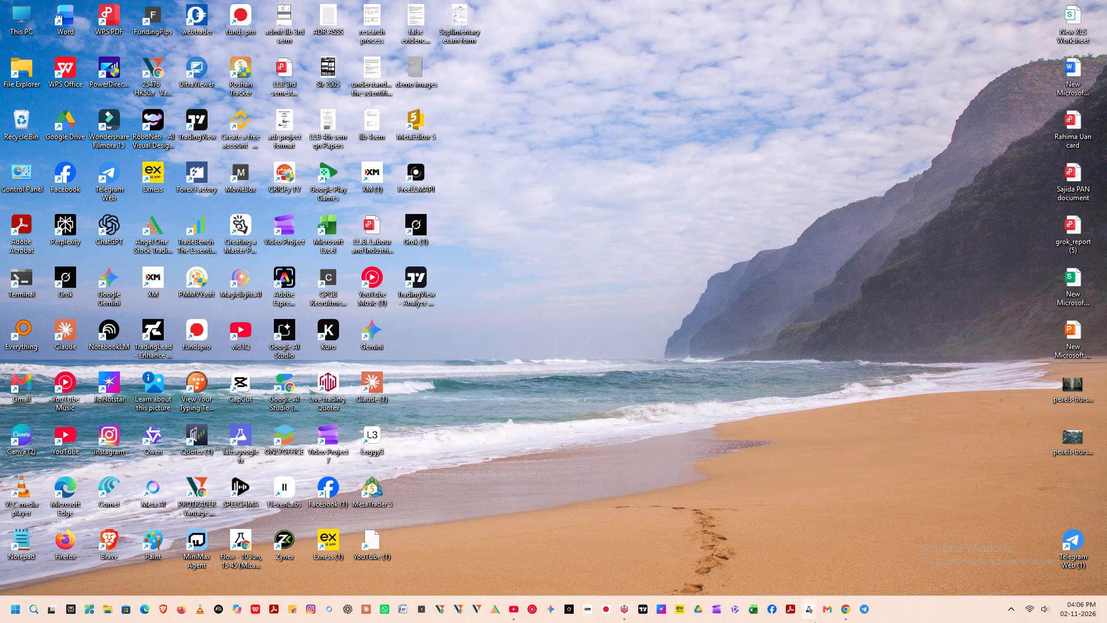
pyautogui.click(622, 618)
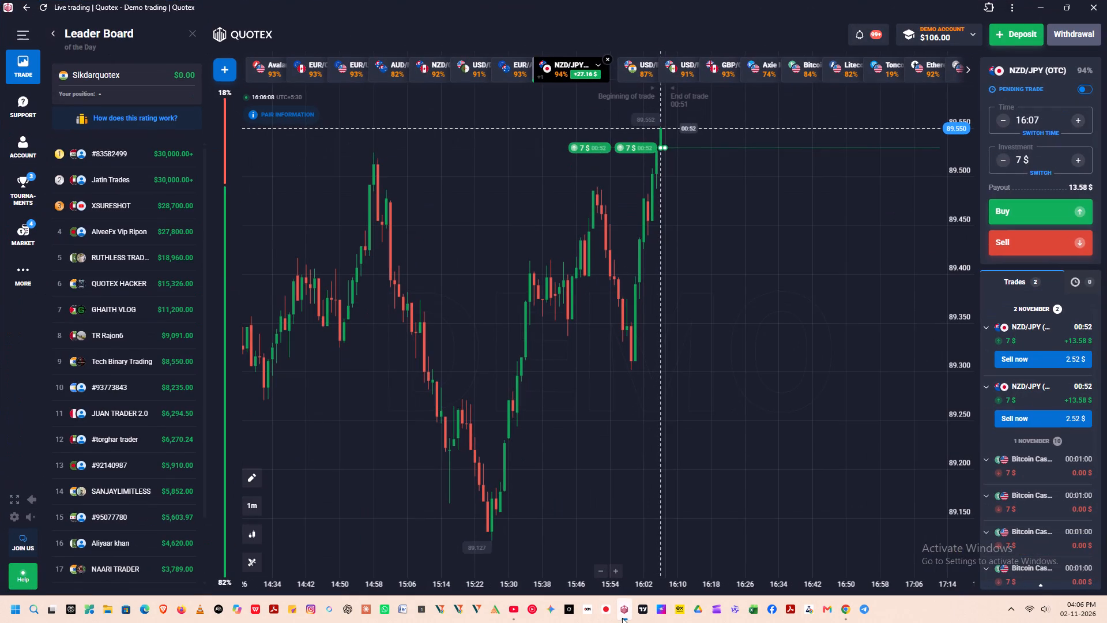
pyautogui.click(622, 618)
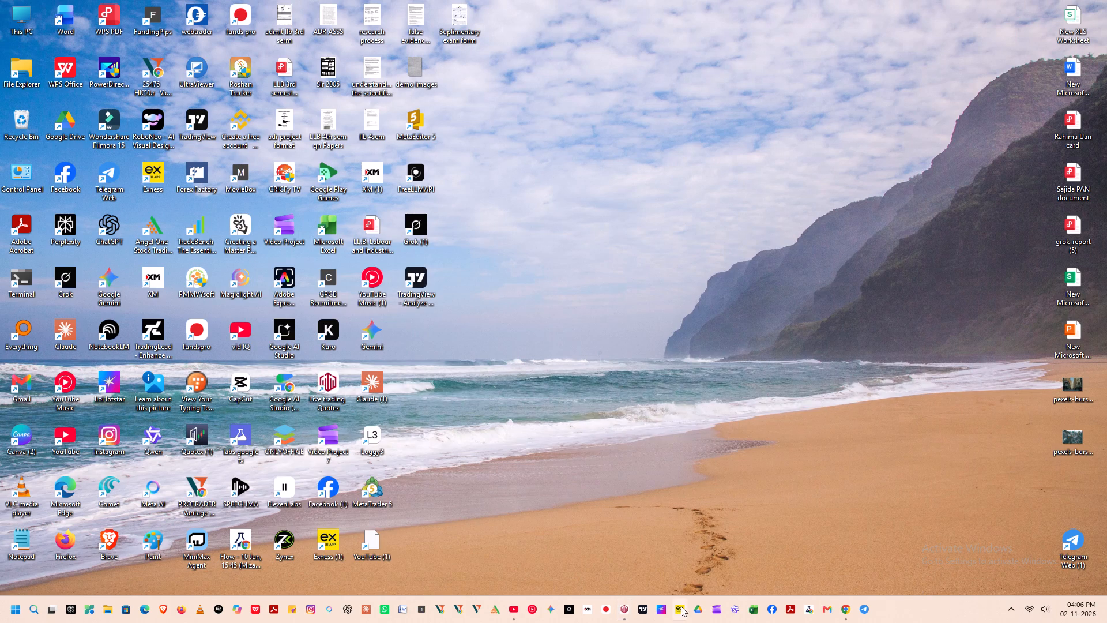
pyautogui.click(847, 619)
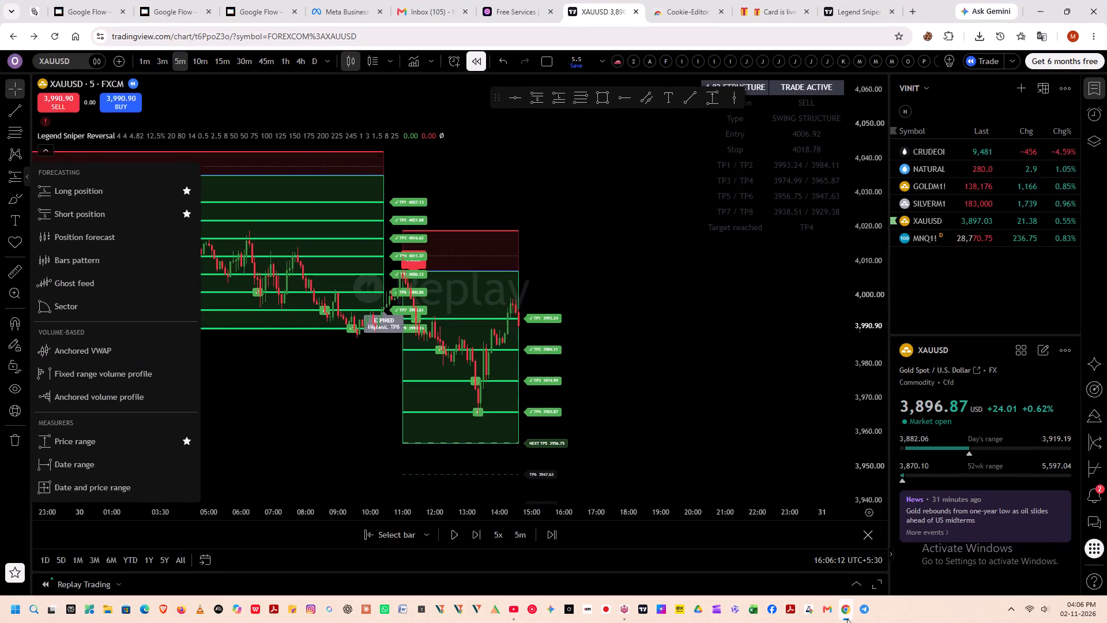
pyautogui.scroll(-5, 709, 388)
pyautogui.moveTo(458, 406); pyautogui.dragTo(468, 406)
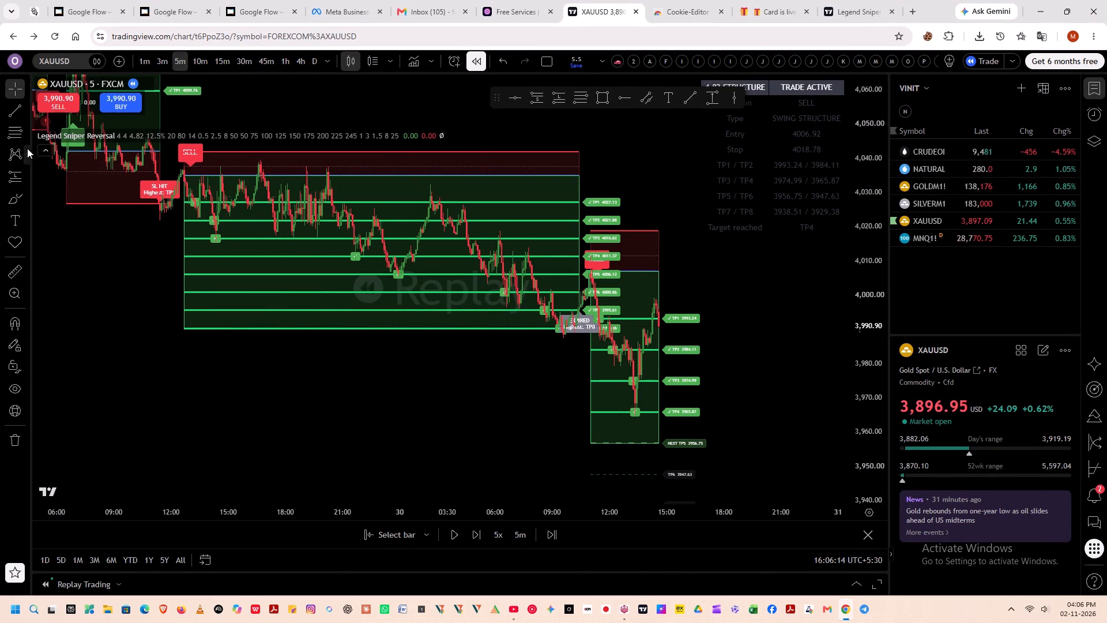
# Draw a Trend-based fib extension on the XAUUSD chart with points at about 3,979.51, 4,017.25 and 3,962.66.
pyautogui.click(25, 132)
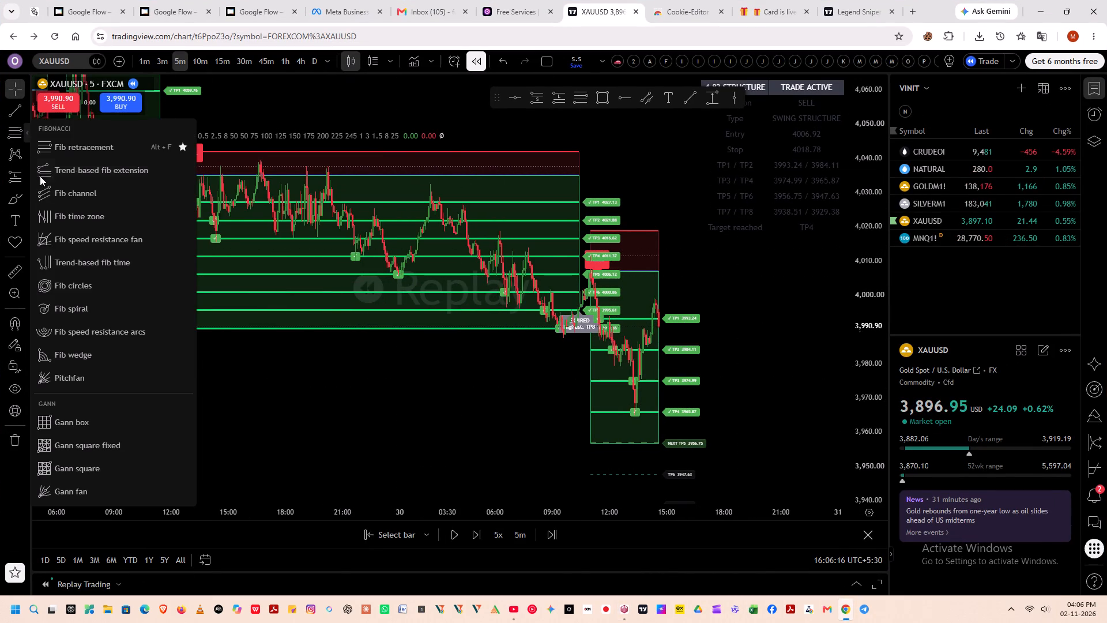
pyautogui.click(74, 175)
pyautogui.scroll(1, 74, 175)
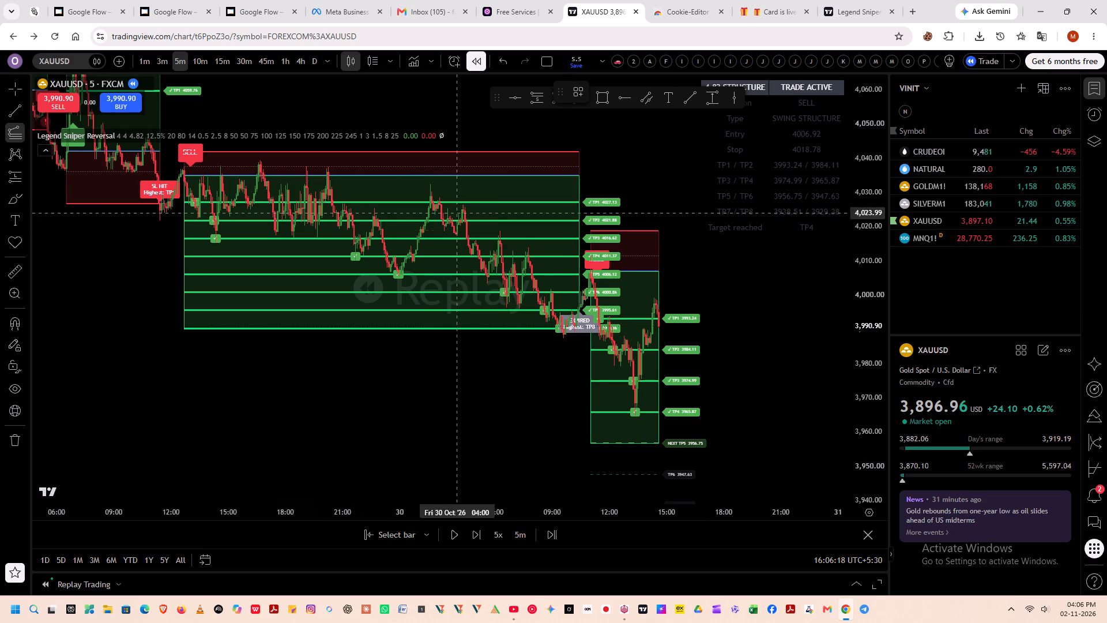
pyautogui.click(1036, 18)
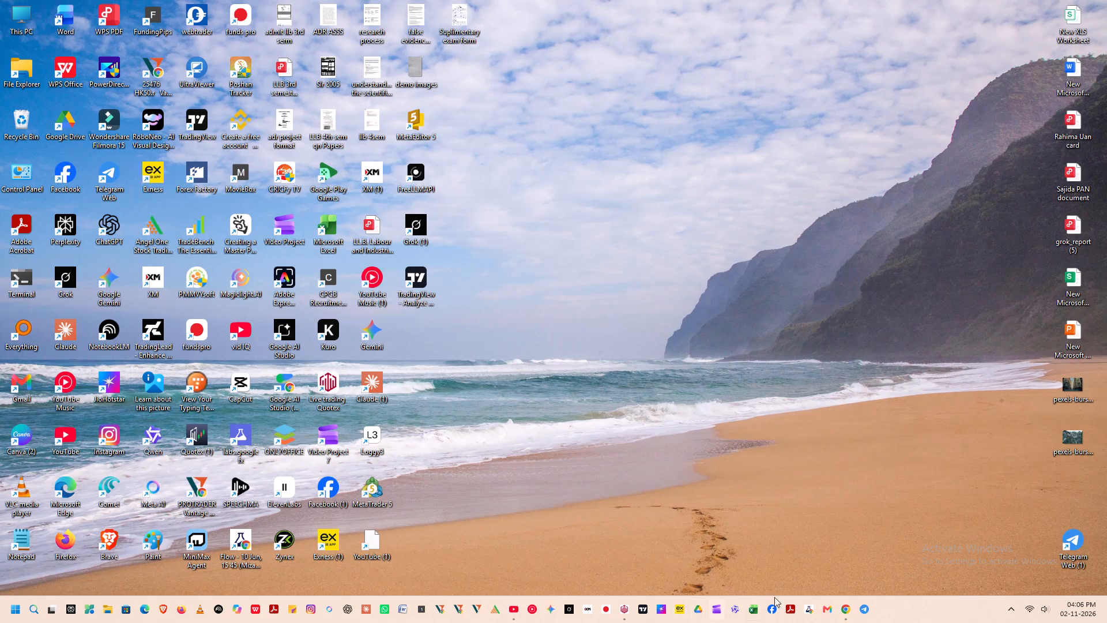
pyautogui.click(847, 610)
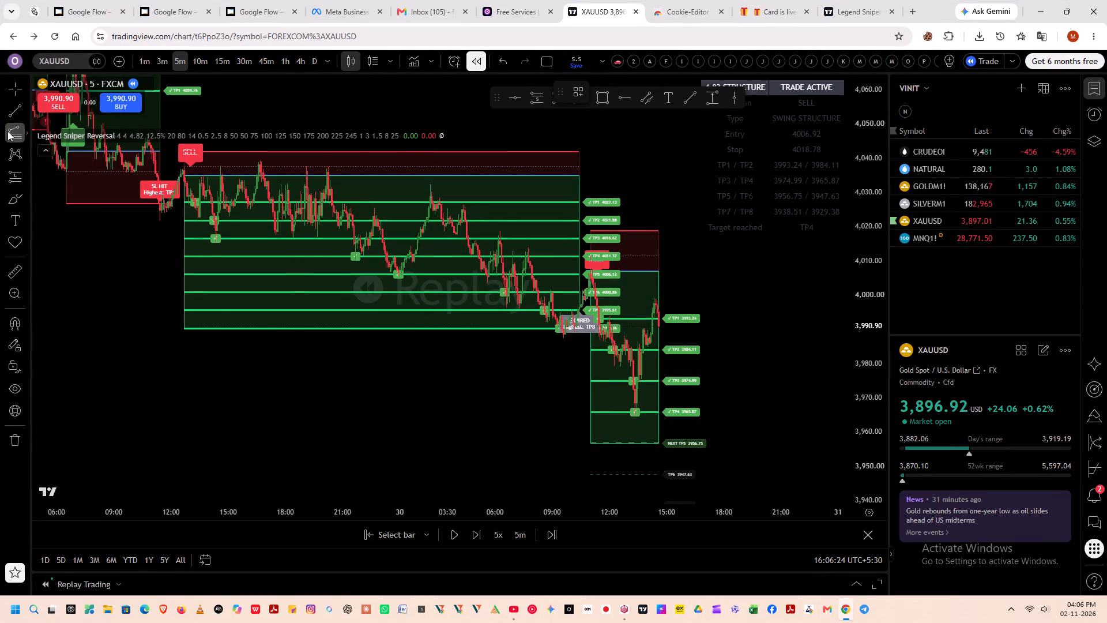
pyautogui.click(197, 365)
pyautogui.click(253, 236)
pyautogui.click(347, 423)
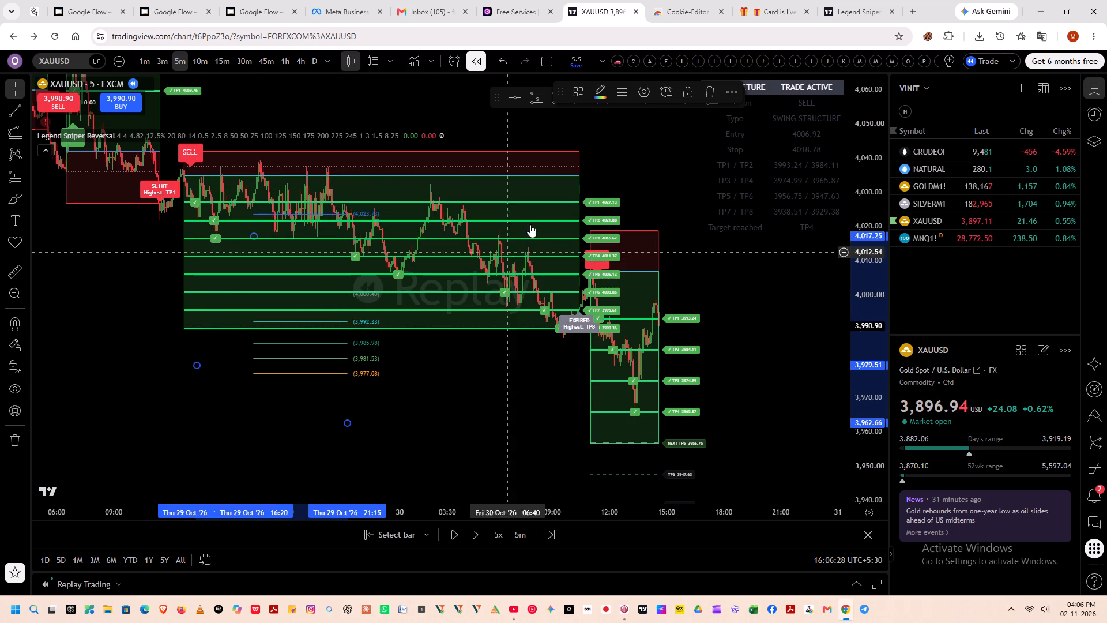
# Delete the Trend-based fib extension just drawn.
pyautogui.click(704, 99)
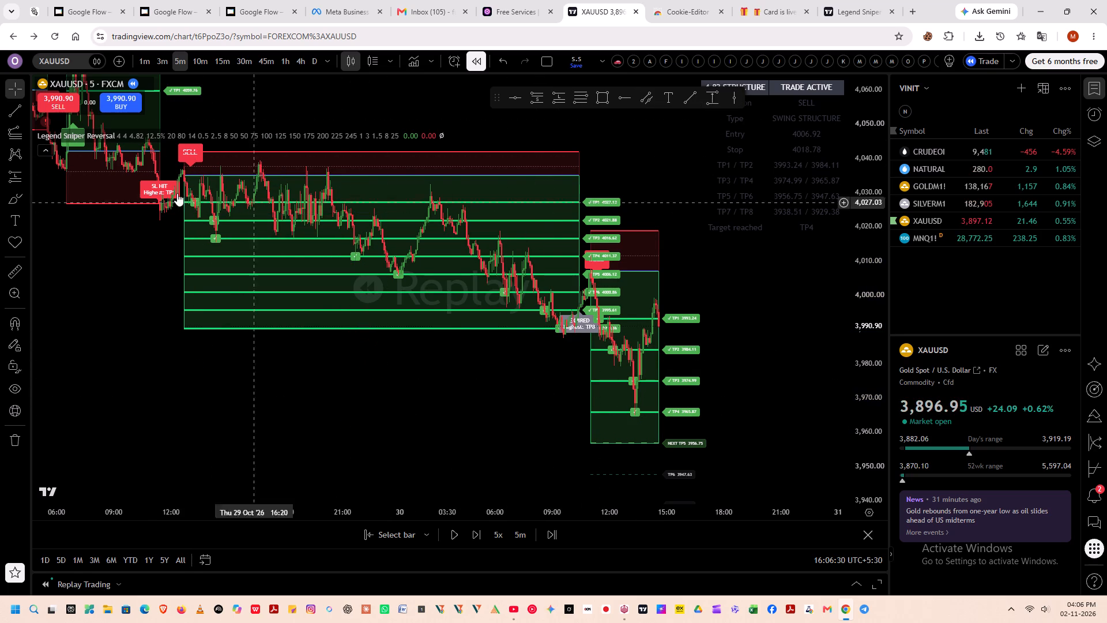
# Add the Trend-based fib extension tool to the favorite drawing tools.
pyautogui.click(26, 131)
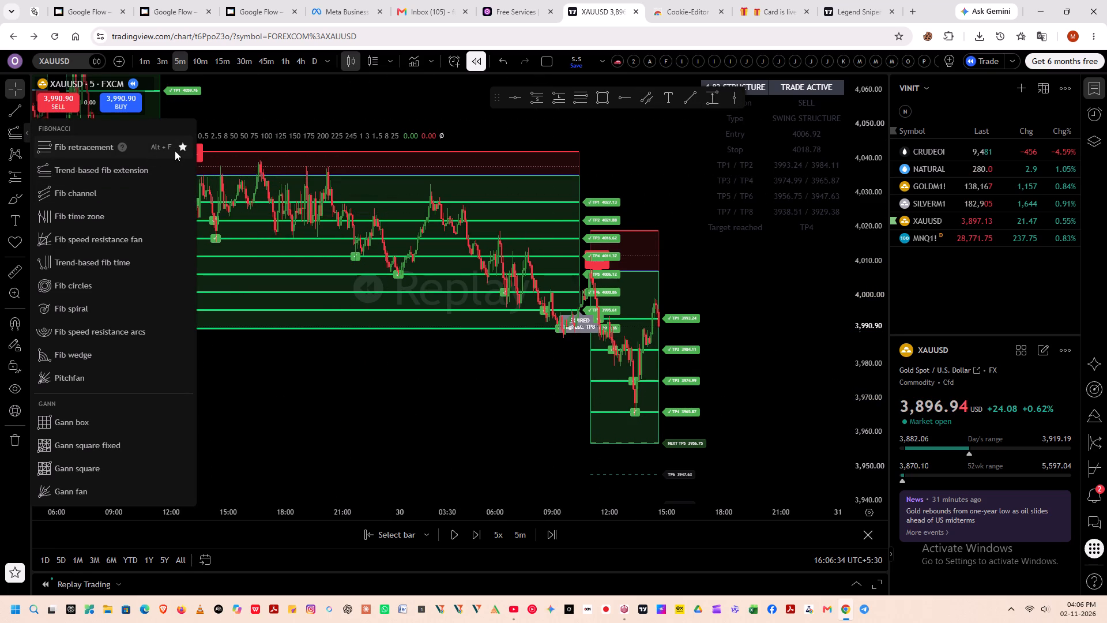
pyautogui.click(180, 174)
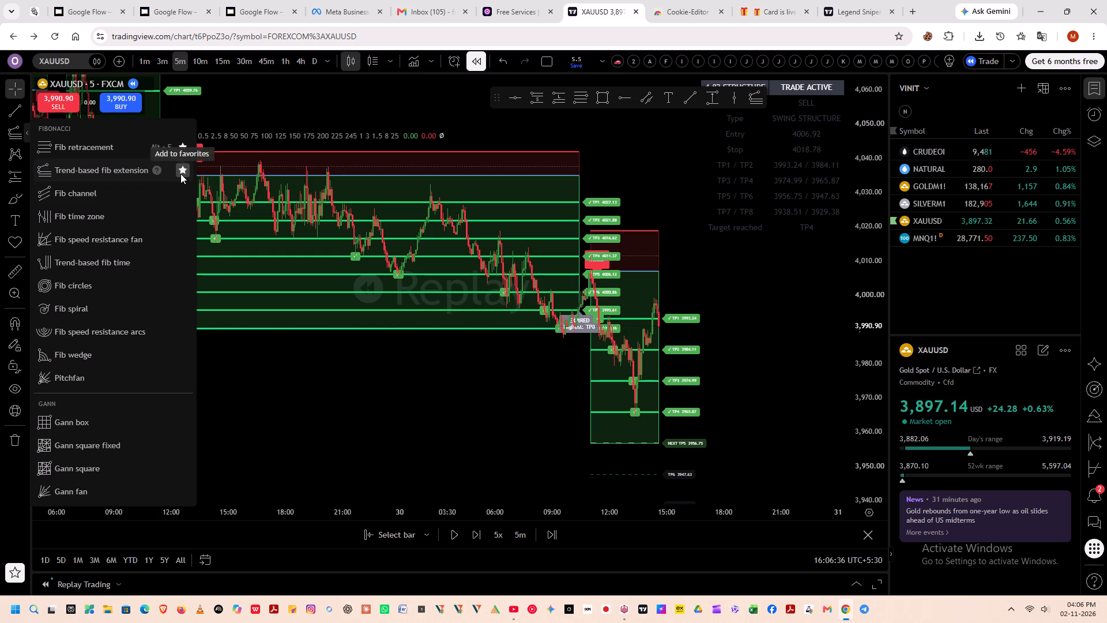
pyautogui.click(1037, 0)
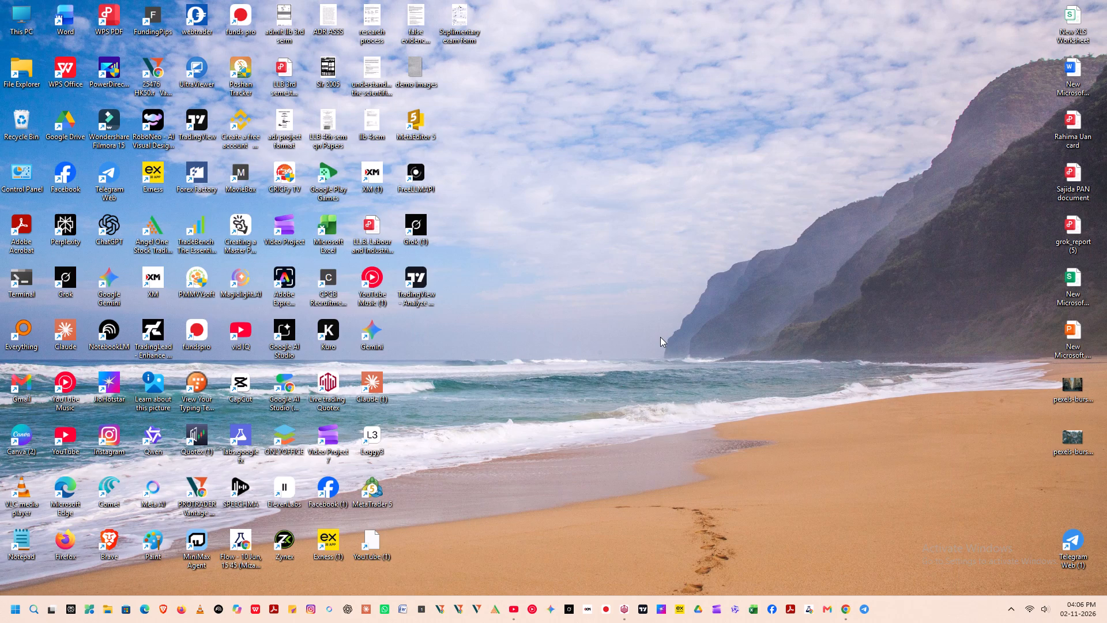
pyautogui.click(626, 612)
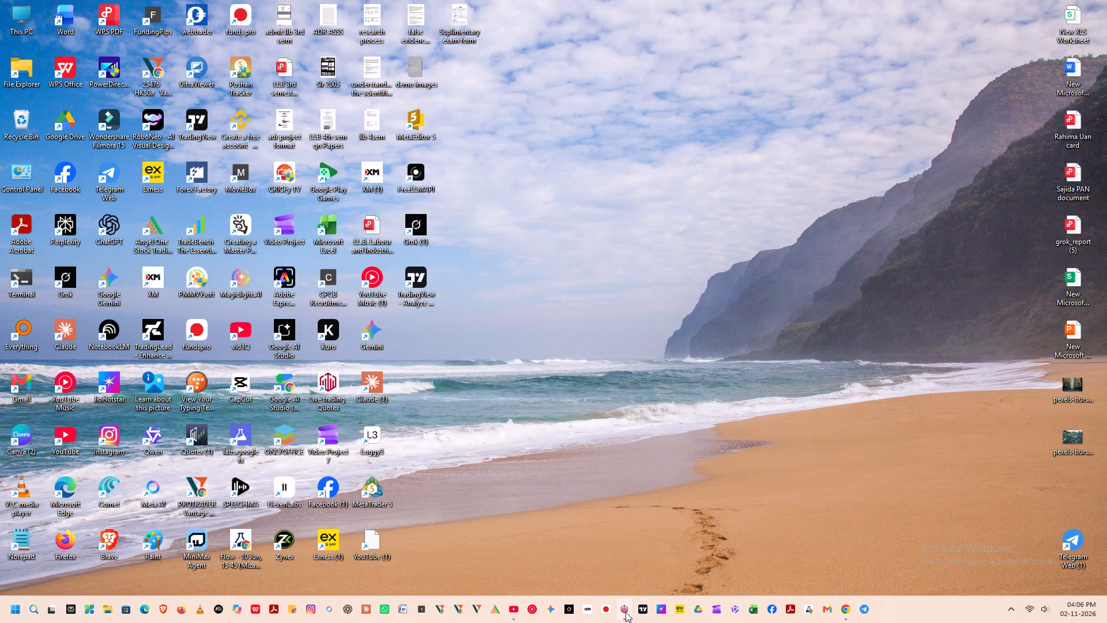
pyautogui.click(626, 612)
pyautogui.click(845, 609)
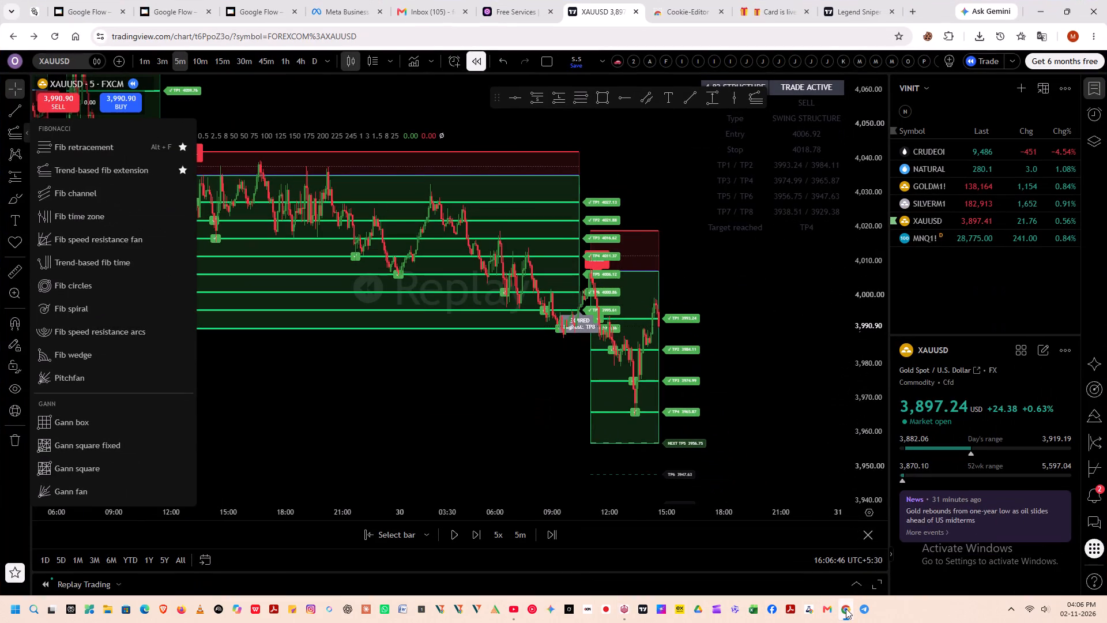
# Start the bar replay playback on the XAUUSD chart.
pyautogui.scroll(4, 767, 421)
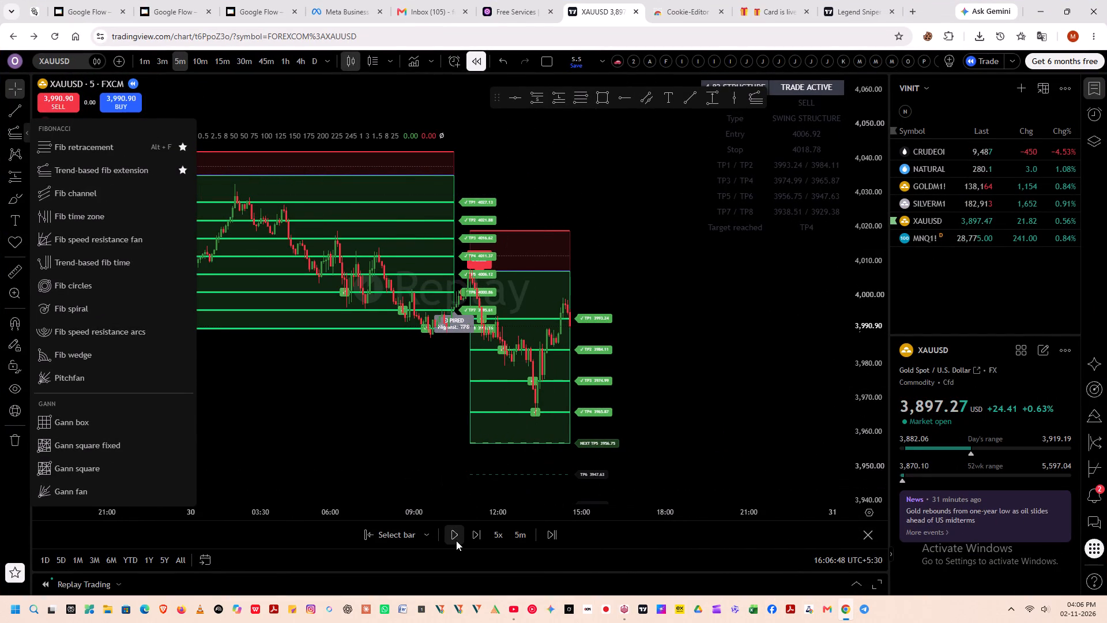
pyautogui.click(450, 538)
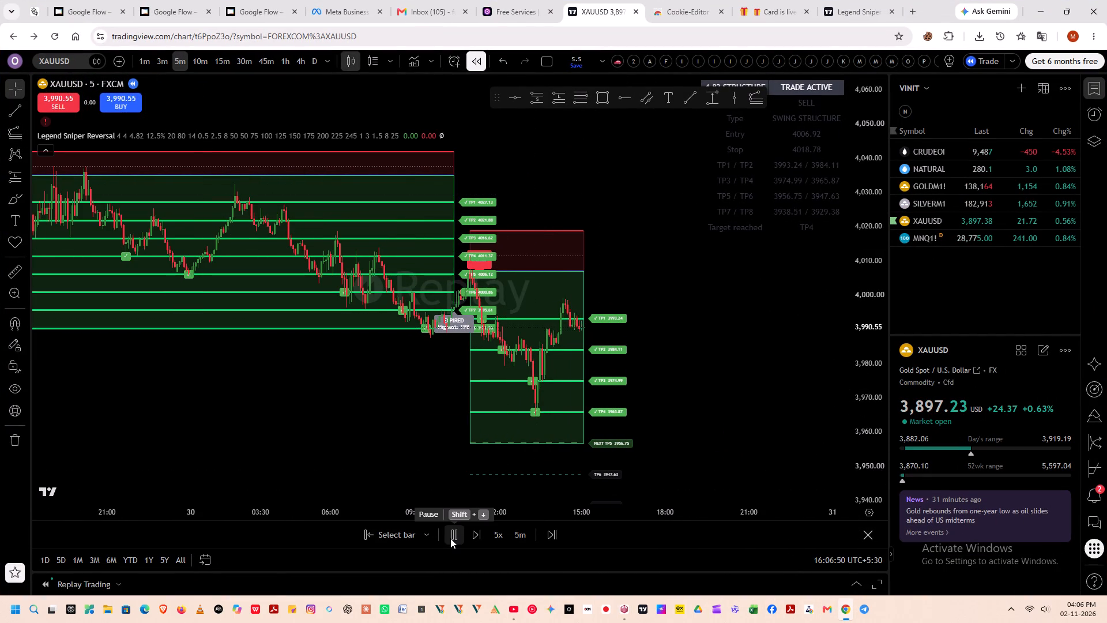
# Draw a Trend-based fib extension from about 4,033.43 to 4,008.49 near the current replay bars, using the favorited tool.
pyautogui.click(749, 88)
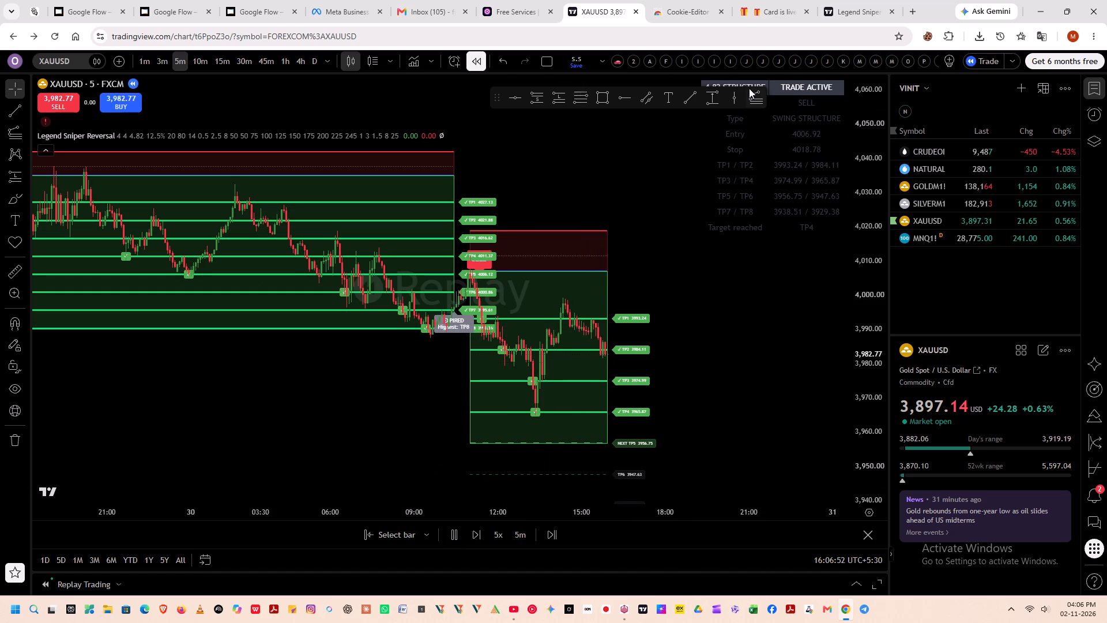
pyautogui.click(757, 101)
pyautogui.click(582, 181)
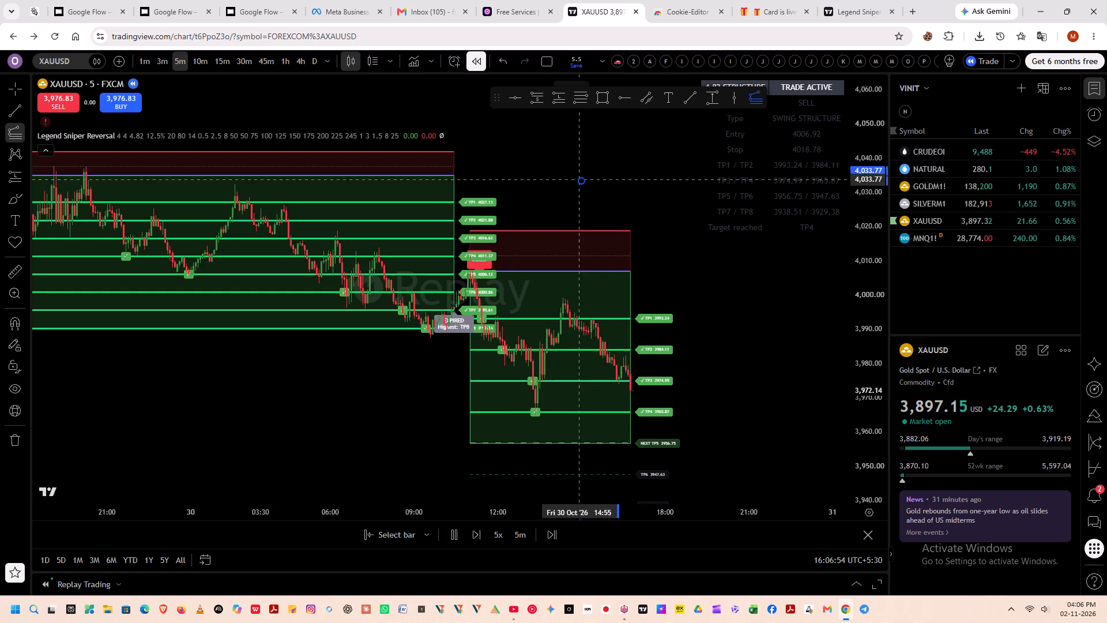
pyautogui.doubleClick(673, 266)
pyautogui.click(718, 208)
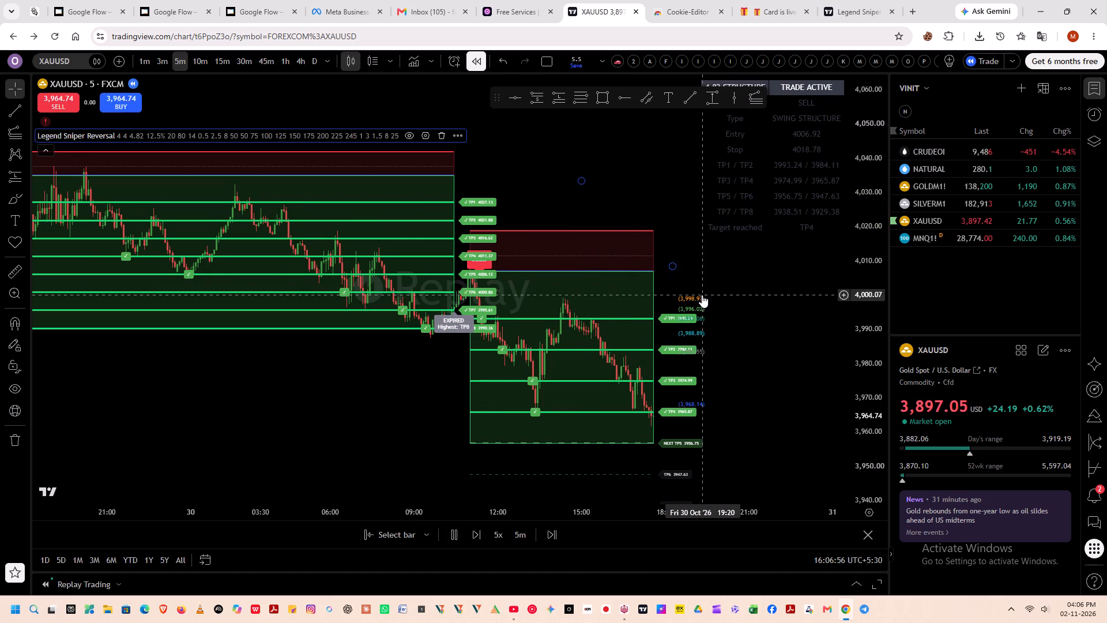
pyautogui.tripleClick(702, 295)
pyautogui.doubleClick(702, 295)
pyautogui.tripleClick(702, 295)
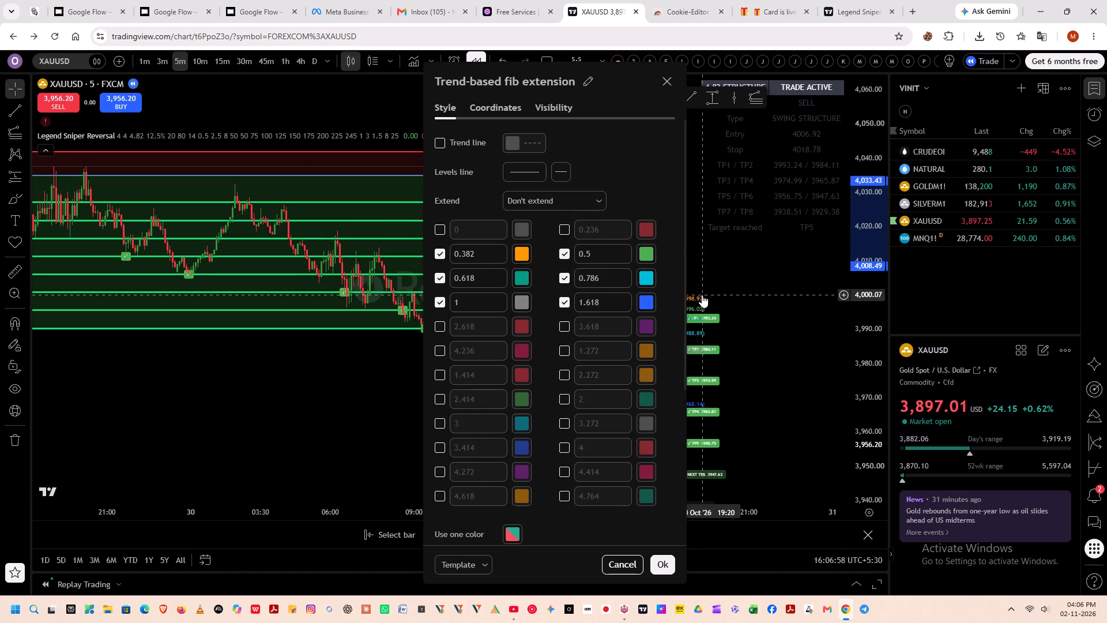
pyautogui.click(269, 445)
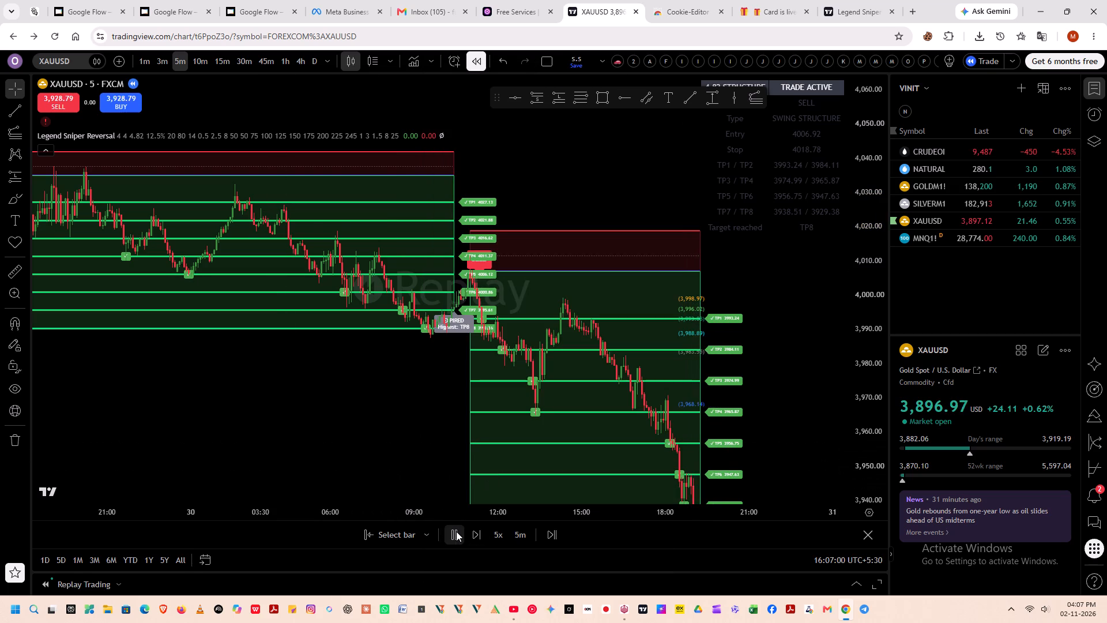
# Pause the bar replay playback on the XAUUSD chart.
pyautogui.click(456, 531)
# Move the Trend-based fib extension into the empty area beyond the last replay bar, with its points at about 4,015.23 and 3,990.29.
pyautogui.moveTo(360, 389); pyautogui.dragTo(326, 164)
pyautogui.moveTo(332, 197); pyautogui.dragTo(336, 365)
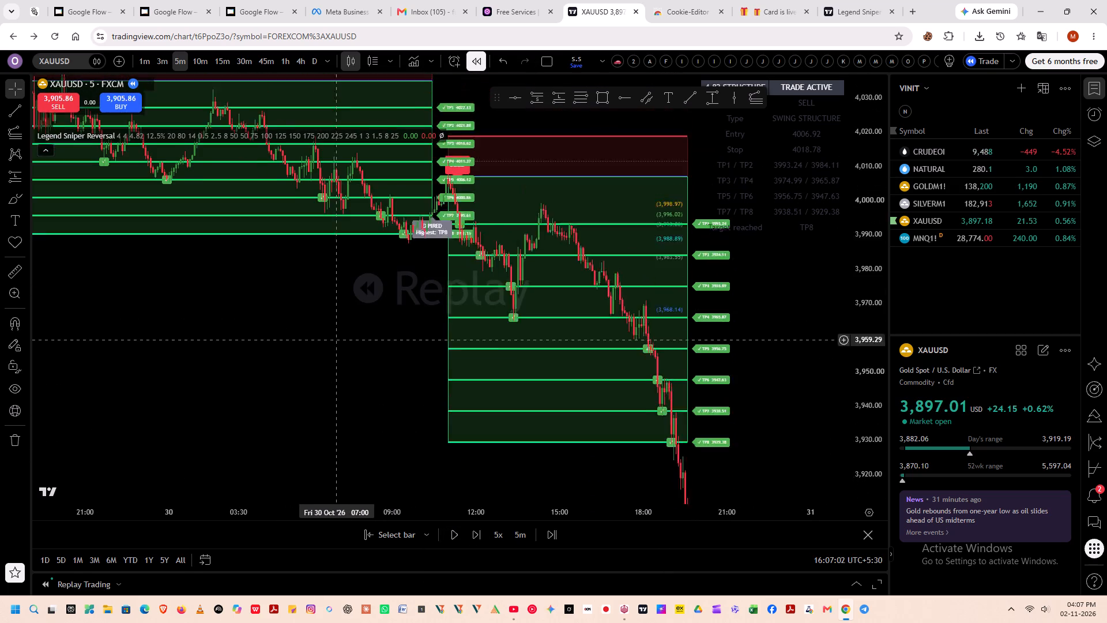
pyautogui.moveTo(336, 365); pyautogui.dragTo(340, 421)
pyautogui.moveTo(561, 154); pyautogui.dragTo(560, 257)
pyautogui.moveTo(524, 265); pyautogui.dragTo(522, 196)
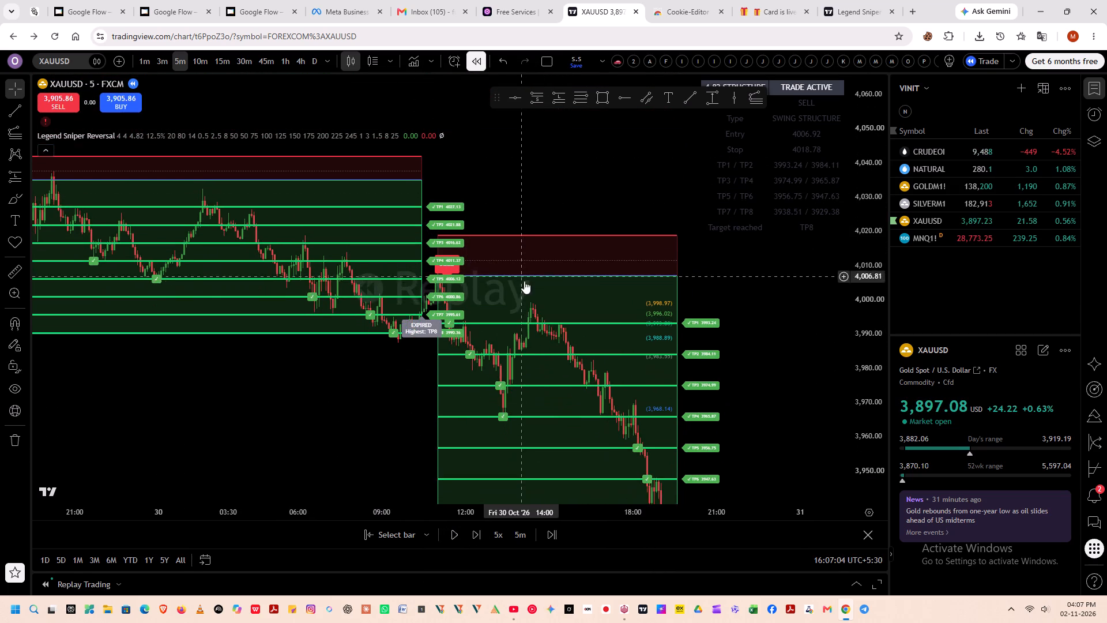
pyautogui.moveTo(709, 374); pyautogui.dragTo(584, 355)
pyautogui.moveTo(691, 335); pyautogui.dragTo(630, 355)
pyautogui.moveTo(657, 252); pyautogui.dragTo(687, 284)
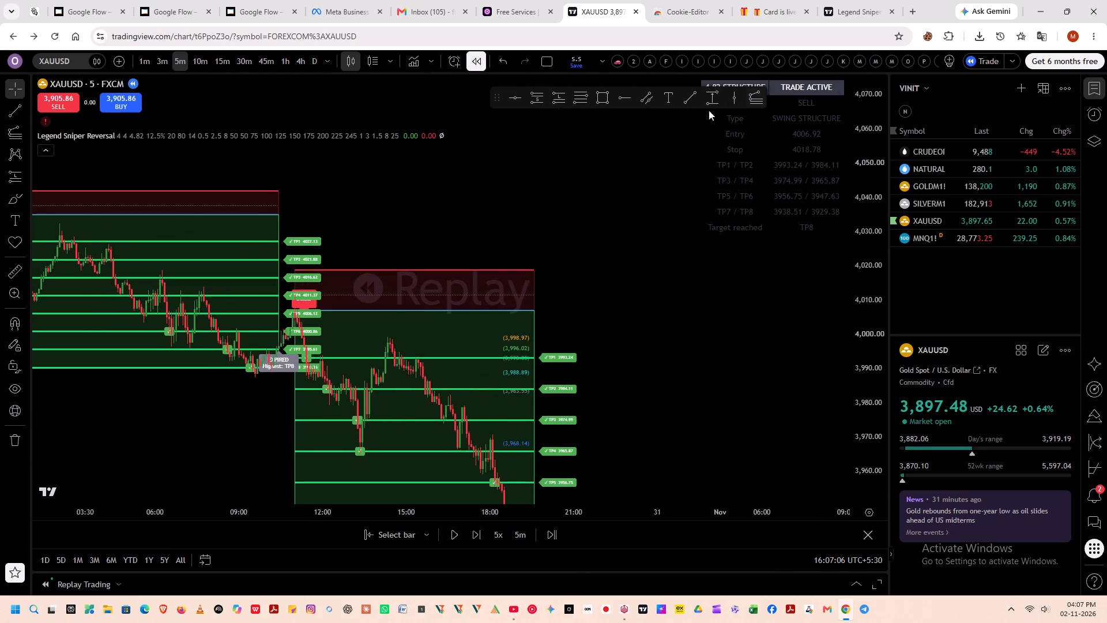
pyautogui.moveTo(612, 406); pyautogui.dragTo(612, 223)
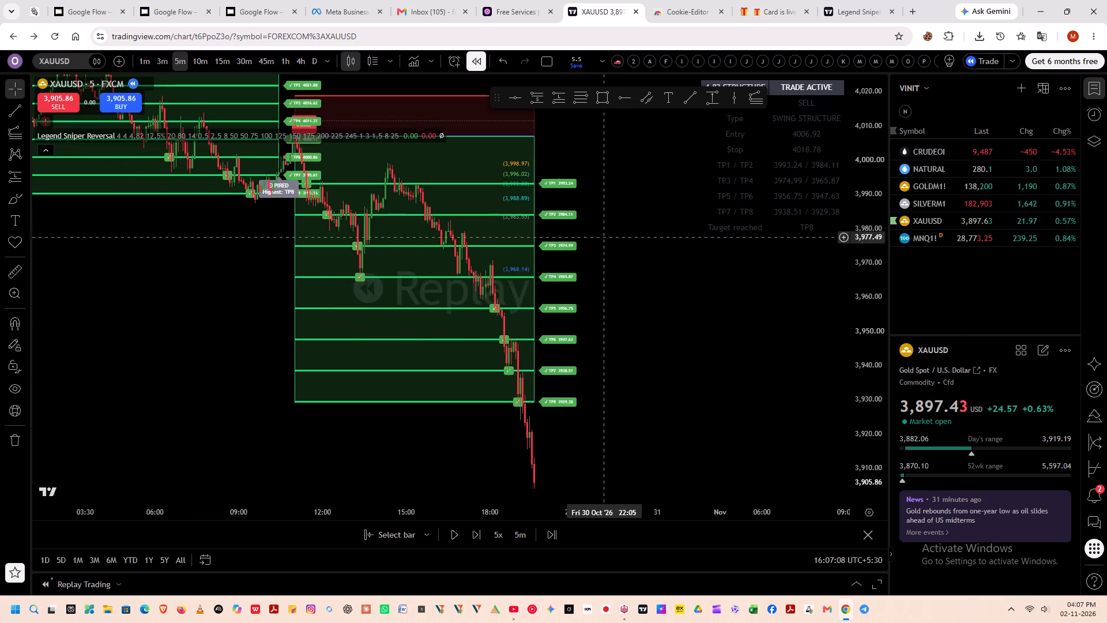
pyautogui.moveTo(616, 243); pyautogui.dragTo(582, 317)
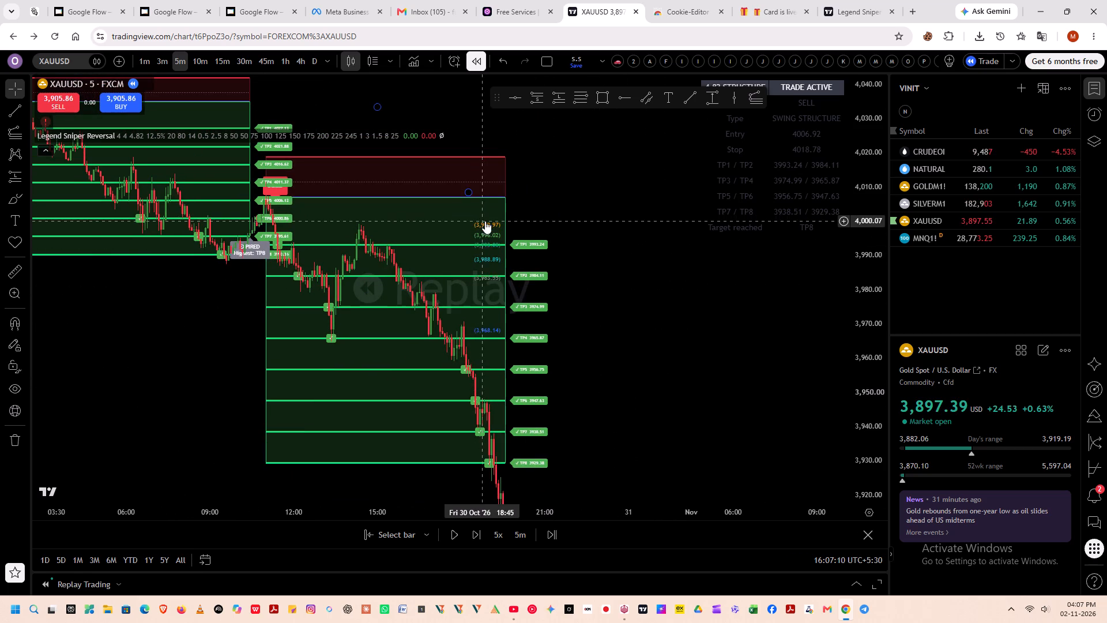
pyautogui.moveTo(486, 222); pyautogui.dragTo(690, 284)
# In the Trend-based fib extension's style settings, enable level 0 and disable levels 0.786, 0.5 and 1.618.
pyautogui.tripleClick(698, 303)
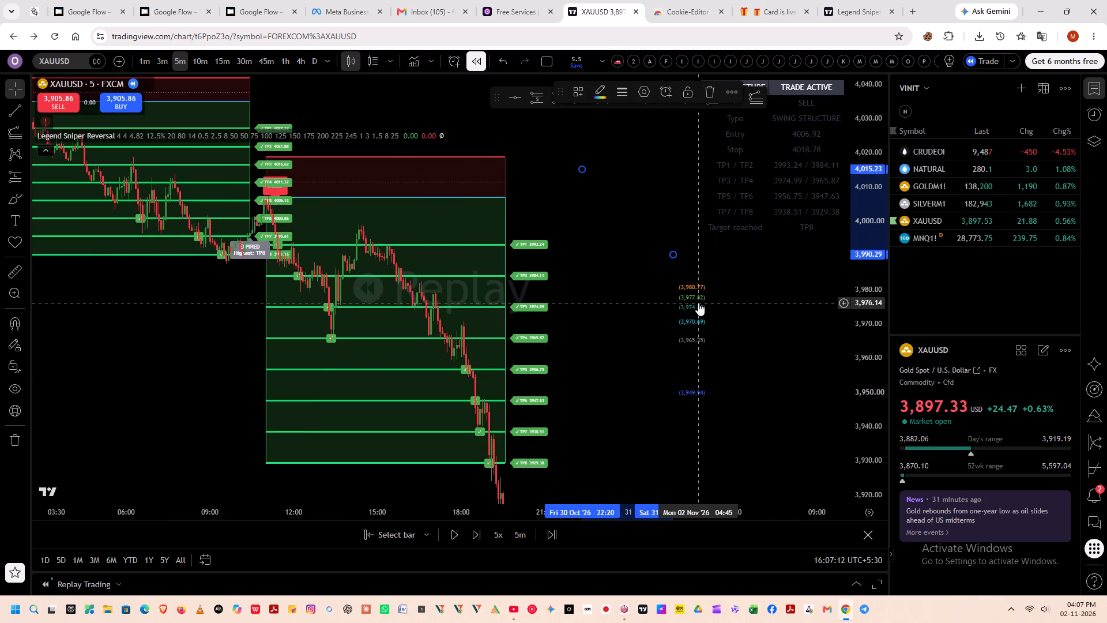
pyautogui.doubleClick(698, 303)
pyautogui.scroll(1, 516, 219)
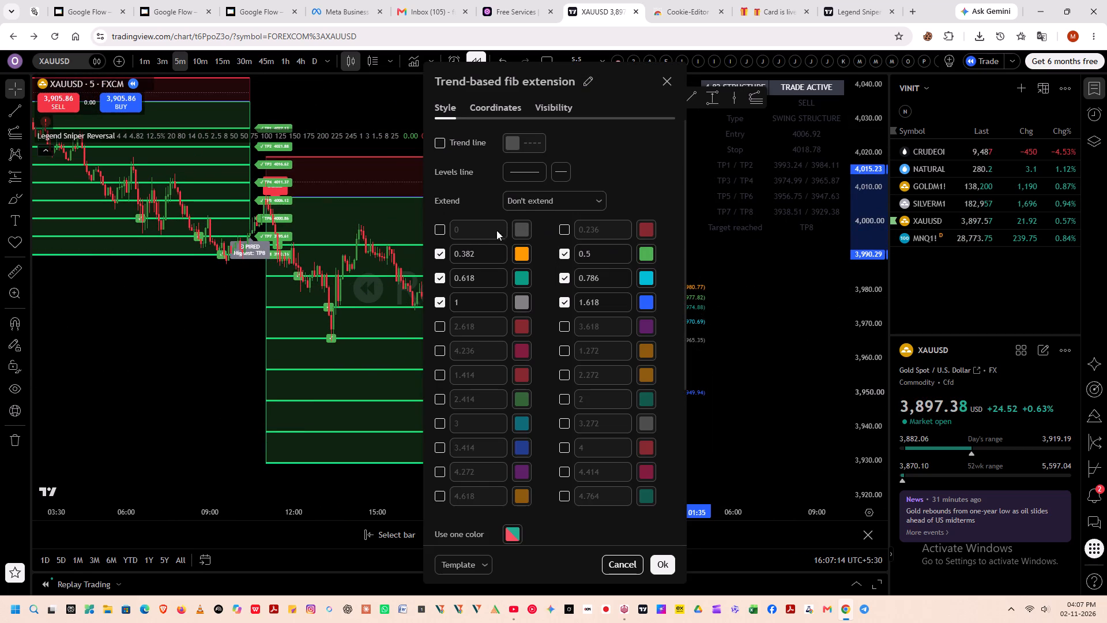
pyautogui.click(440, 226)
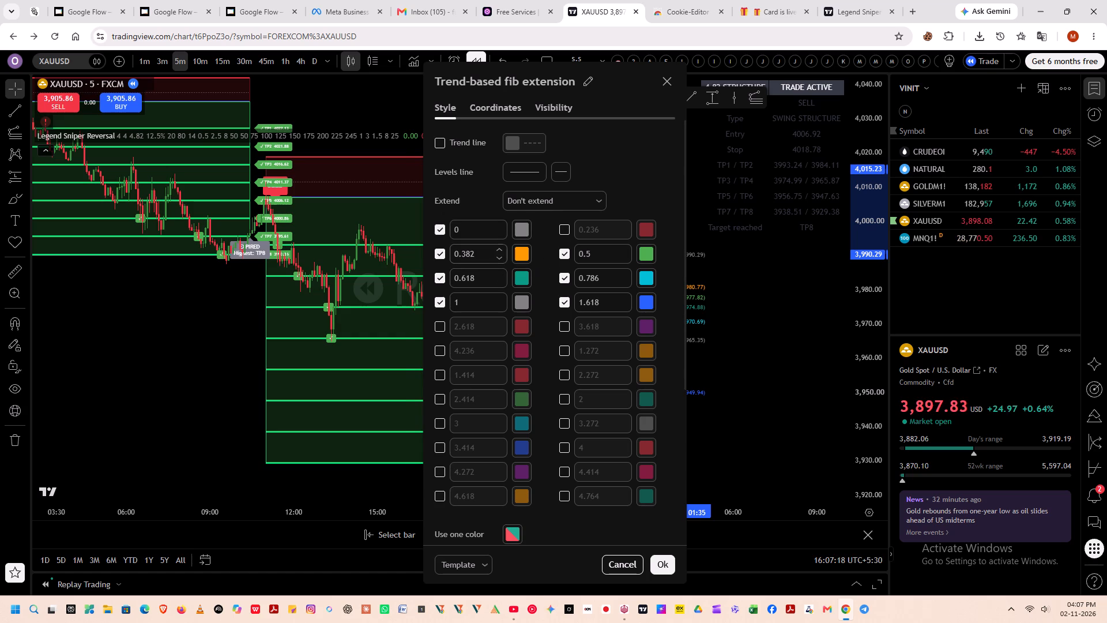
pyautogui.click(564, 274)
pyautogui.click(563, 252)
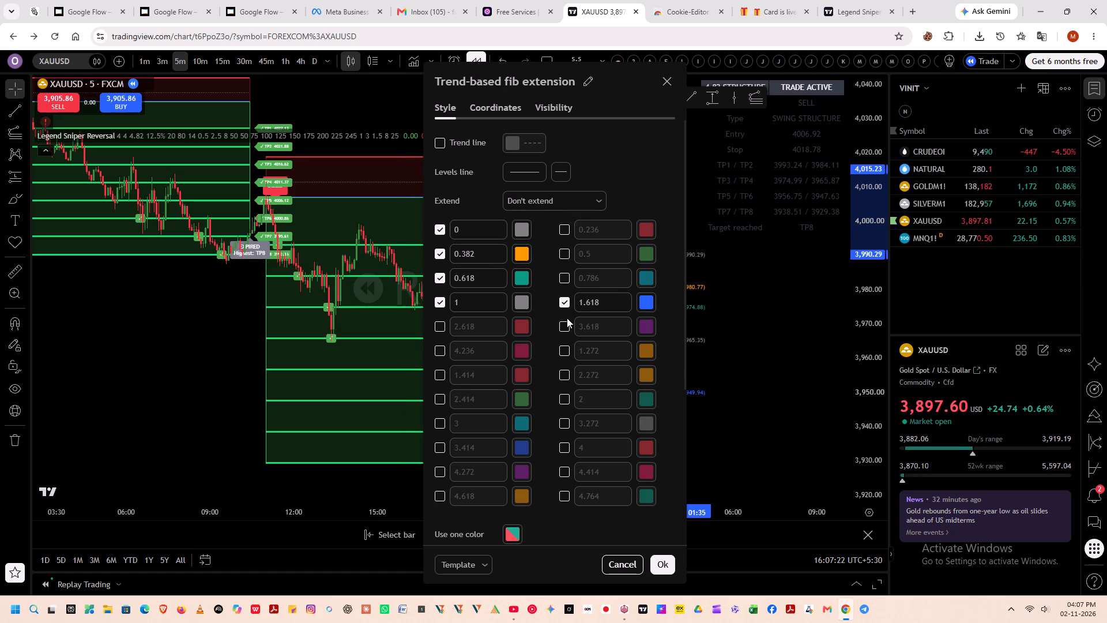
pyautogui.click(563, 303)
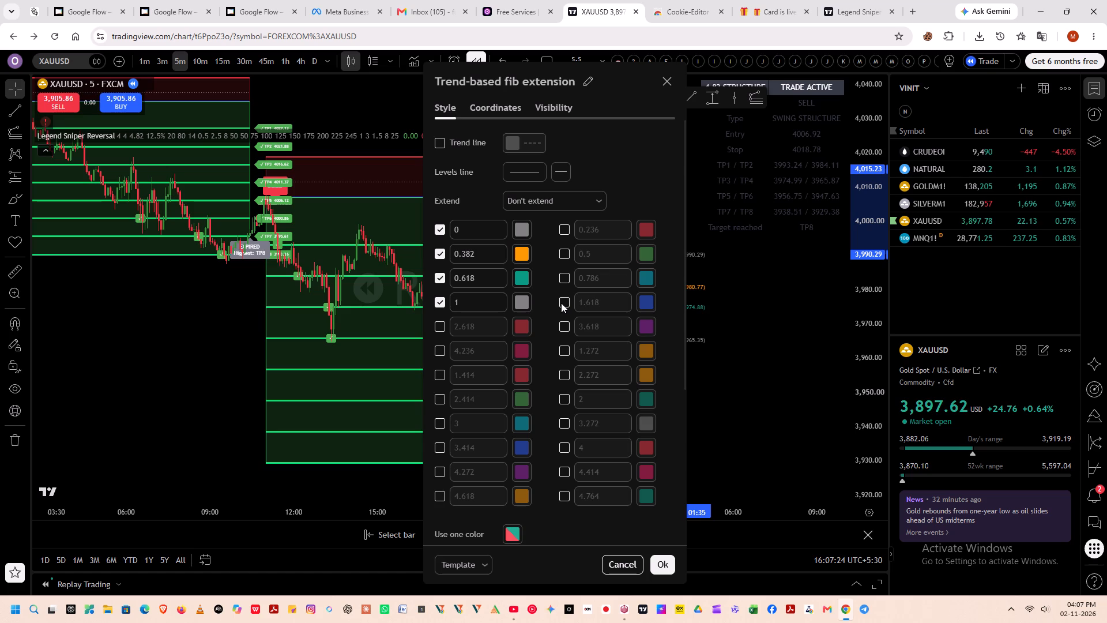
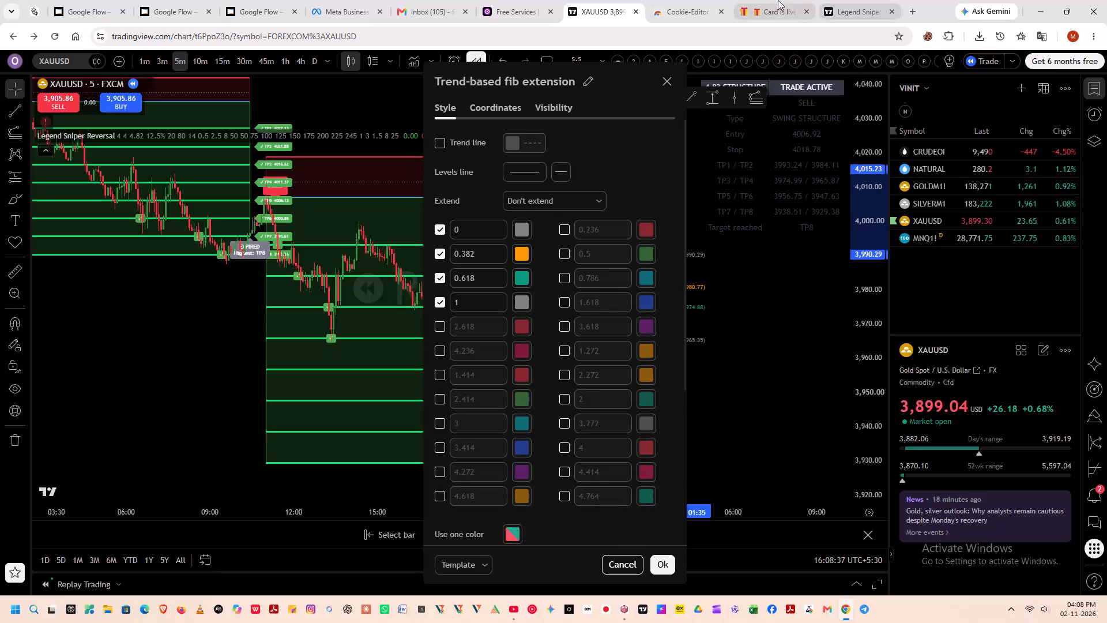
# Minimize the TradingView browser window and switch to the Exness Personal Area app.
pyautogui.click(1037, 5)
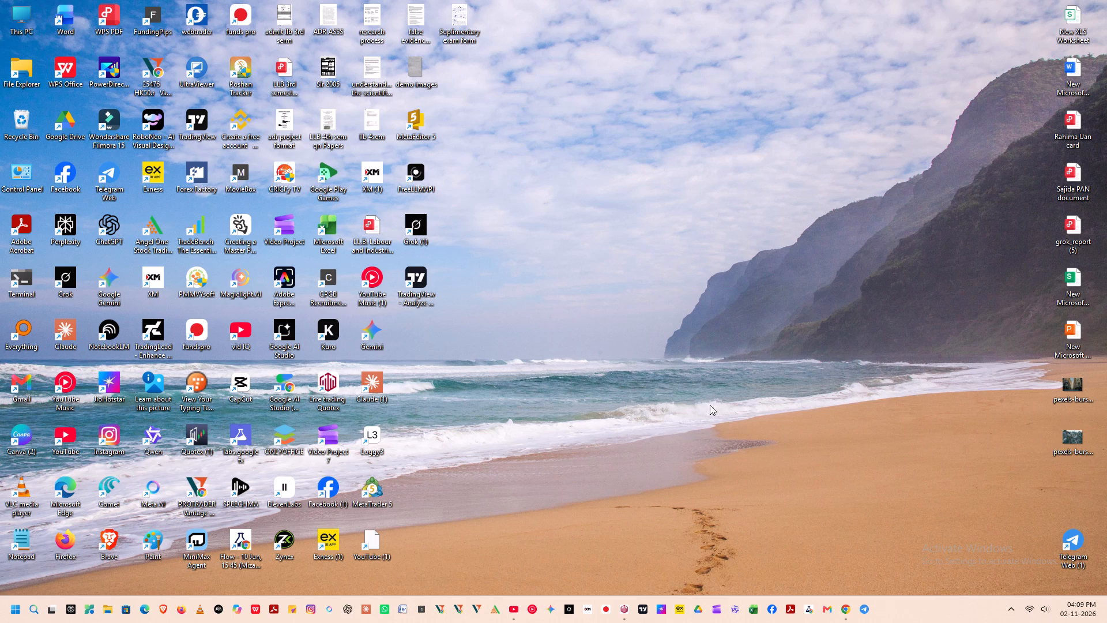
pyautogui.click(682, 617)
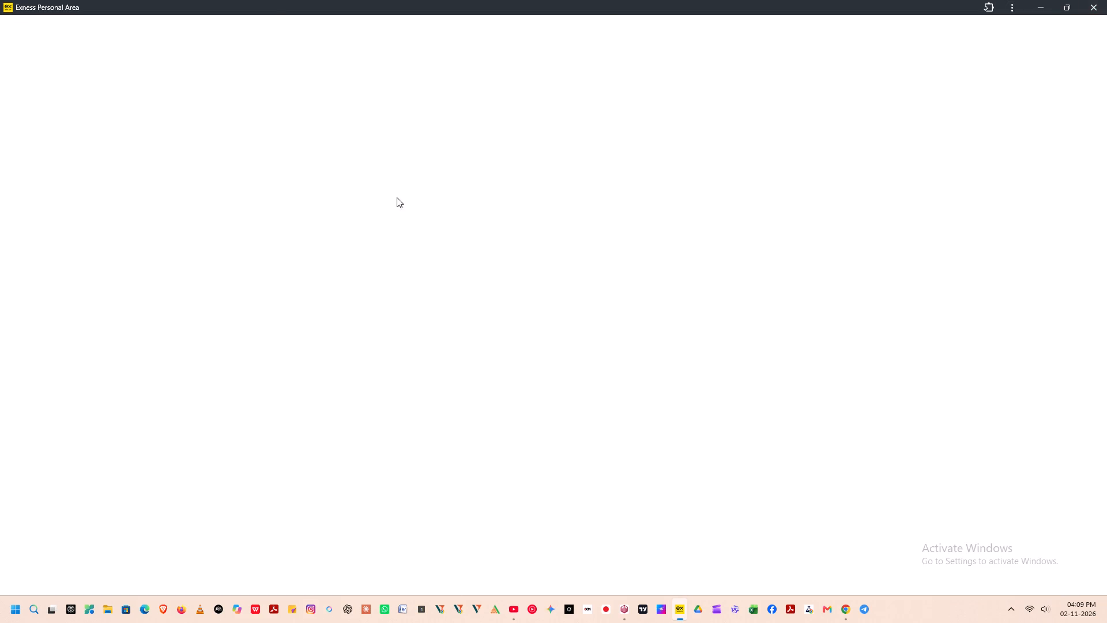
# Restore the most recently archived real MT5 Standard account from the archived accounts list.
pyautogui.scroll(6, 393, 200)
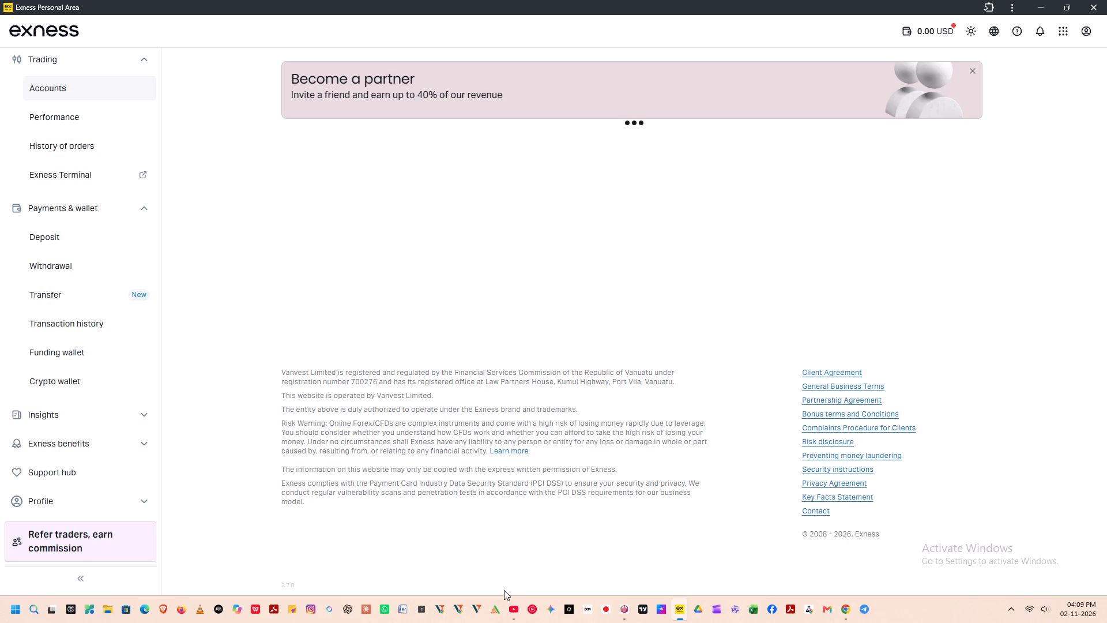
pyautogui.scroll(4, 504, 590)
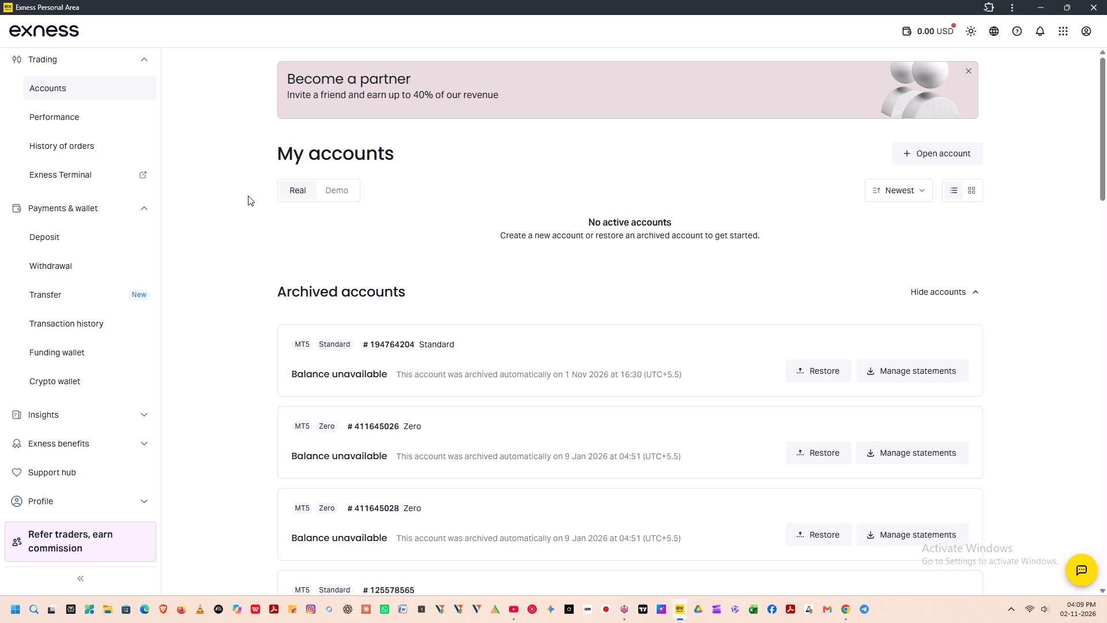
pyautogui.scroll(1, 73, 197)
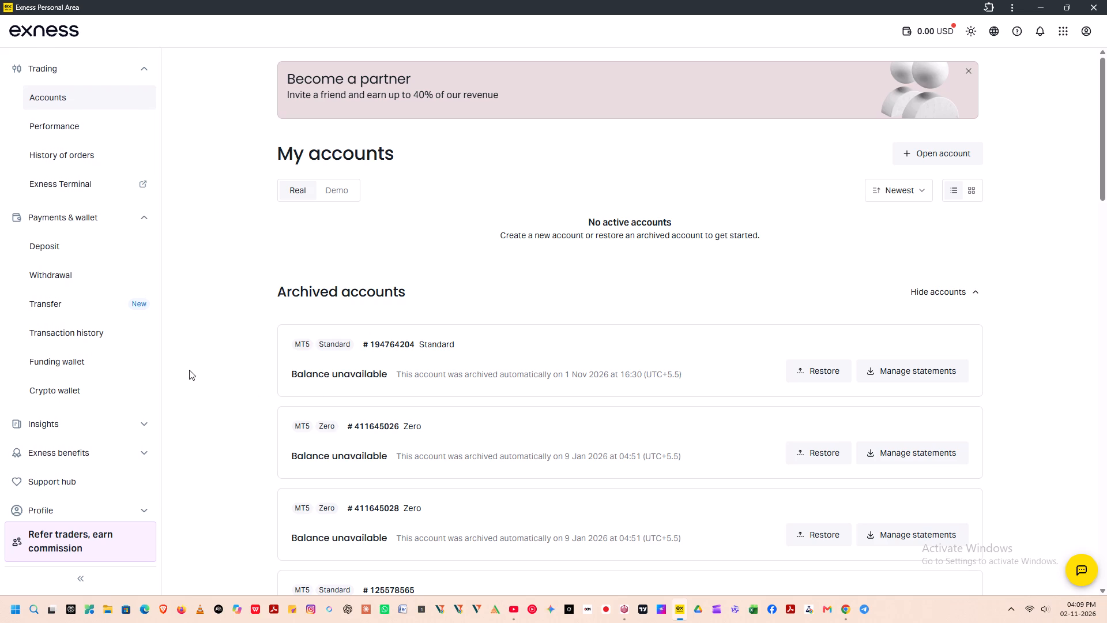
pyautogui.click(822, 376)
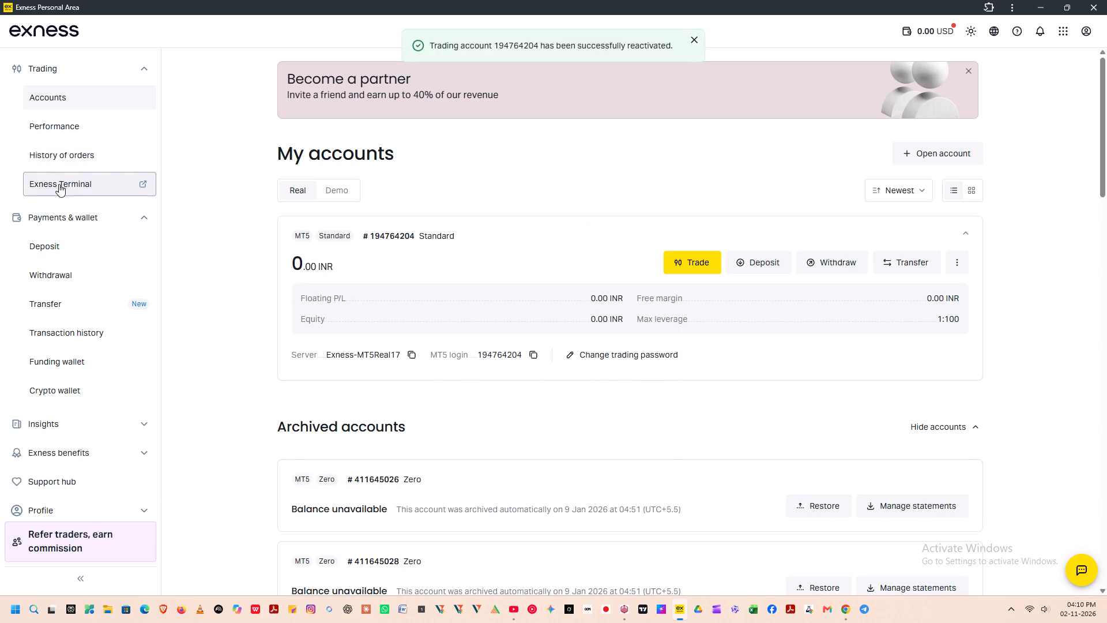
# Open the Exness Terminal from the Personal Area.
pyautogui.click(68, 177)
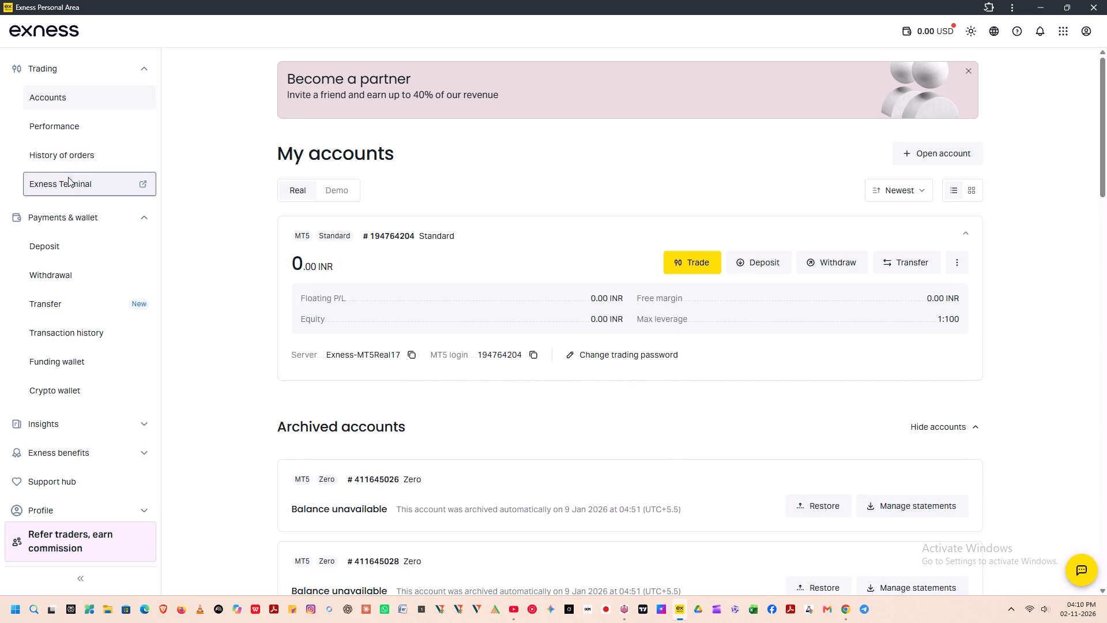
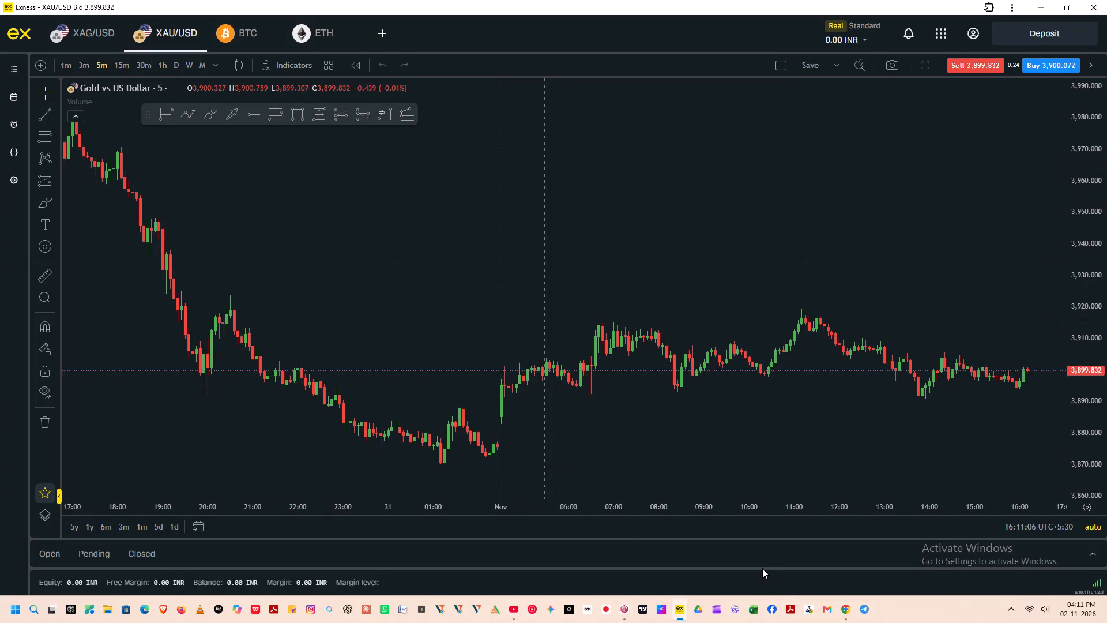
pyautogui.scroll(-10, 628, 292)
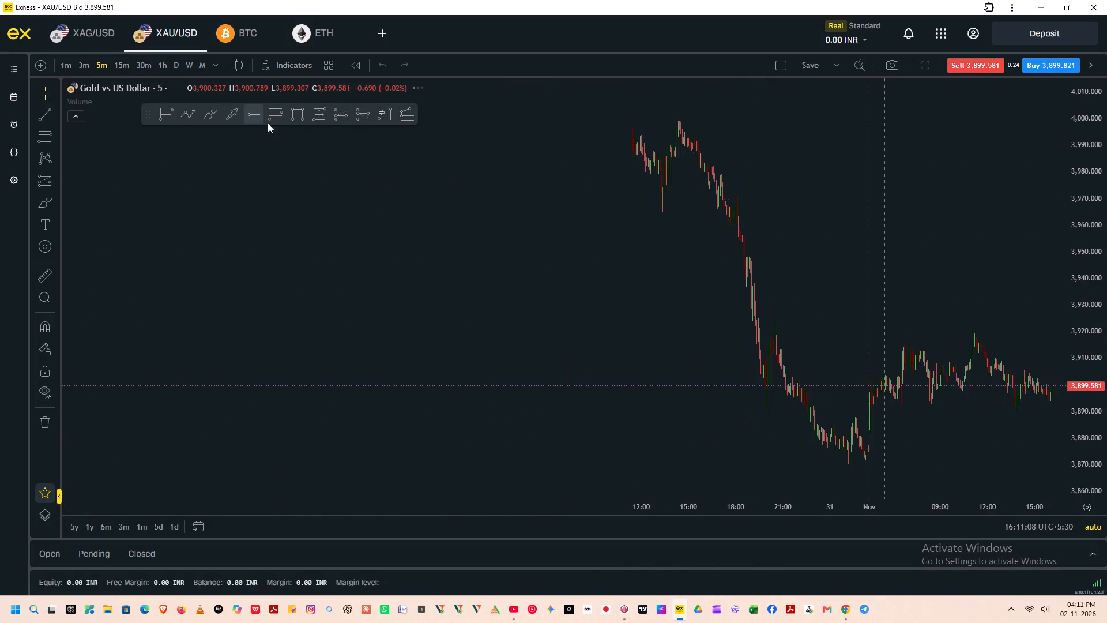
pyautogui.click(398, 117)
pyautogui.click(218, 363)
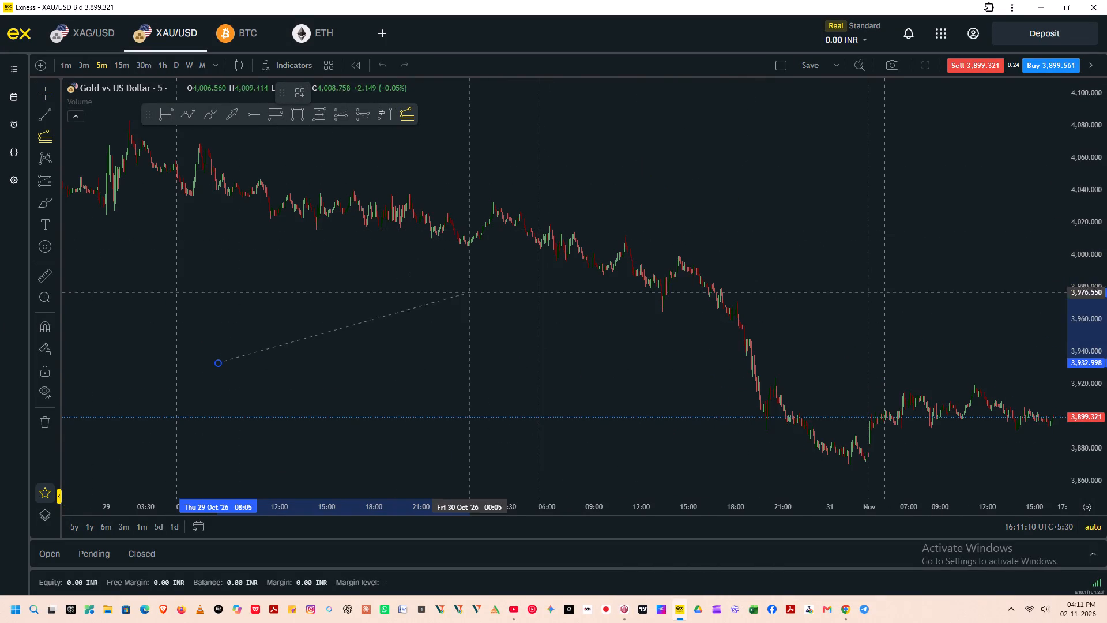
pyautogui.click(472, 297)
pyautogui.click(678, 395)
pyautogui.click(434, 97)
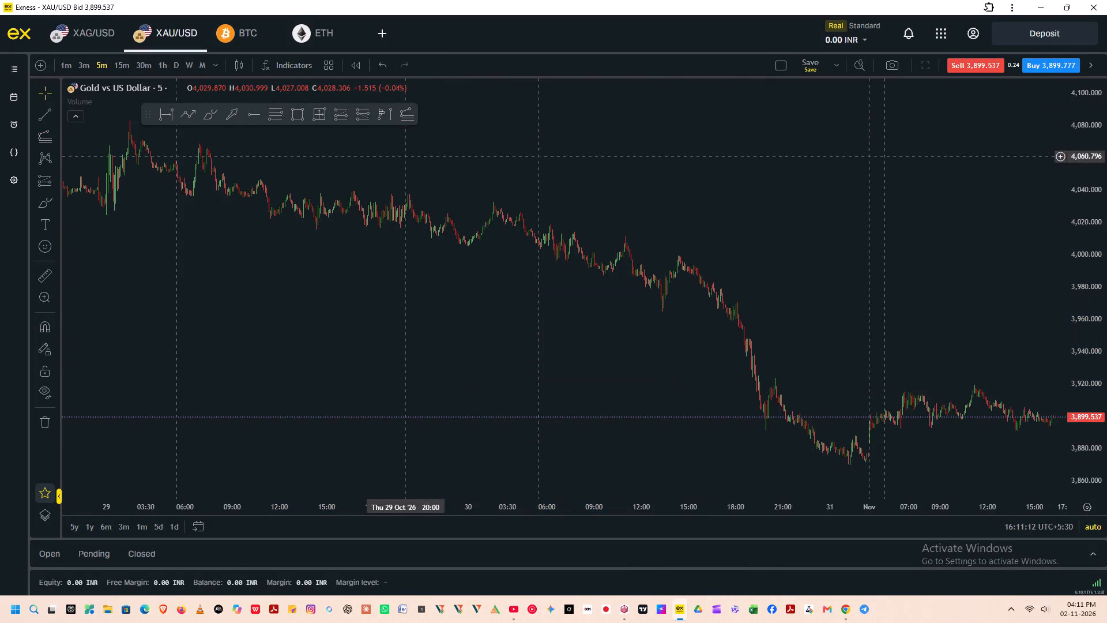
# Draw a trend-based Fib extension on the XAU/USD chart with points at about 4,032, 3,941 and 4,034.
pyautogui.click(401, 118)
pyautogui.click(459, 202)
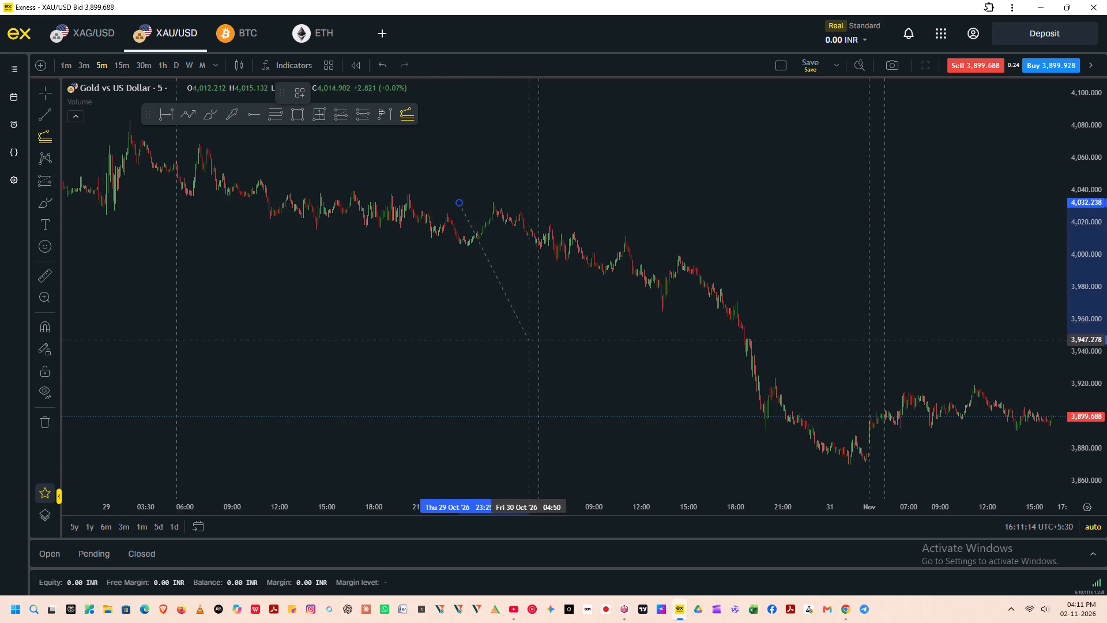
pyautogui.click(536, 350)
pyautogui.click(723, 200)
pyautogui.click(718, 198)
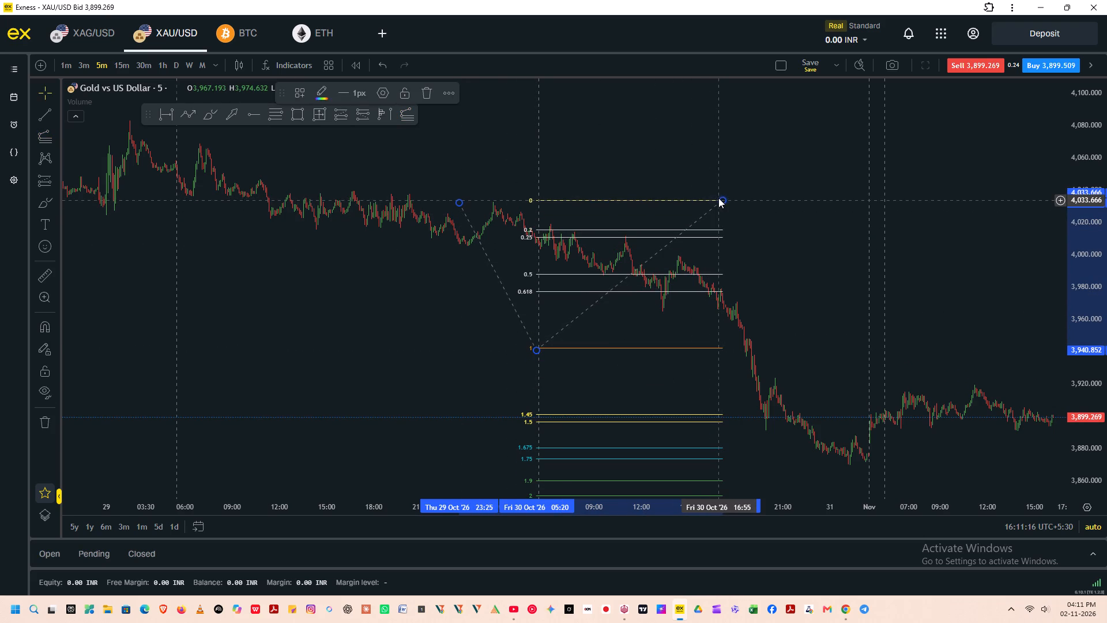
# Open the Fib extension's style settings and review its full list of levels and colours.
pyautogui.tripleClick(687, 199)
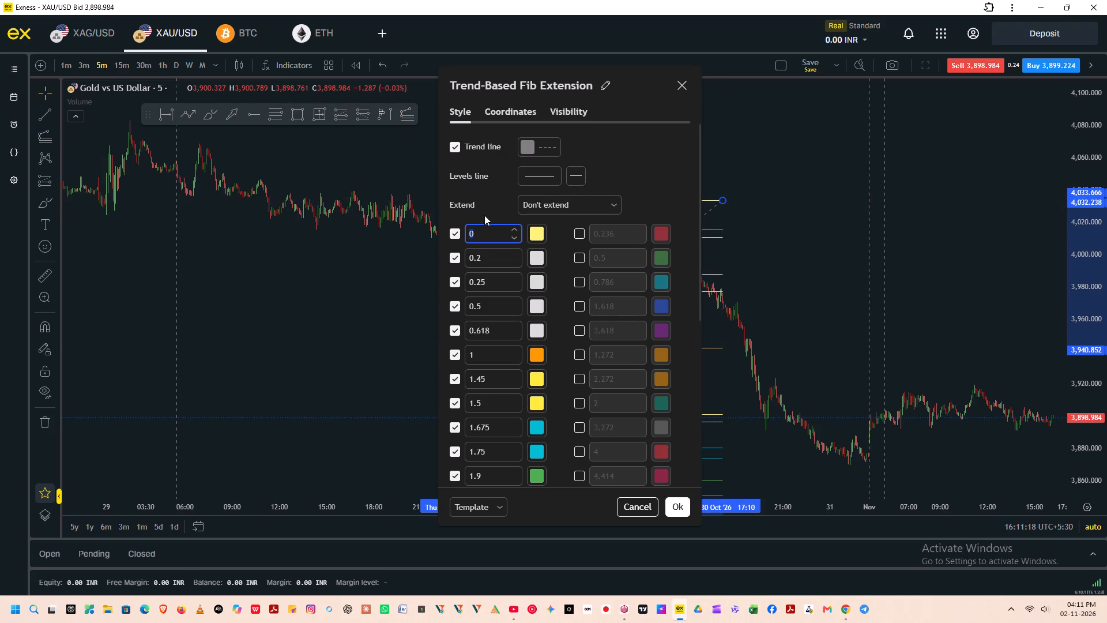
pyautogui.scroll(-1, 602, 260)
pyautogui.scroll(2, 668, 348)
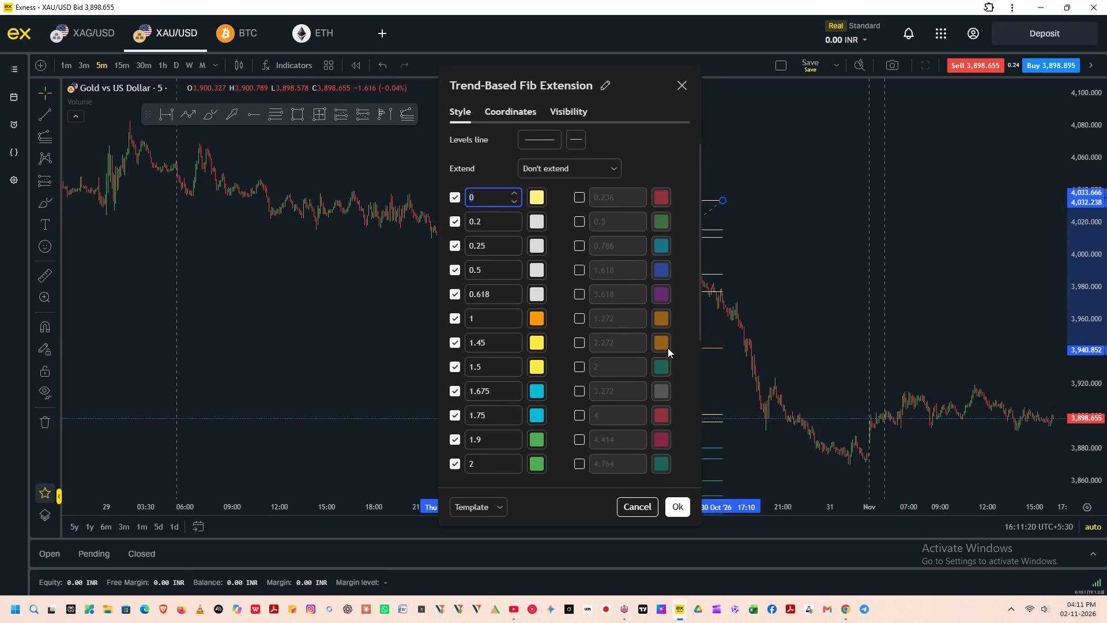
pyautogui.scroll(-2, 668, 348)
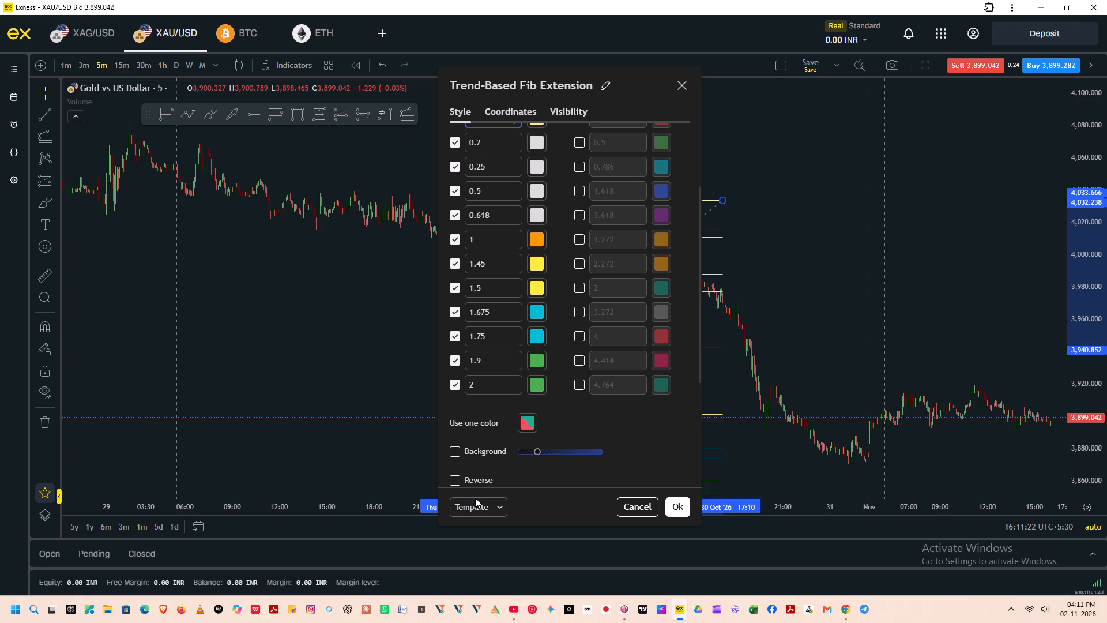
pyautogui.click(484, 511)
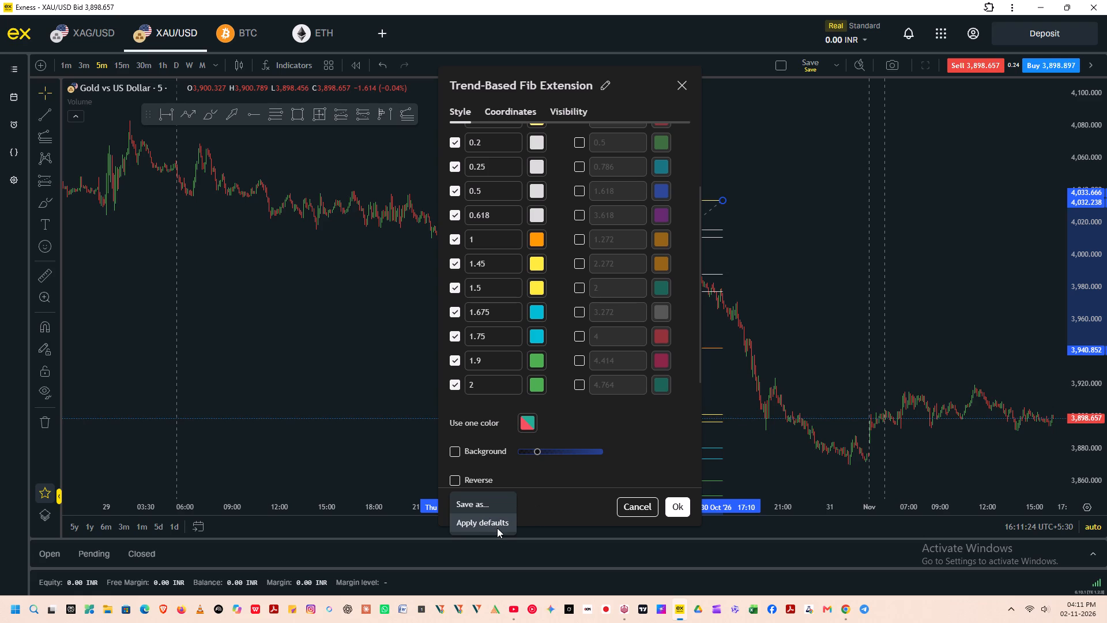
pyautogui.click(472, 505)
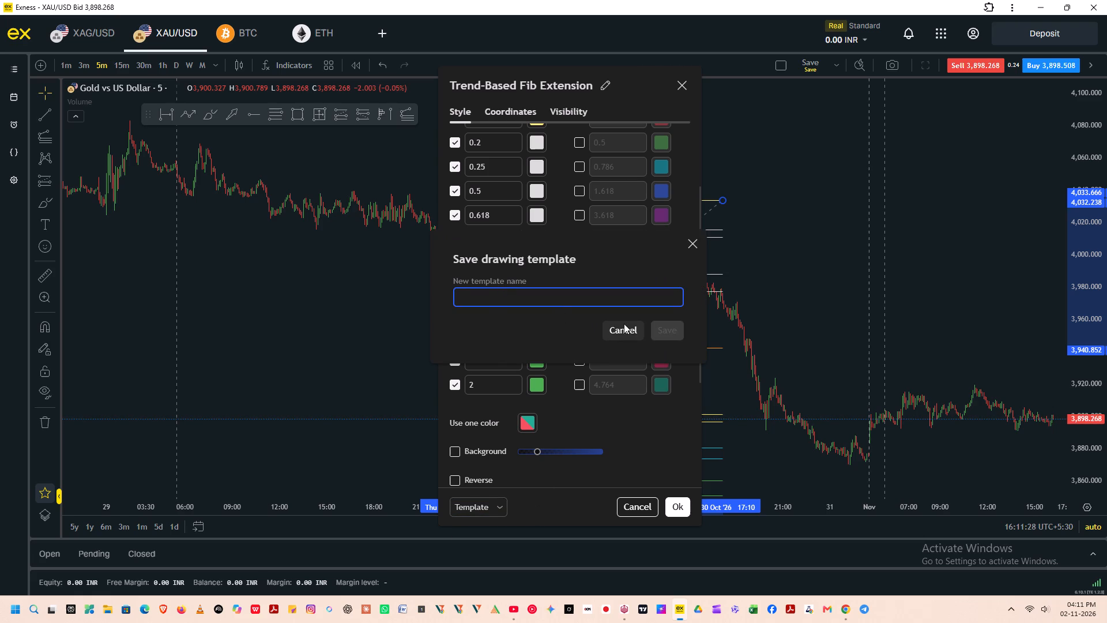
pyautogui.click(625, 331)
# Arrange the Exness terminal side by side with the TradingView XAUUSD chart window.
pyautogui.scroll(2, 593, 305)
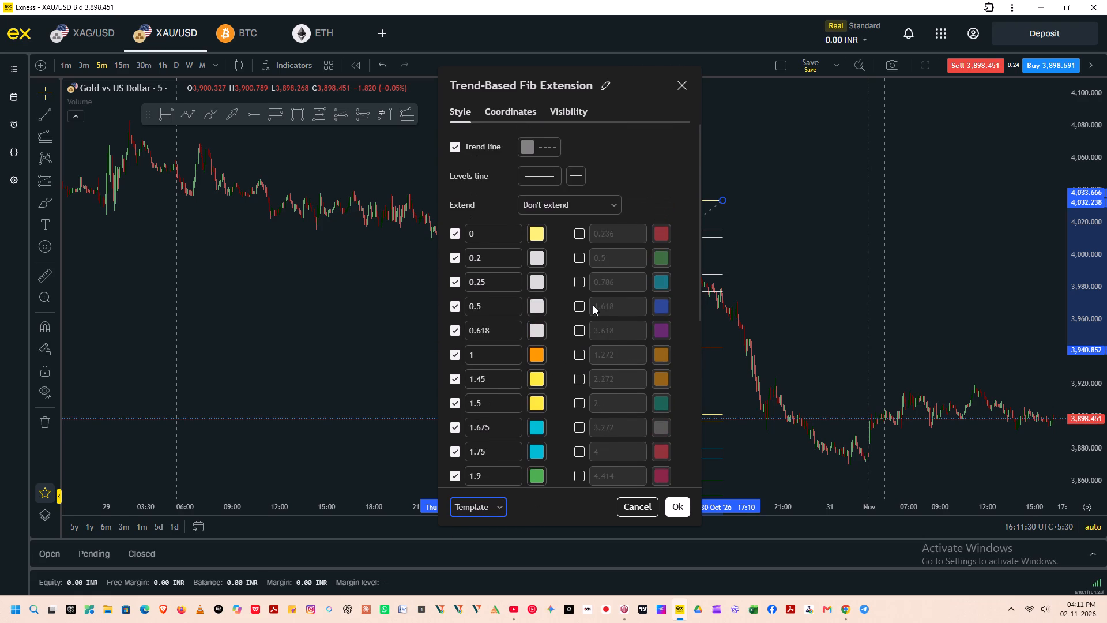
pyautogui.scroll(-2, 593, 305)
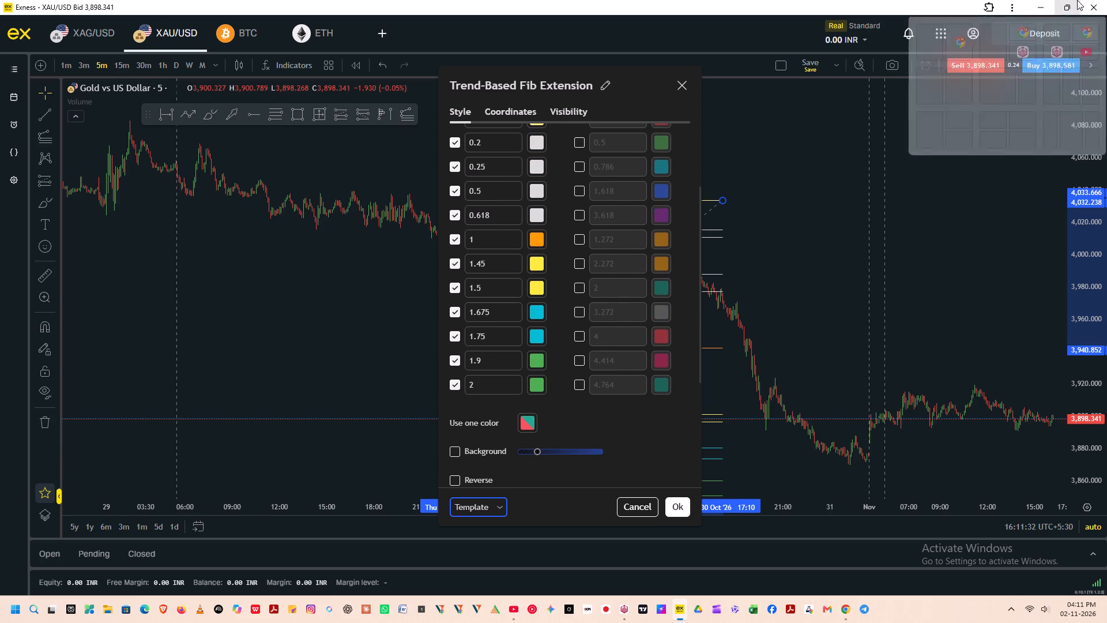
pyautogui.click(1032, 95)
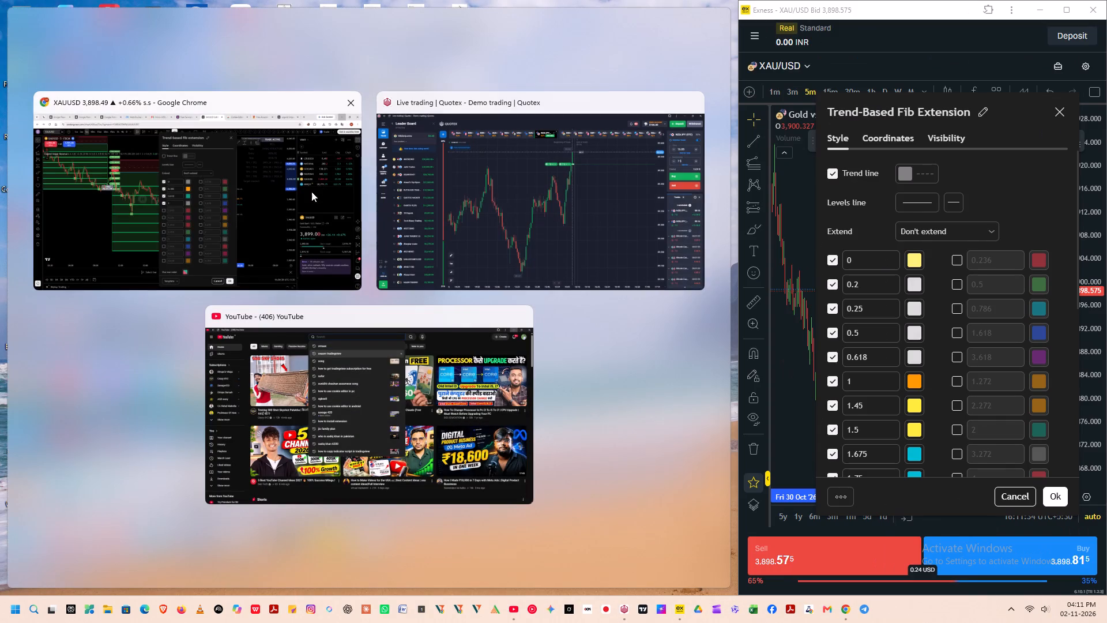
pyautogui.click(155, 205)
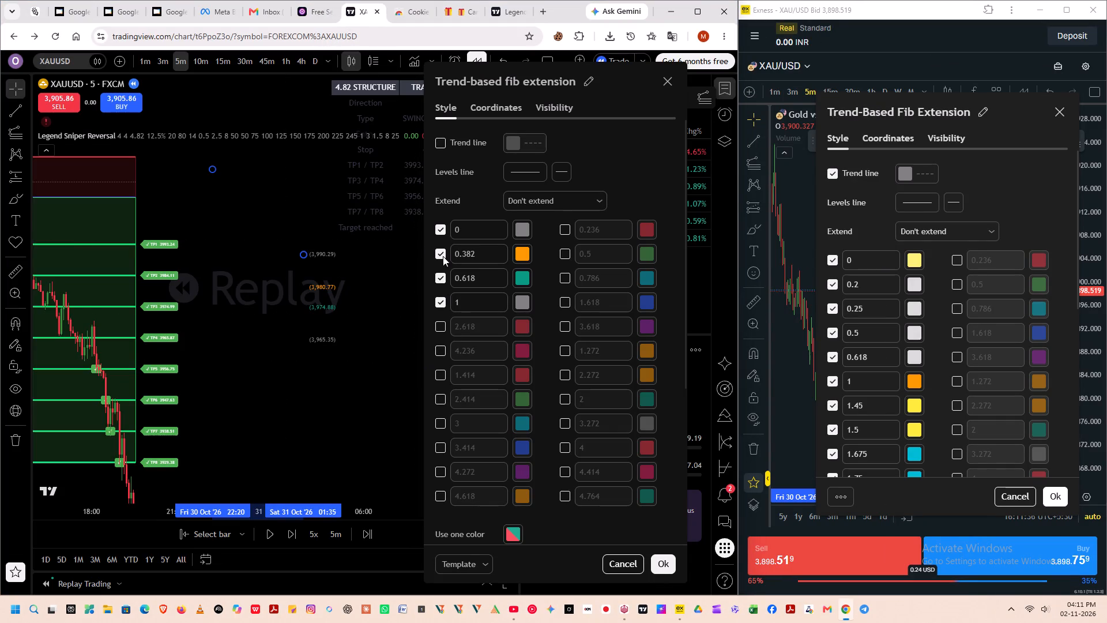
# Set the second, third and fourth levels of TradingView's trend-based fib extension to 0.2, 0.25 and 0.5.
pyautogui.doubleClick(467, 252)
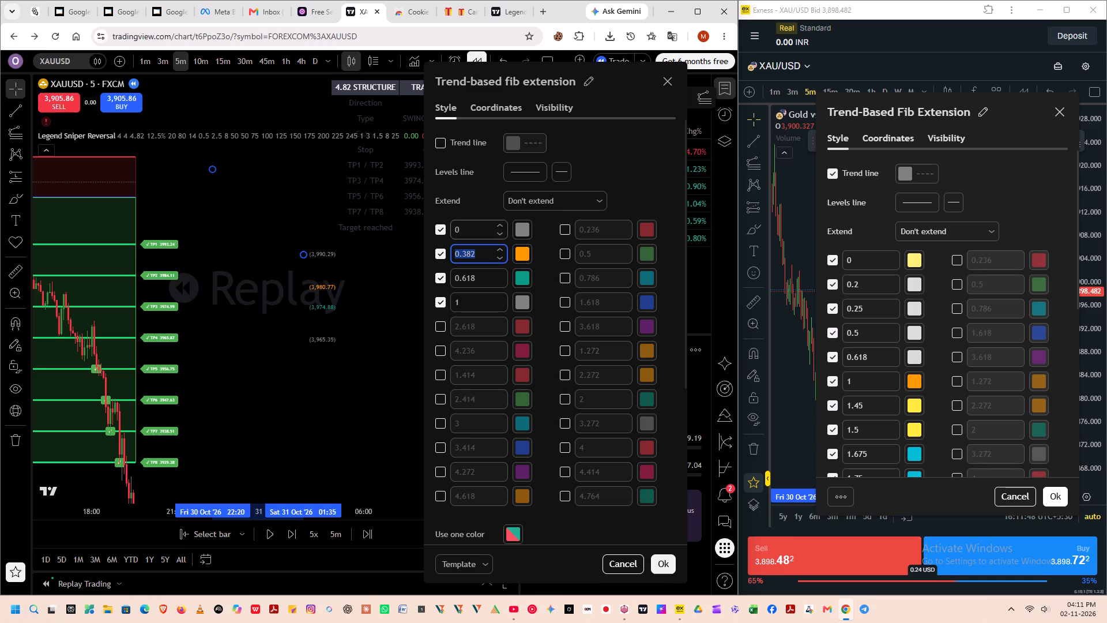
pyautogui.write('0.2')
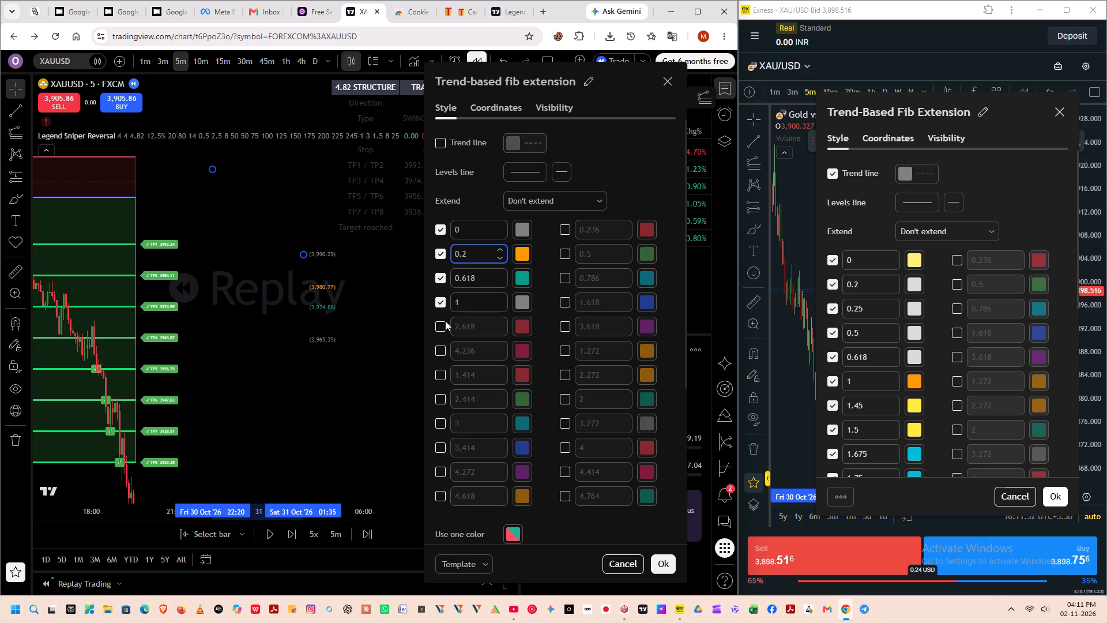
pyautogui.doubleClick(484, 277)
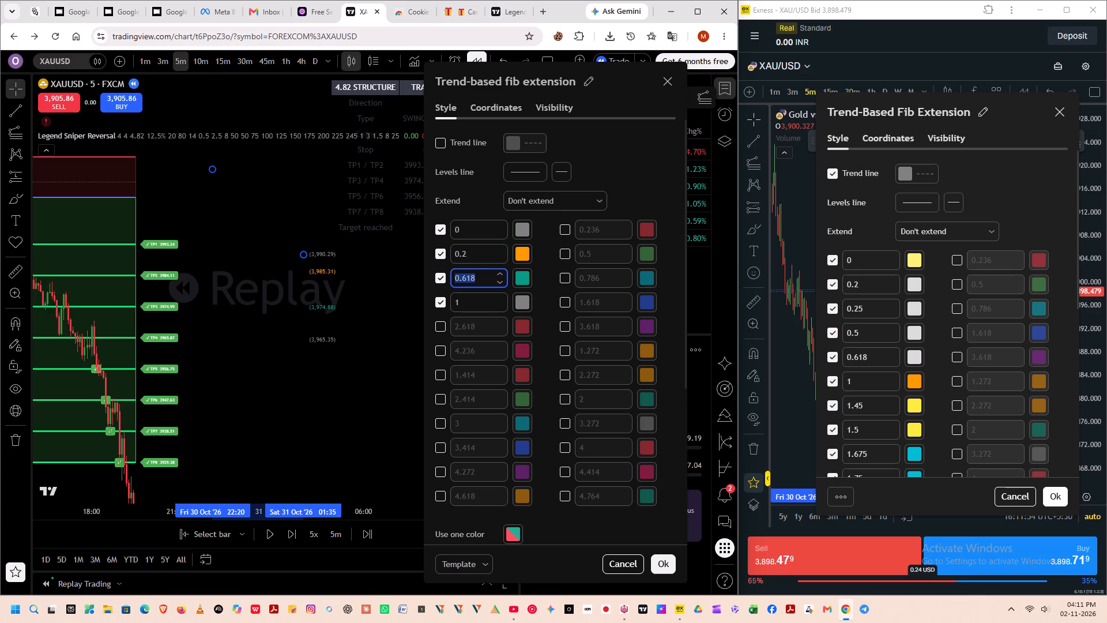
pyautogui.write('0.25')
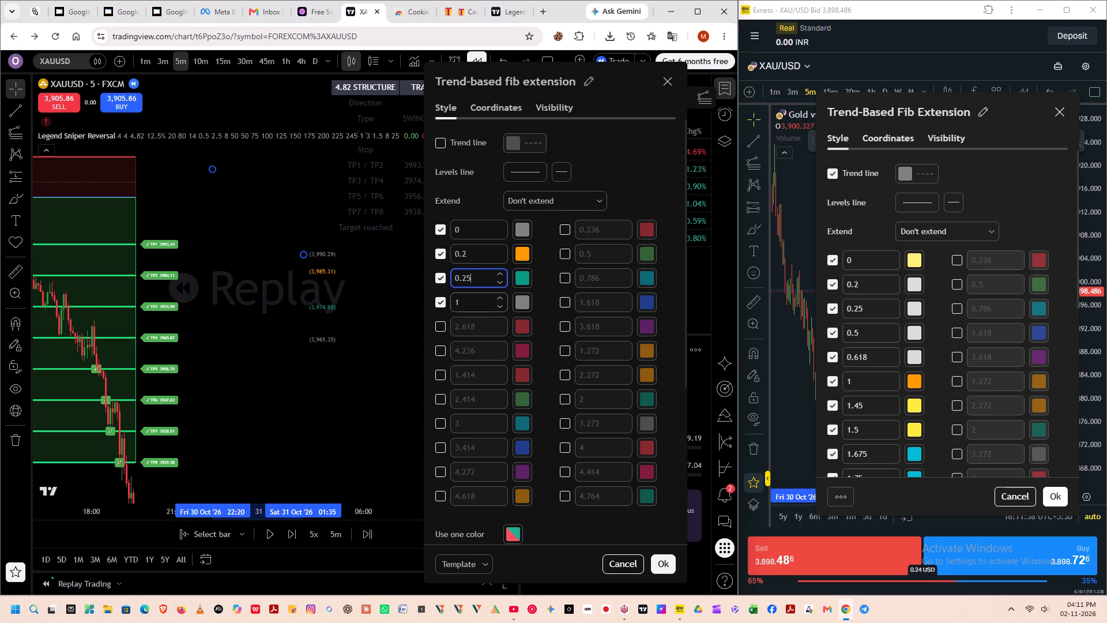
pyautogui.click(472, 299)
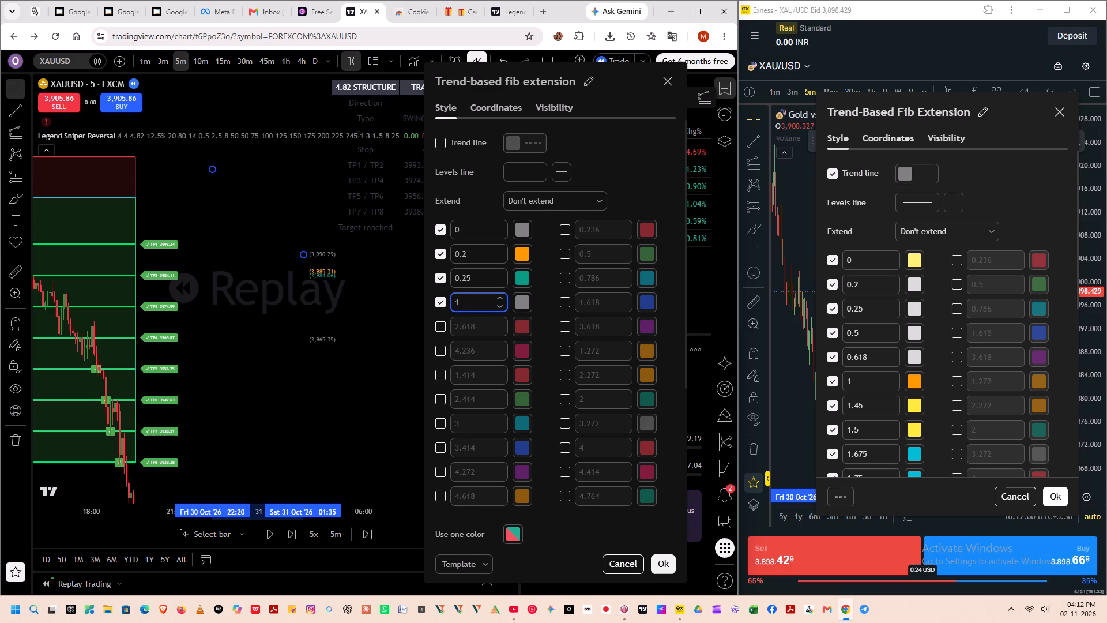
pyautogui.doubleClick(472, 299)
pyautogui.write('0.5')
# Enable six more levels in TradingView's fib extension: 2.618, 4.236, 1.414, 2.414, 3 and 3.414.
pyautogui.click(443, 328)
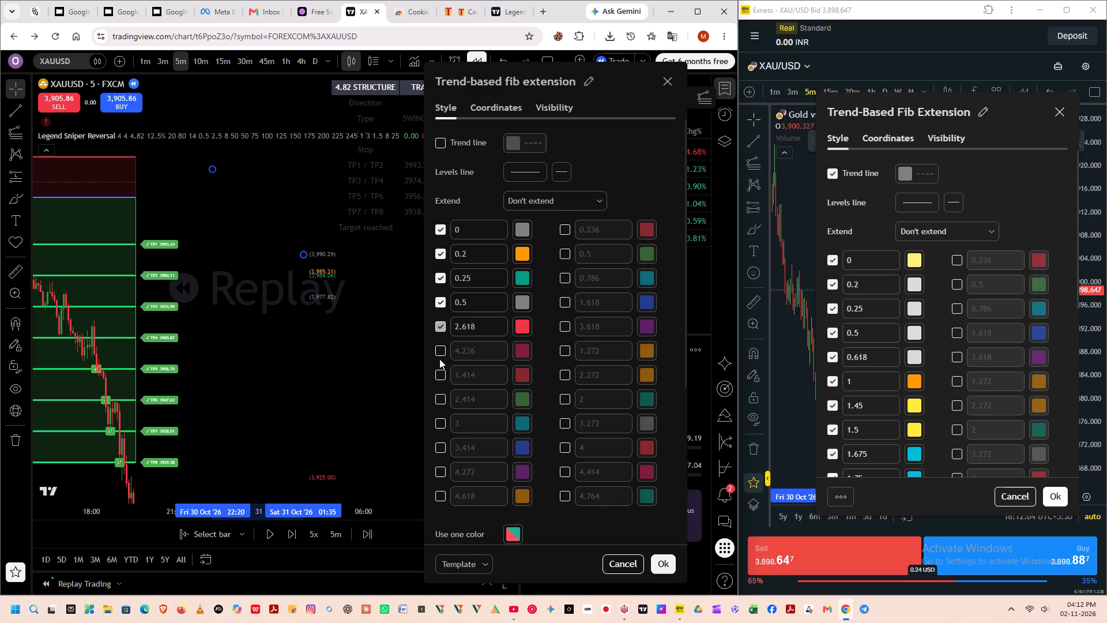
pyautogui.click(443, 343)
pyautogui.click(443, 353)
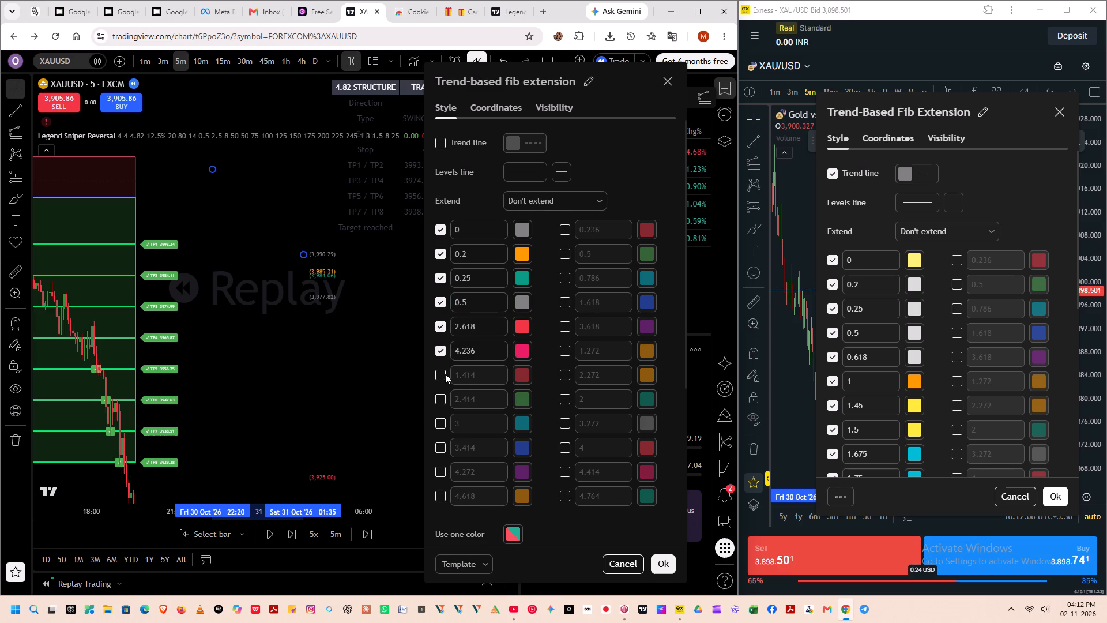
pyautogui.click(445, 374)
pyautogui.click(443, 398)
pyautogui.click(443, 425)
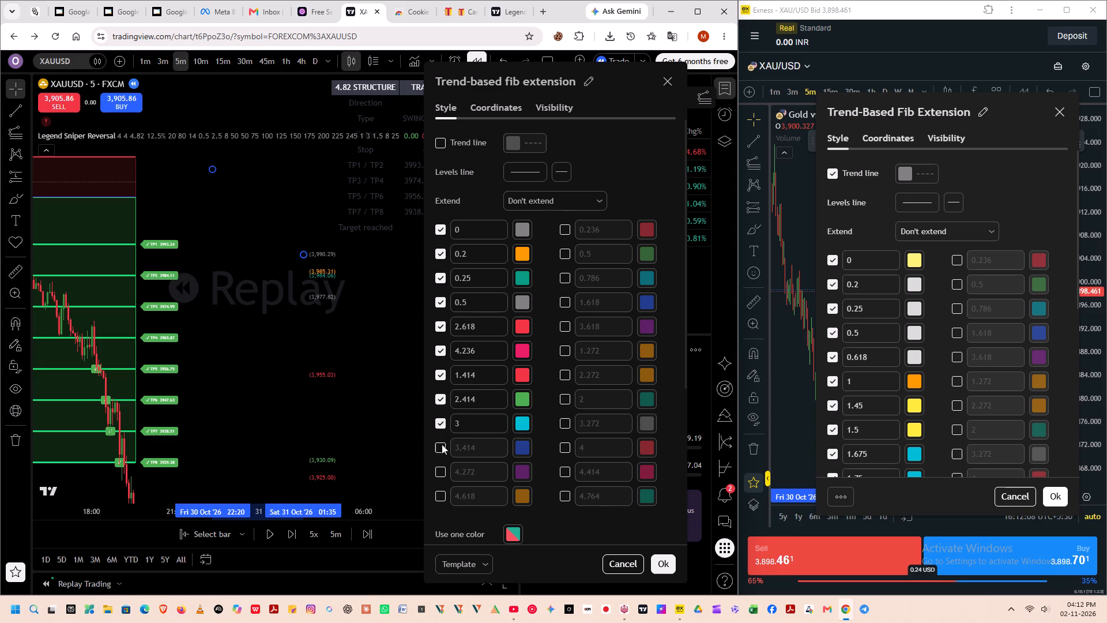
pyautogui.click(439, 444)
# Following the Exness level list, set TradingView's fifth and sixth fib extension levels to 0.618 and 1.
pyautogui.scroll(-1, 934, 352)
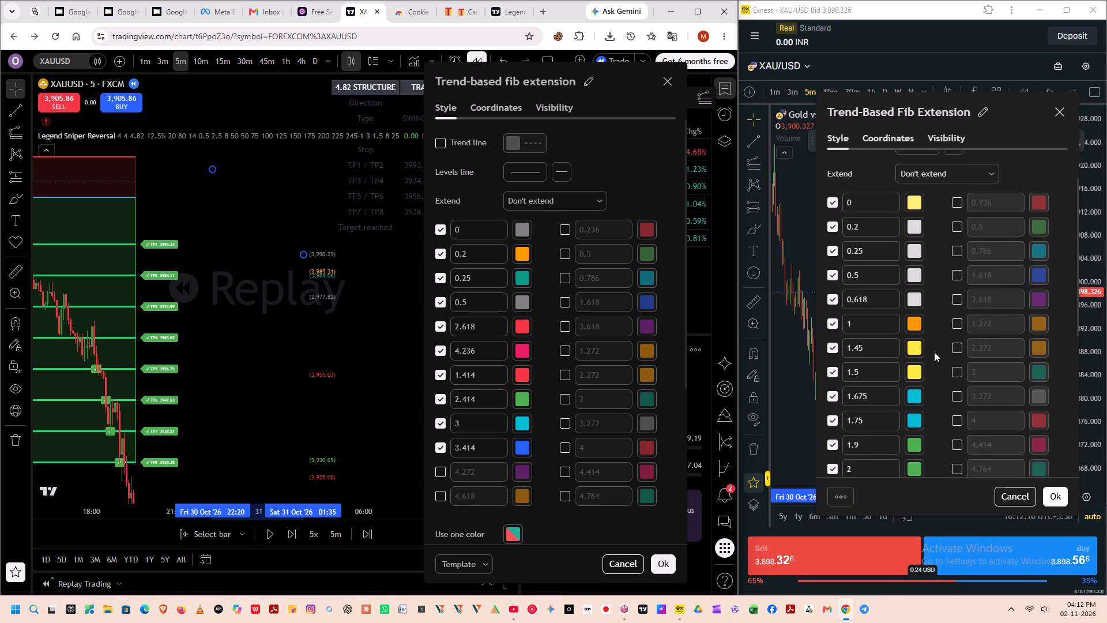
pyautogui.scroll(-1, 934, 352)
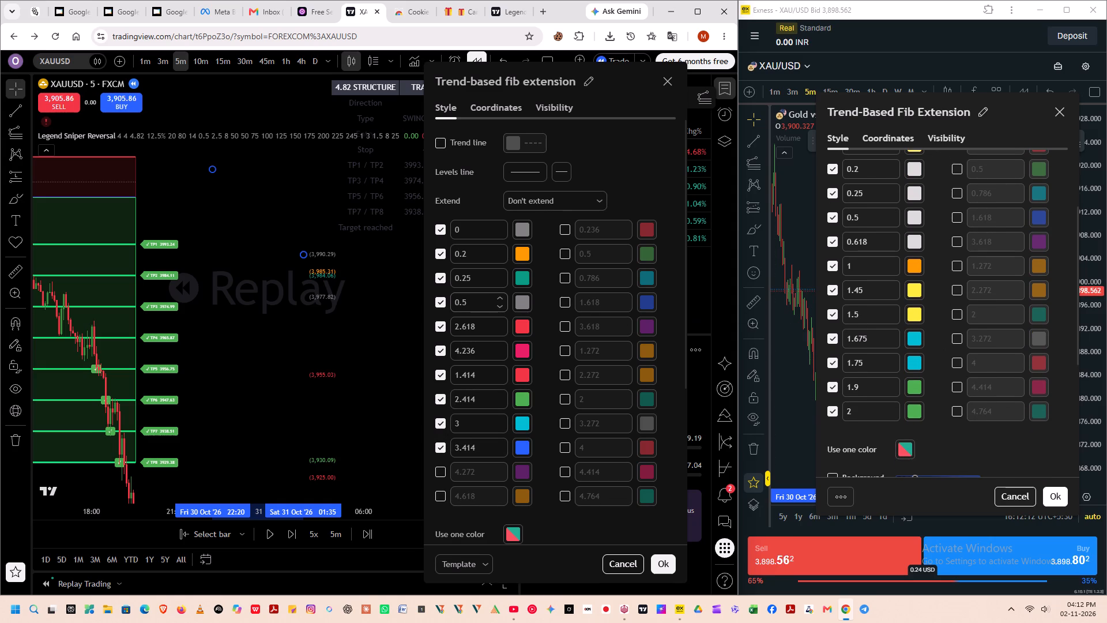
pyautogui.doubleClick(468, 329)
pyautogui.click(468, 329)
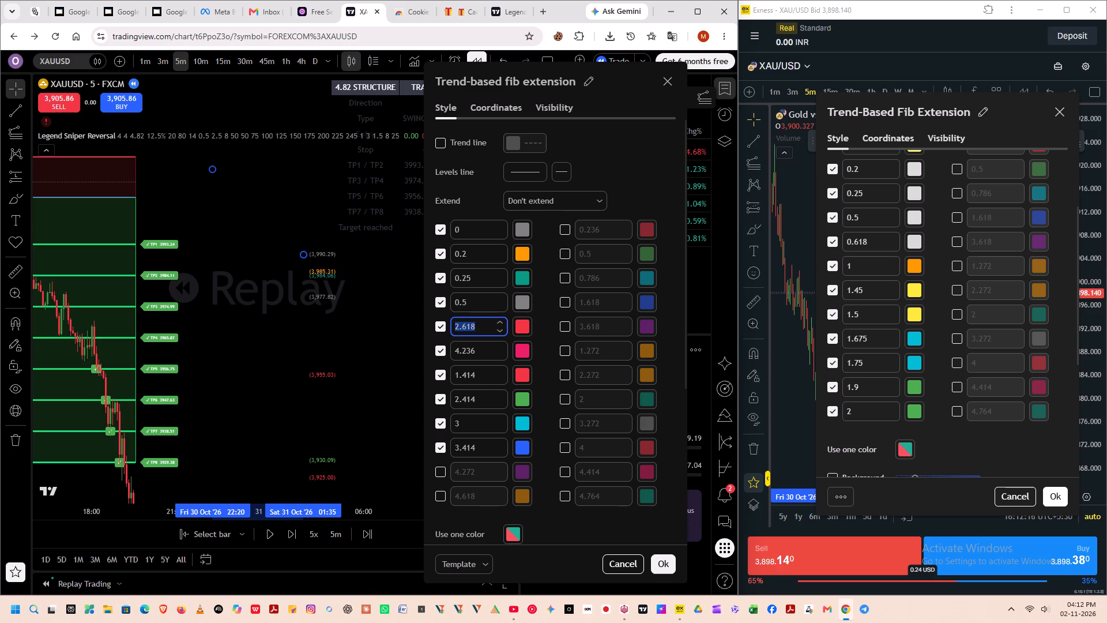
pyautogui.write('0.')
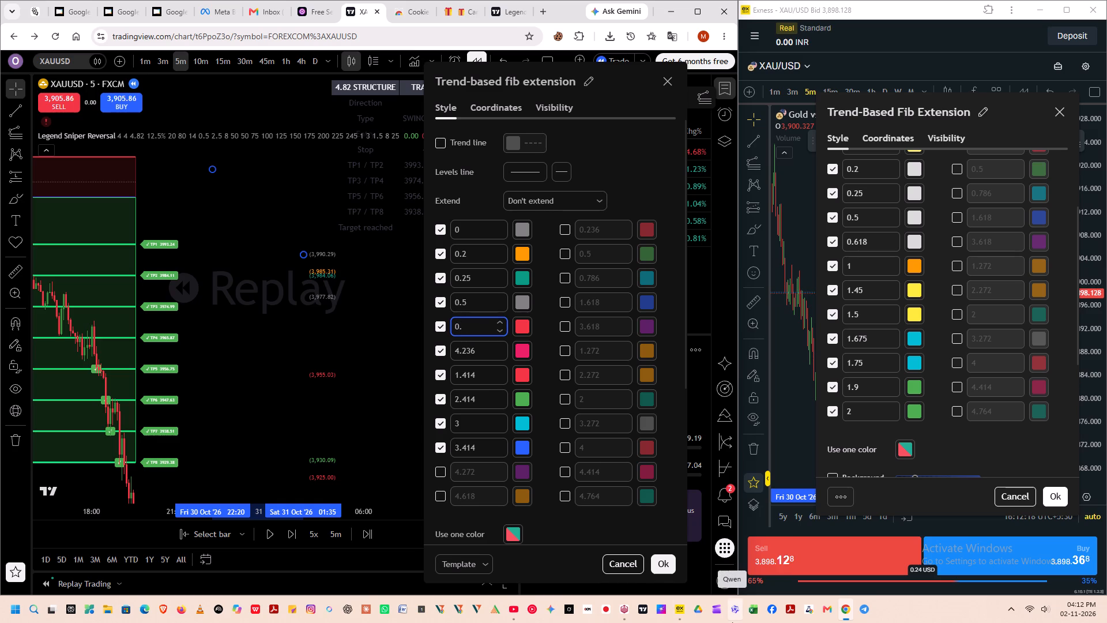
pyautogui.write('61')
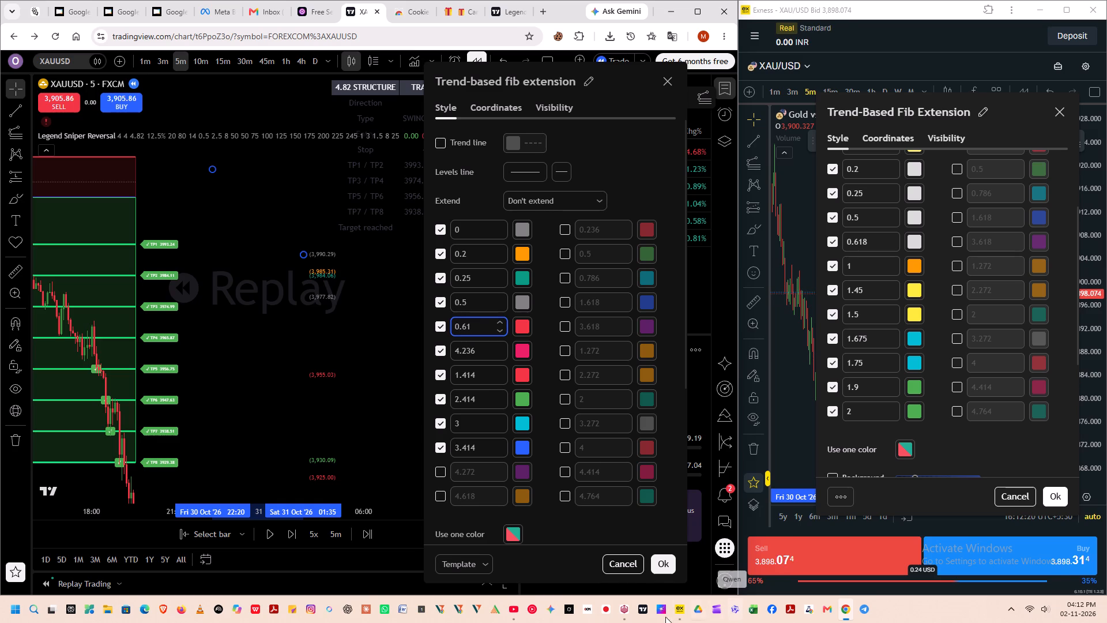
pyautogui.press('8')
pyautogui.doubleClick(468, 352)
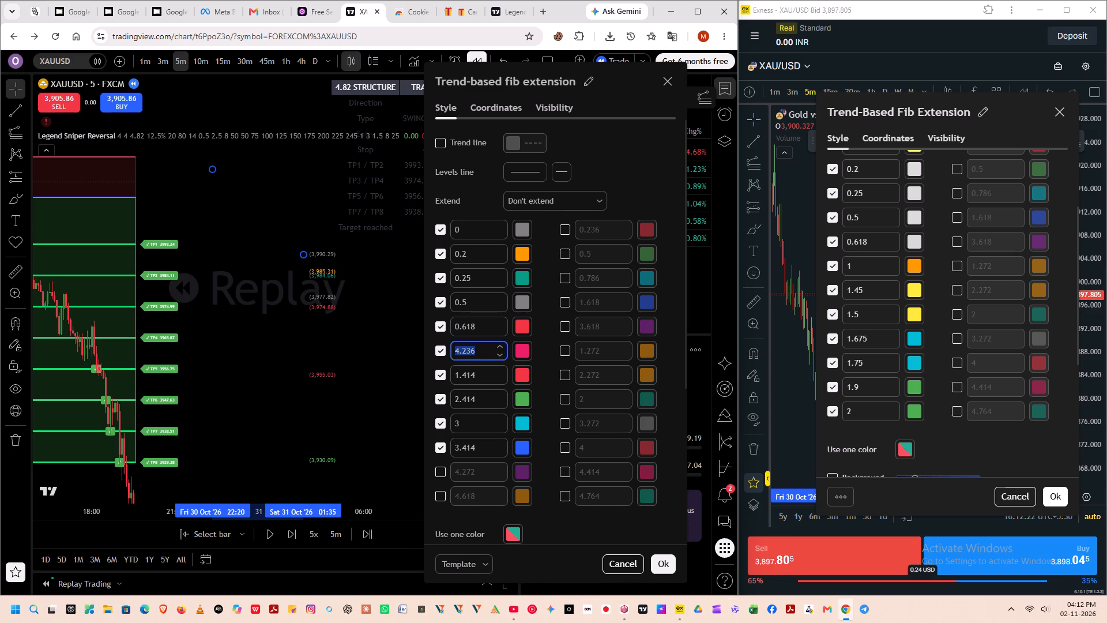
pyautogui.press('1')
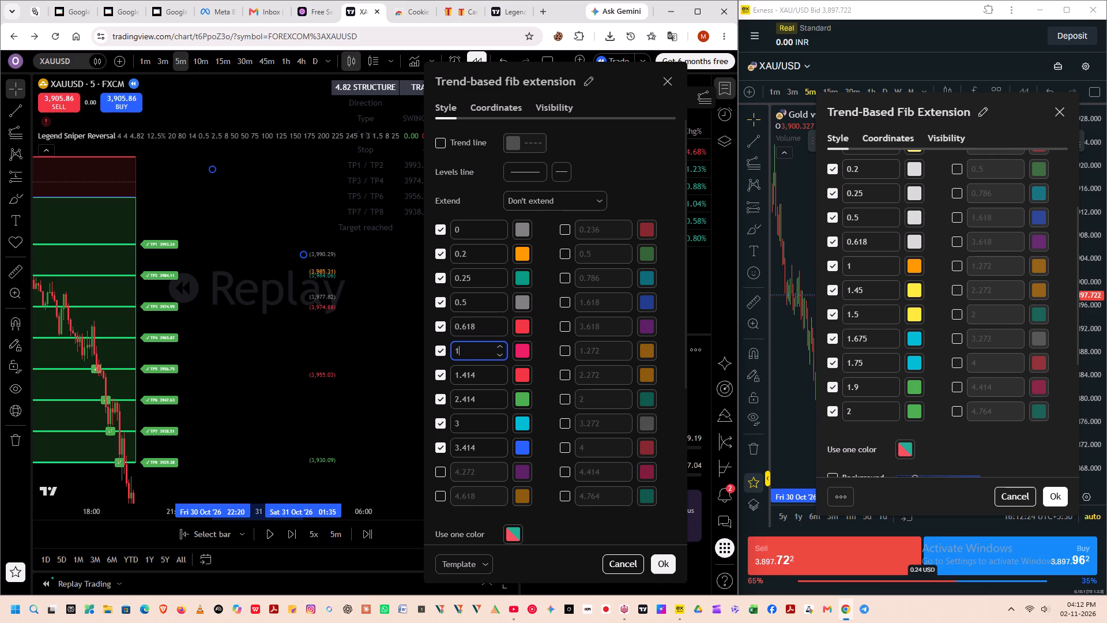
# Set the seventh, eighth and ninth levels of TradingView's fib extension to 1.45, 1.5 and 1.675.
pyautogui.doubleClick(470, 374)
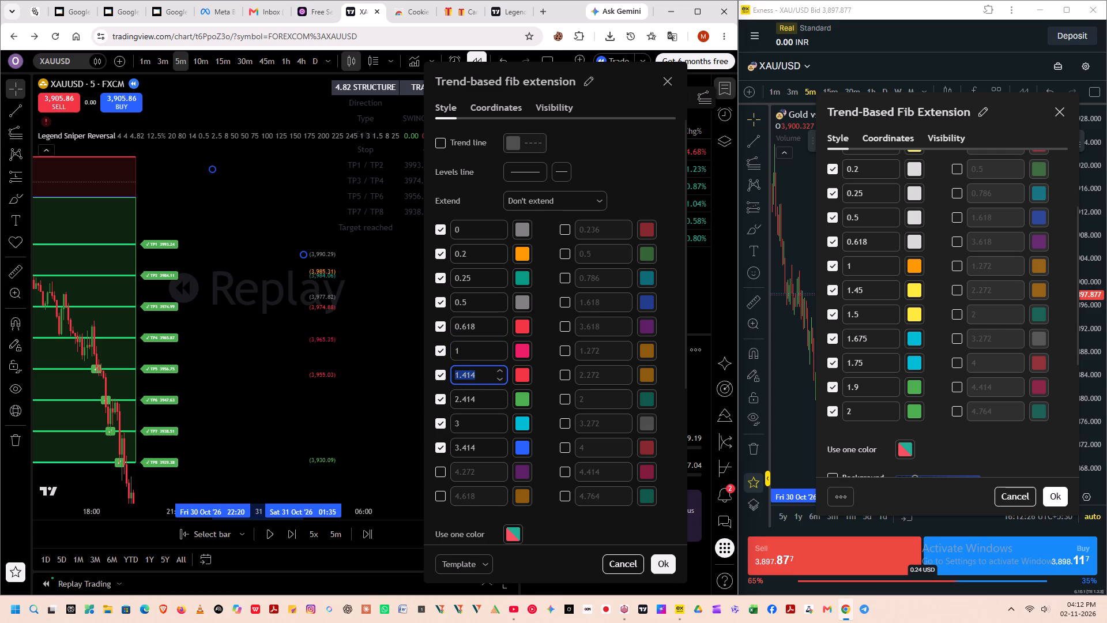
pyautogui.write('1.45')
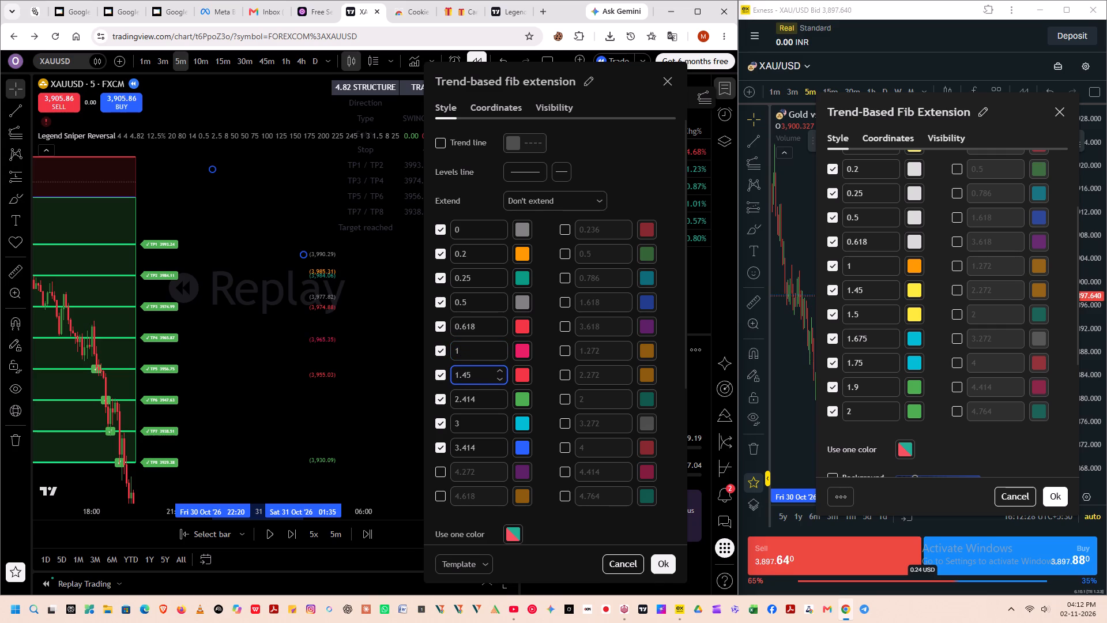
pyautogui.doubleClick(470, 400)
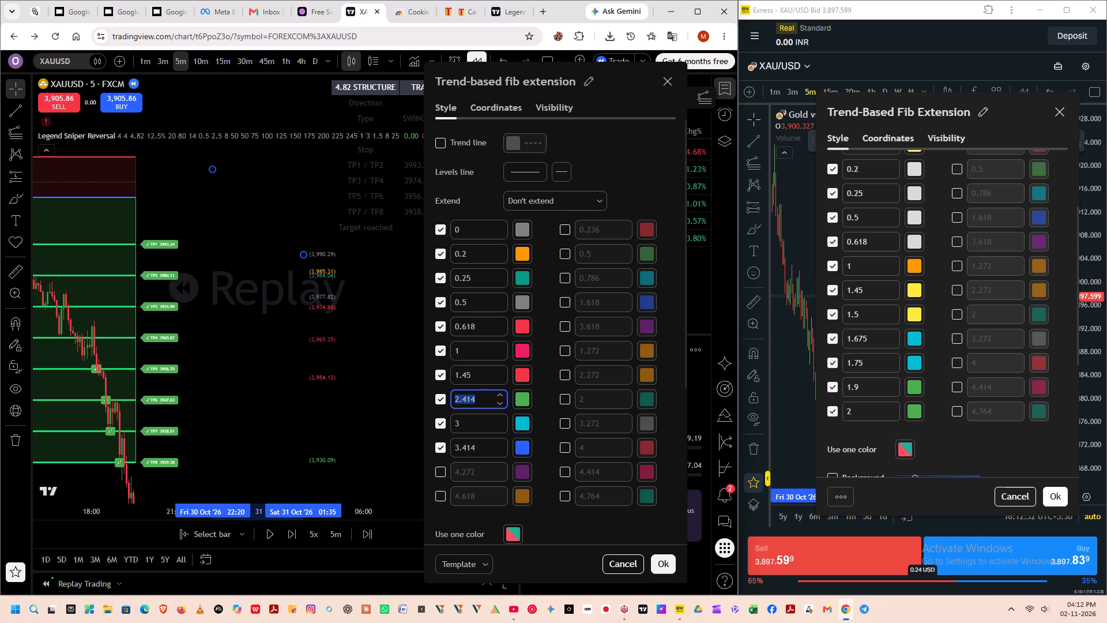
pyautogui.write('1.5')
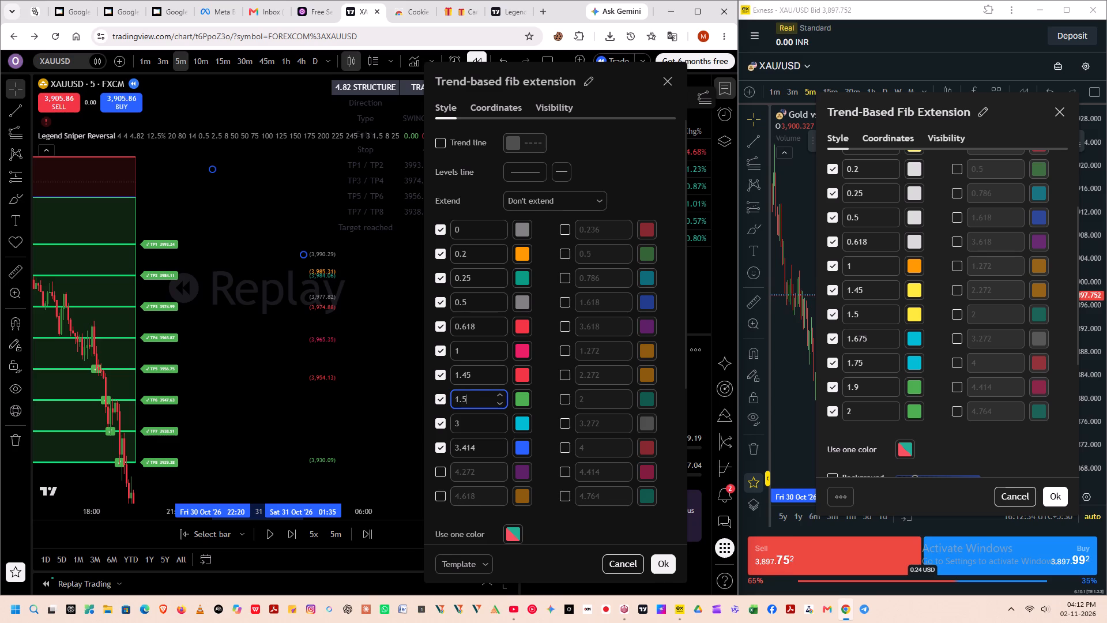
pyautogui.doubleClick(465, 421)
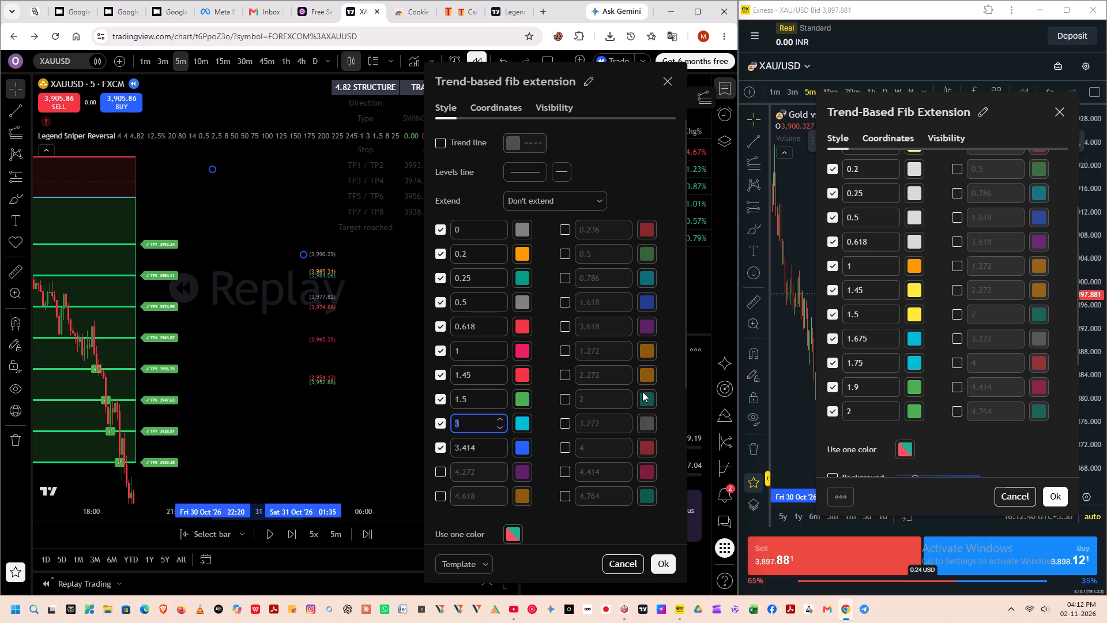
pyautogui.write('1.675')
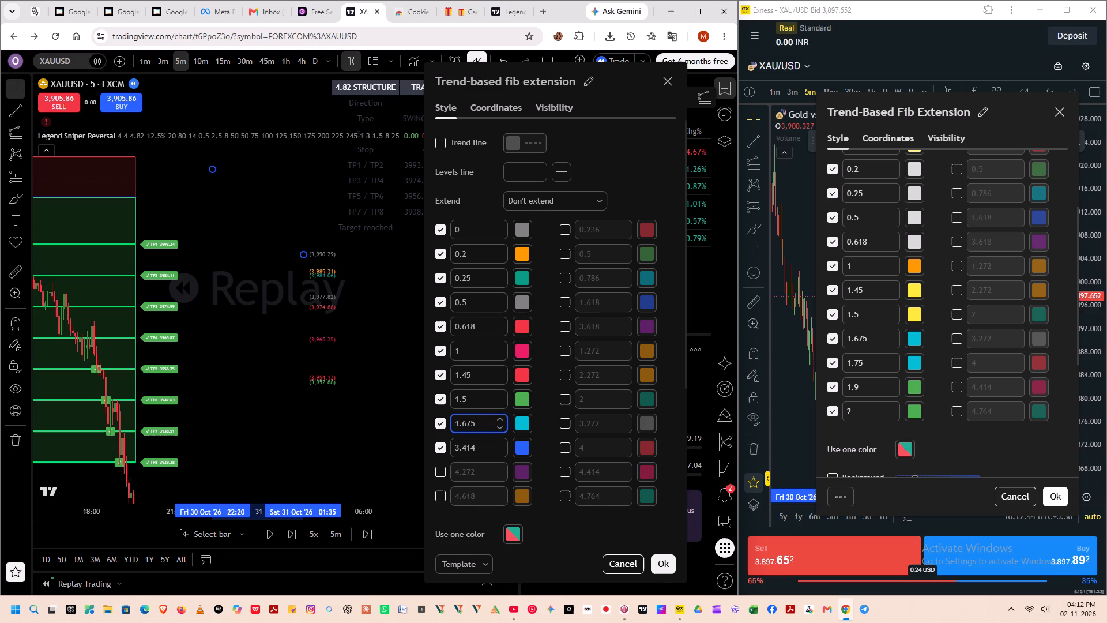
# Set TradingView's tenth fib extension level to 1.75, and enable the last two levels of that column as 1.9 and 2.
pyautogui.click(461, 448)
pyautogui.click(465, 449)
pyautogui.doubleClick(465, 449)
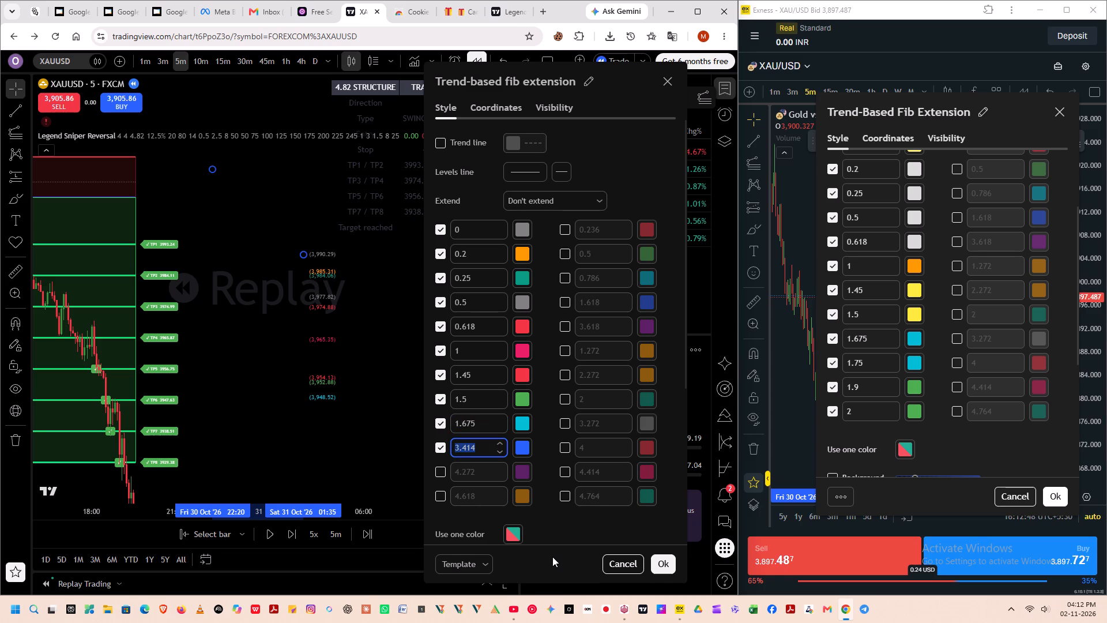
pyautogui.write('1.75')
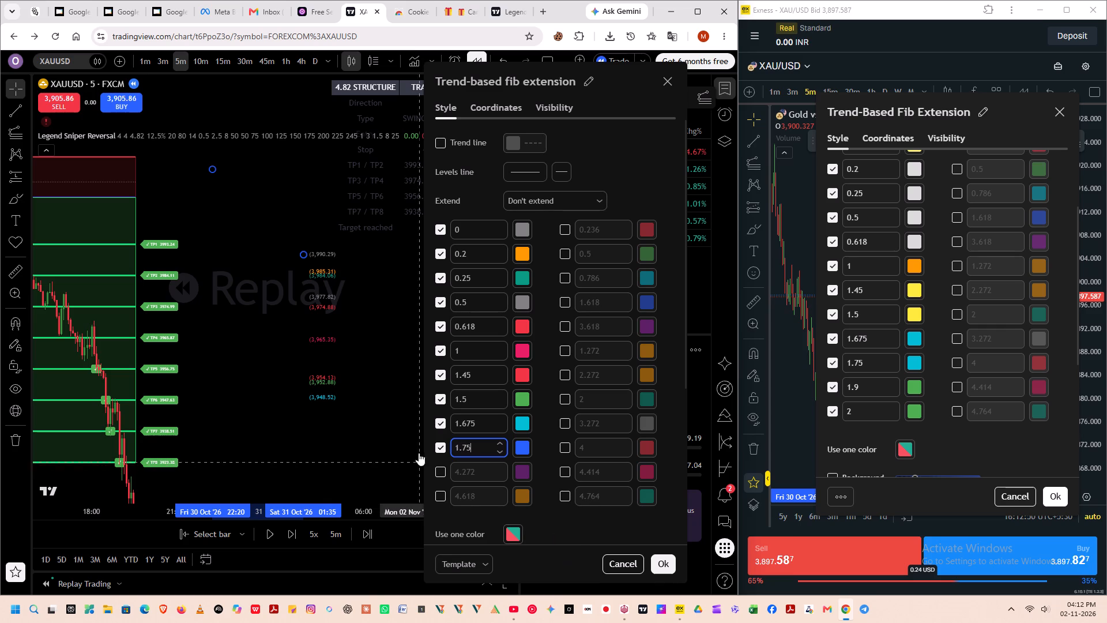
pyautogui.click(440, 470)
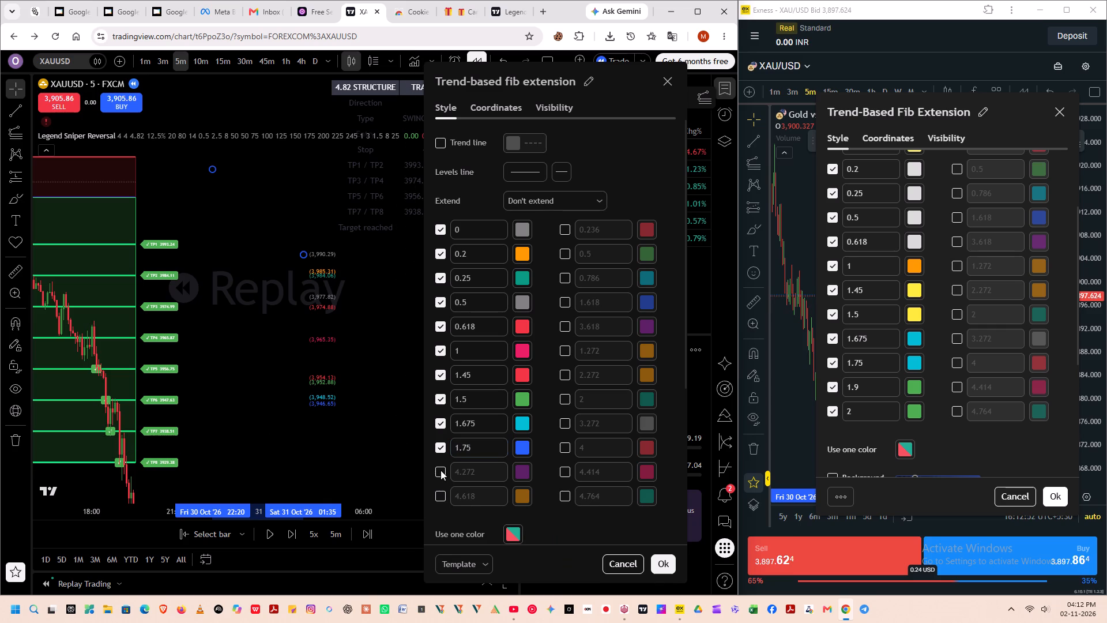
pyautogui.click(440, 501)
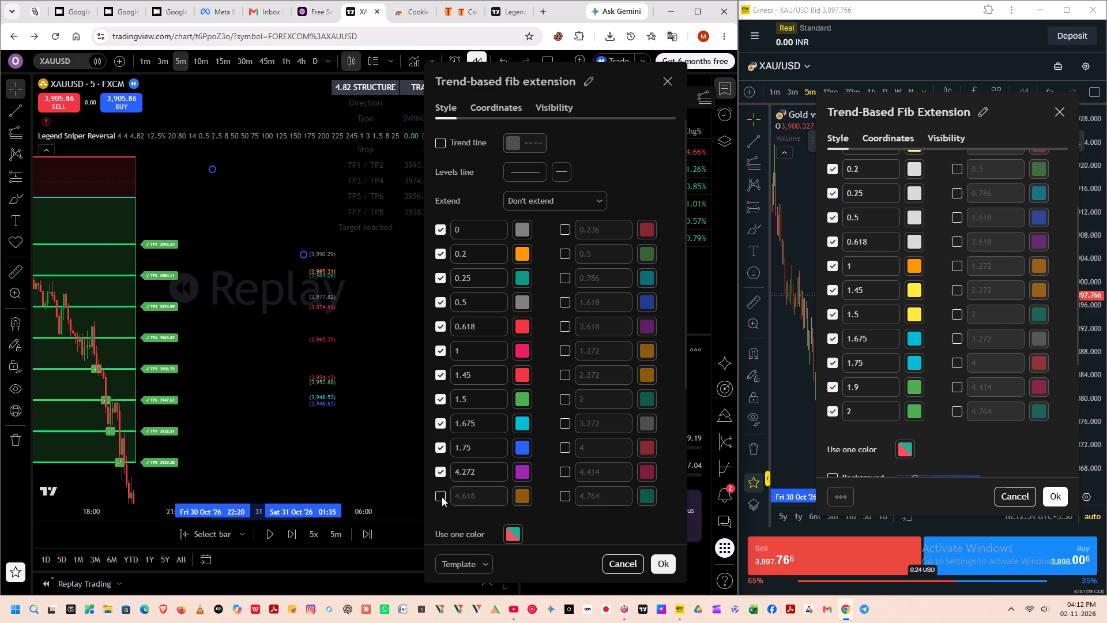
pyautogui.click(442, 497)
pyautogui.doubleClick(461, 474)
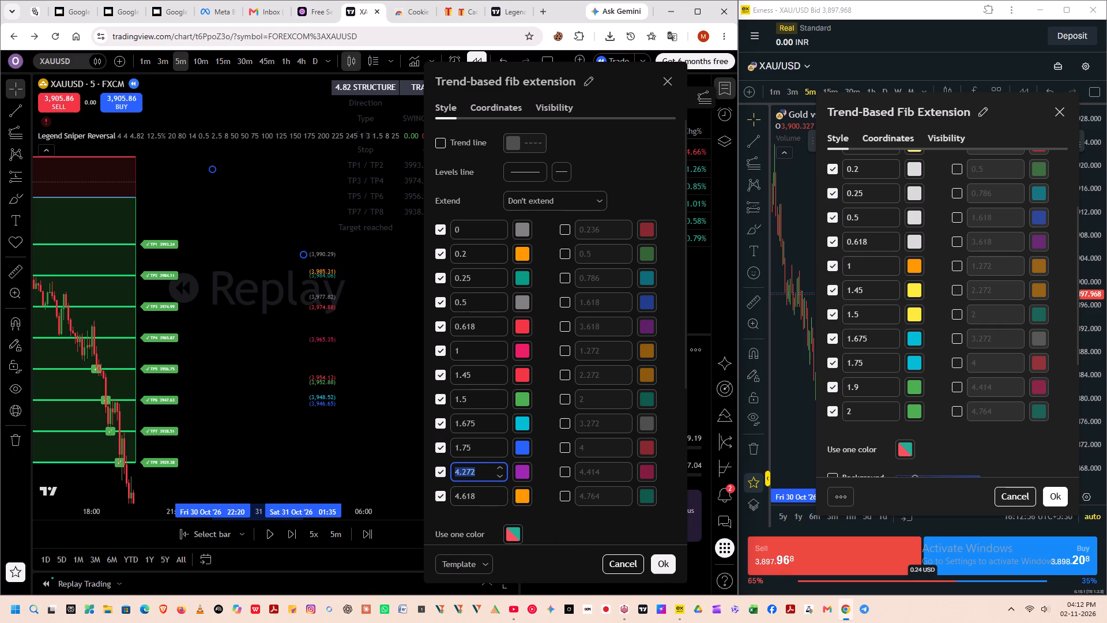
pyautogui.write('1.9')
pyautogui.doubleClick(460, 501)
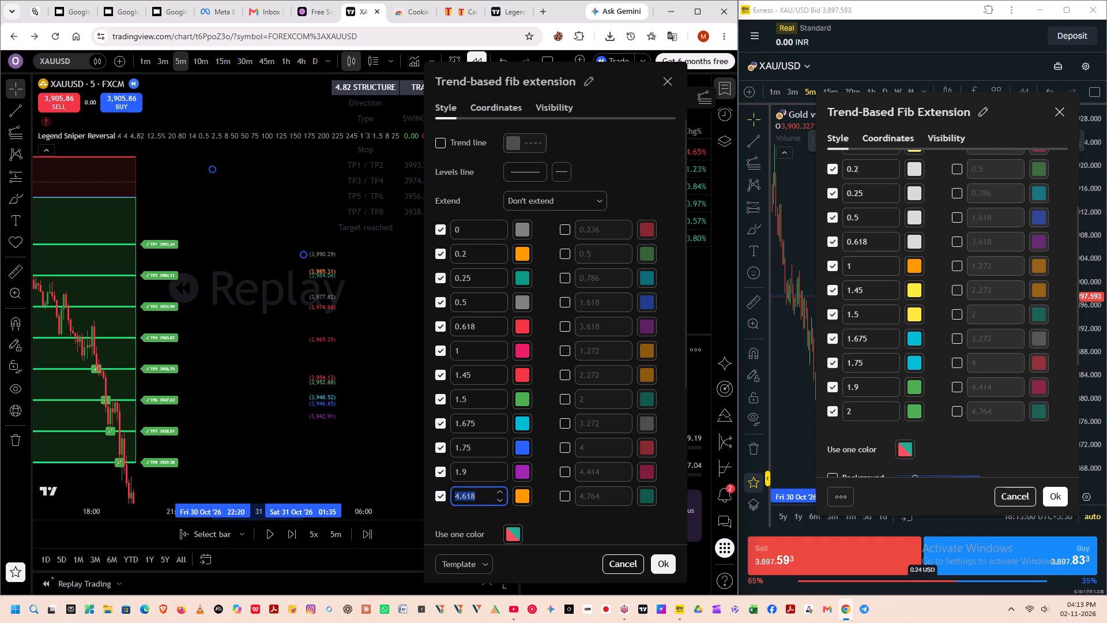
pyautogui.press('2')
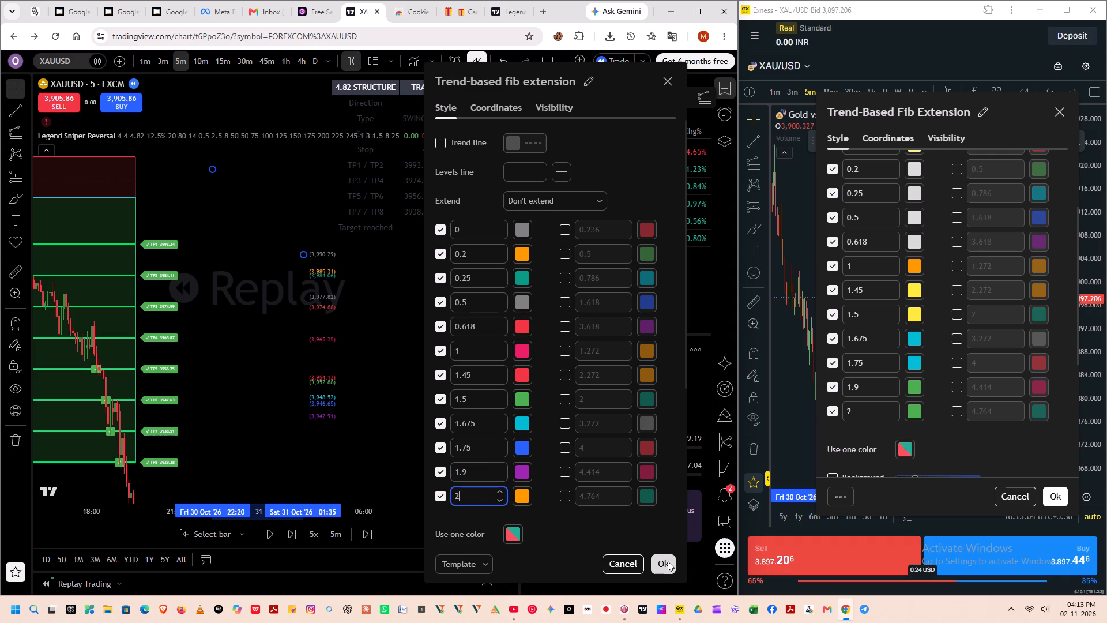
# Match TradingView's fib extension labels to the Exness options: show level values, hide prices and enable text.
pyautogui.scroll(9, 964, 313)
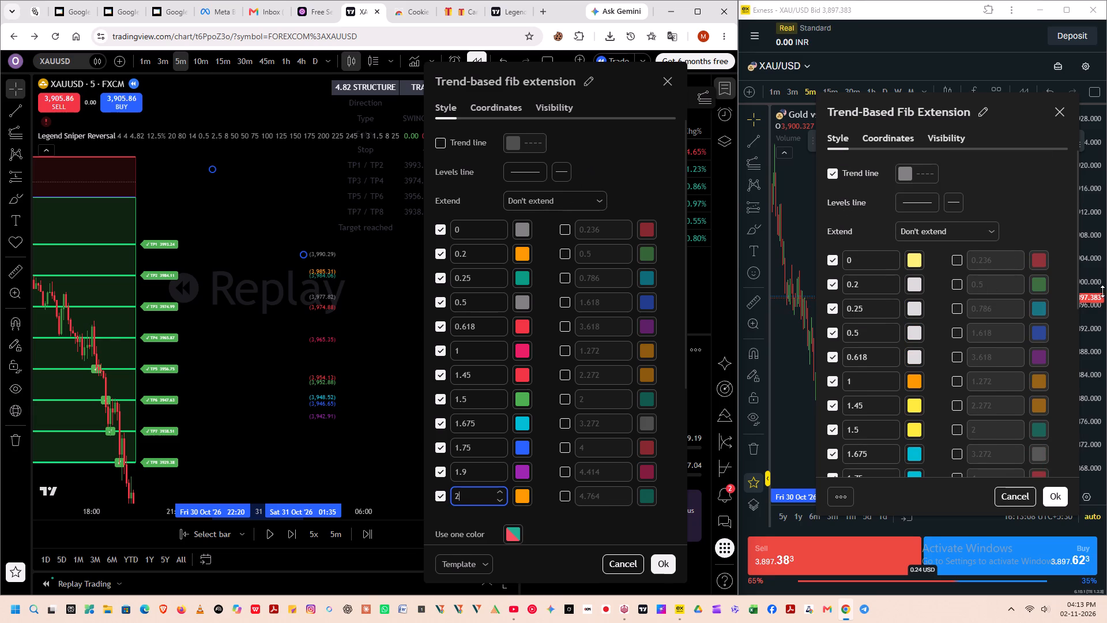
pyautogui.scroll(-6, 1018, 316)
pyautogui.scroll(-1, 985, 385)
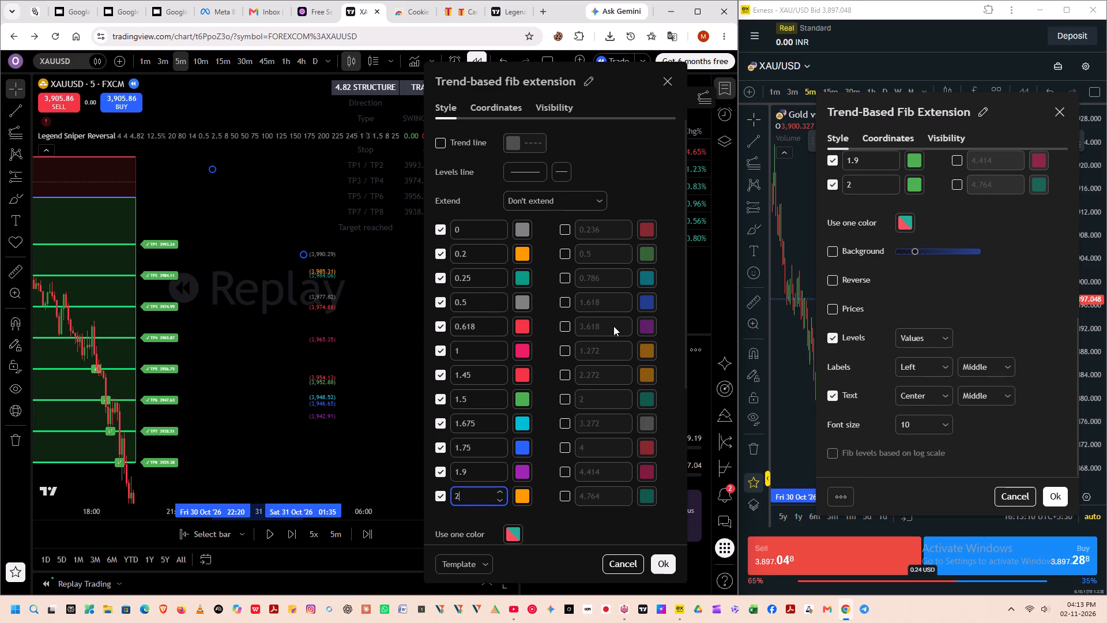
pyautogui.scroll(-7, 613, 326)
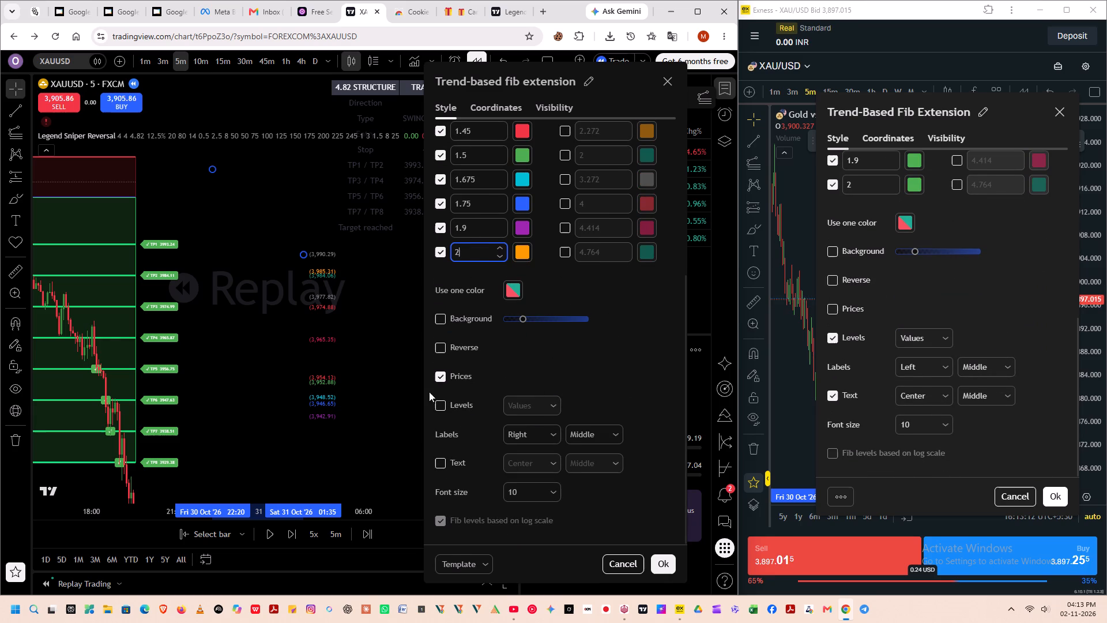
pyautogui.click(438, 404)
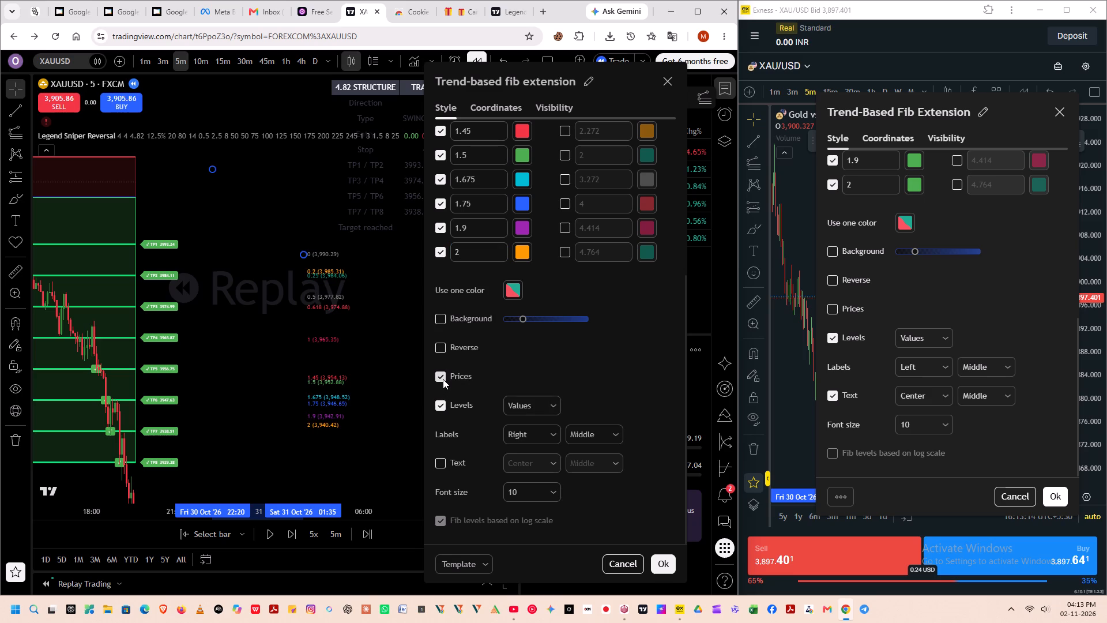
pyautogui.click(443, 379)
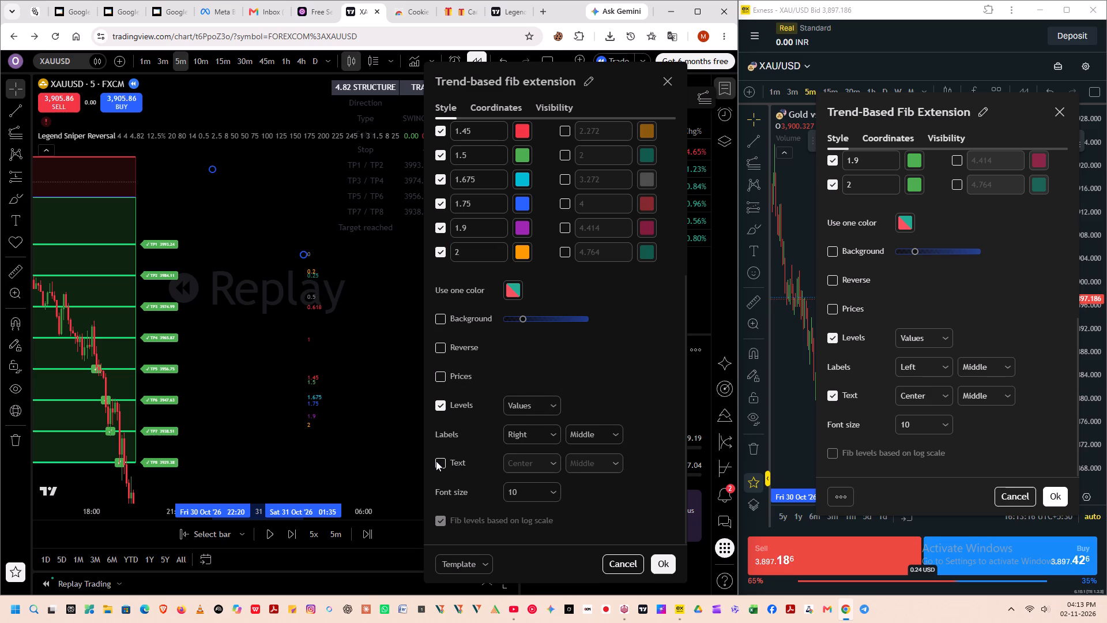
pyautogui.click(436, 461)
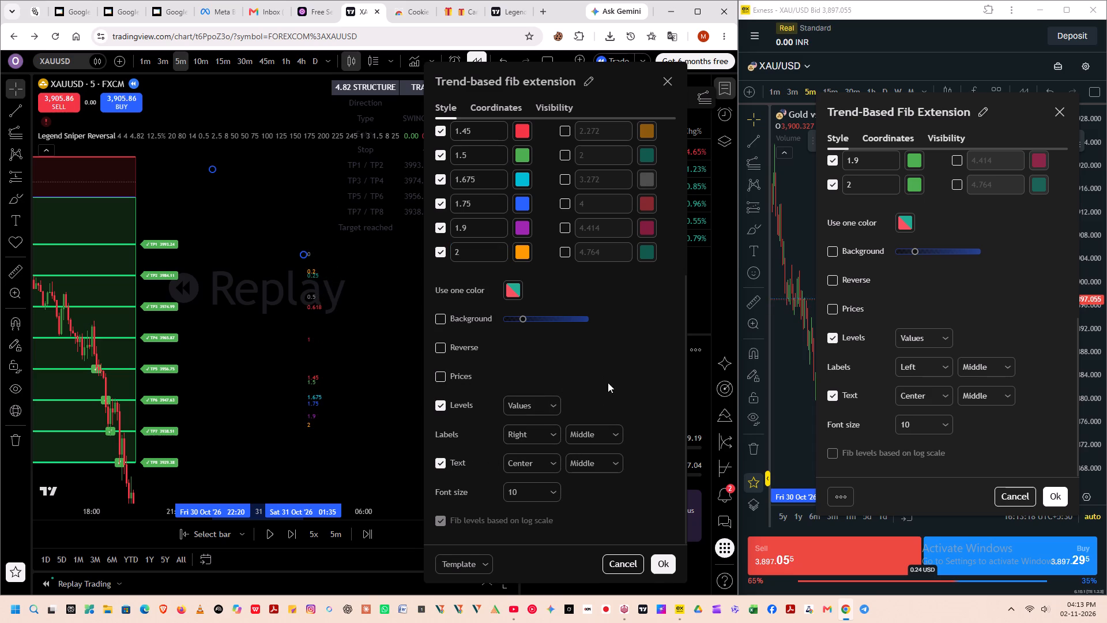
# Compare the coordinates and visibility settings of the Exness and TradingView fib extensions, and apply both settings dialogs.
pyautogui.scroll(2, 880, 287)
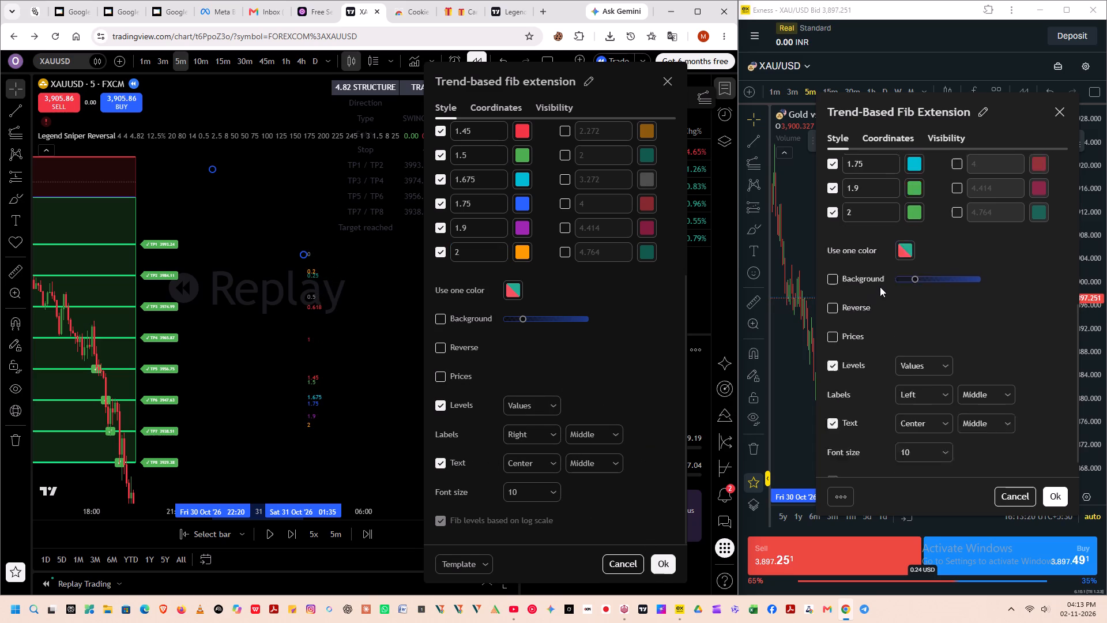
pyautogui.scroll(1, 880, 287)
pyautogui.scroll(1, 970, 273)
pyautogui.click(893, 144)
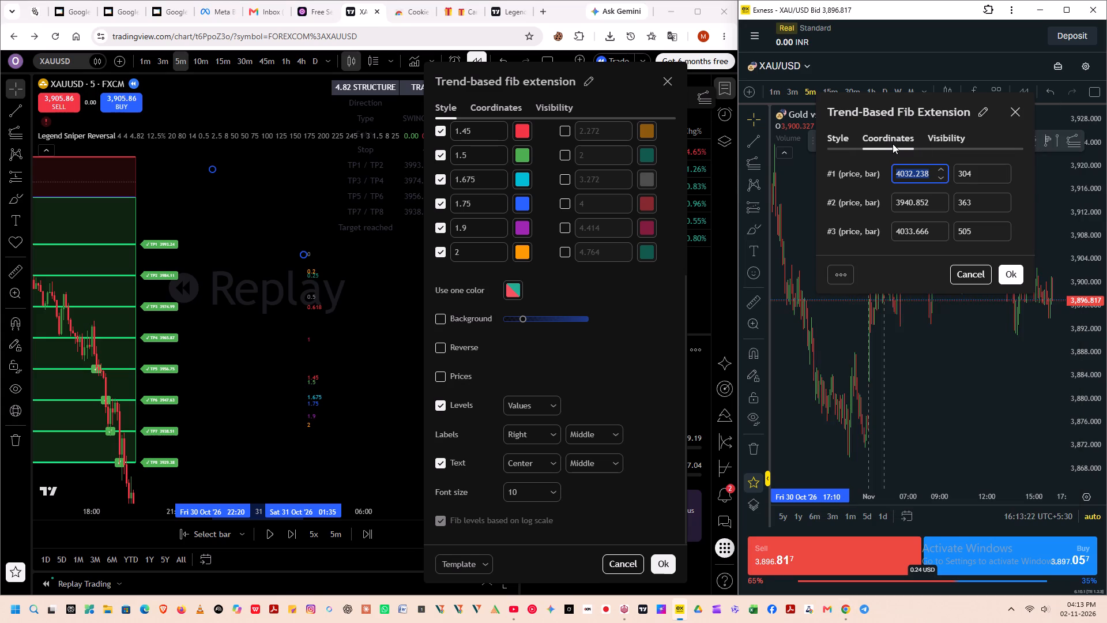
pyautogui.click(946, 134)
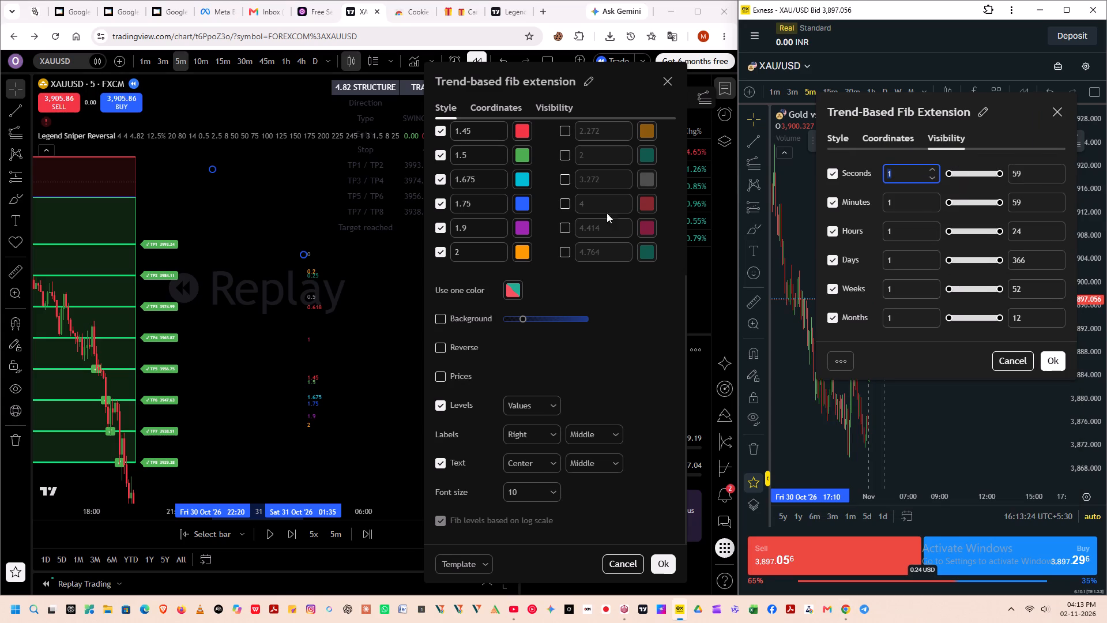
pyautogui.click(507, 114)
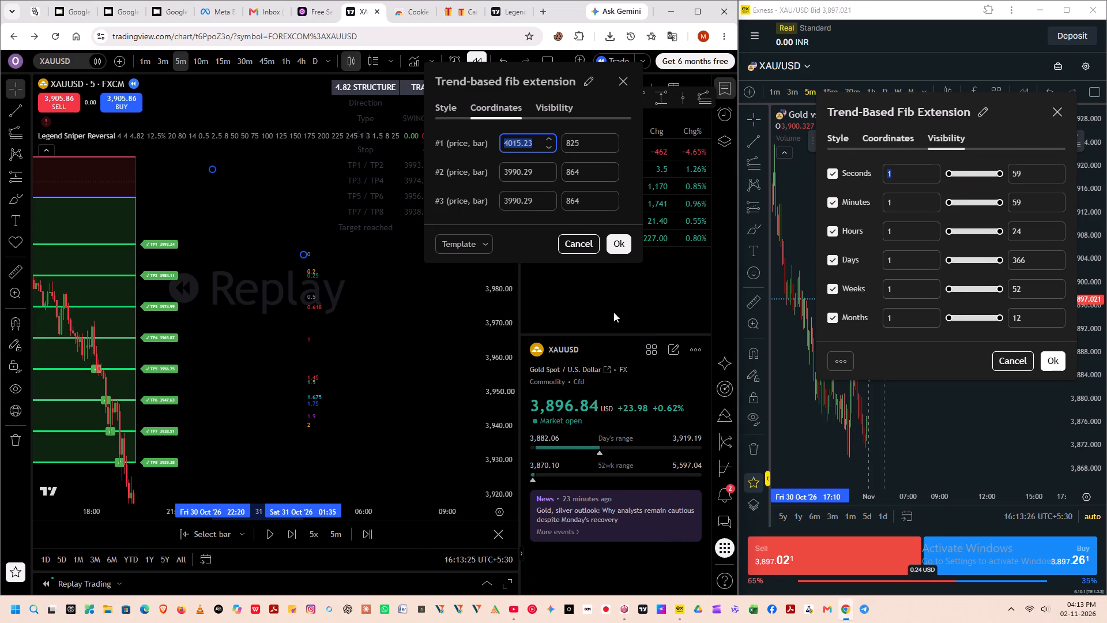
pyautogui.click(547, 103)
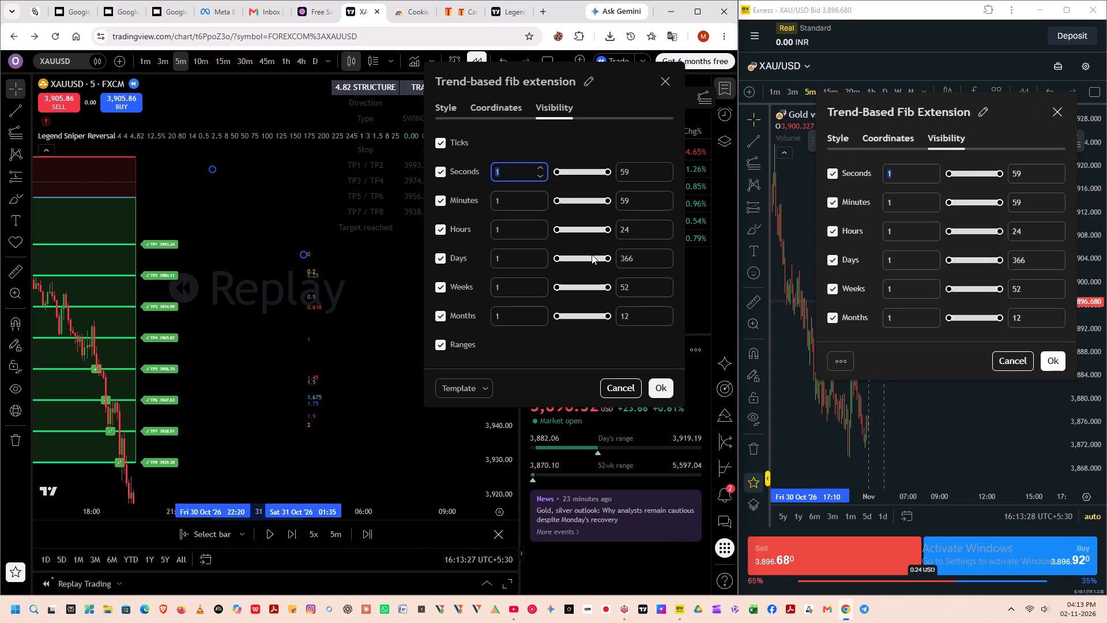
pyautogui.click(655, 385)
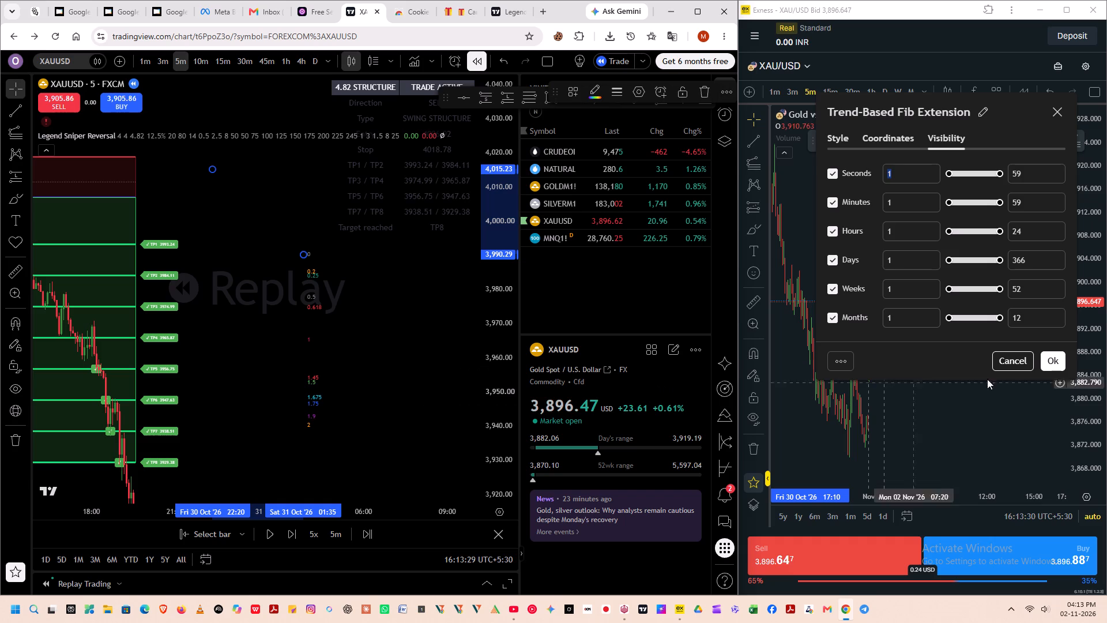
pyautogui.click(1055, 355)
# Reopen the style settings of both fib extensions side by side and colour TradingView's 0 level yellow as in Exness.
pyautogui.moveTo(966, 387); pyautogui.dragTo(835, 349)
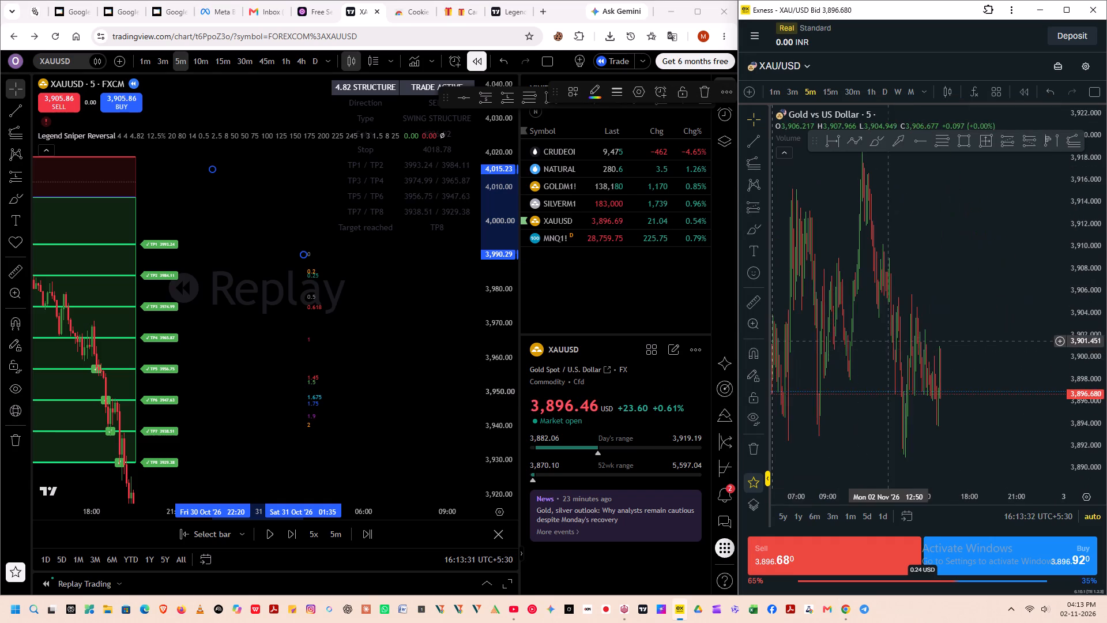
pyautogui.scroll(-5, 869, 381)
pyautogui.scroll(-5, 906, 282)
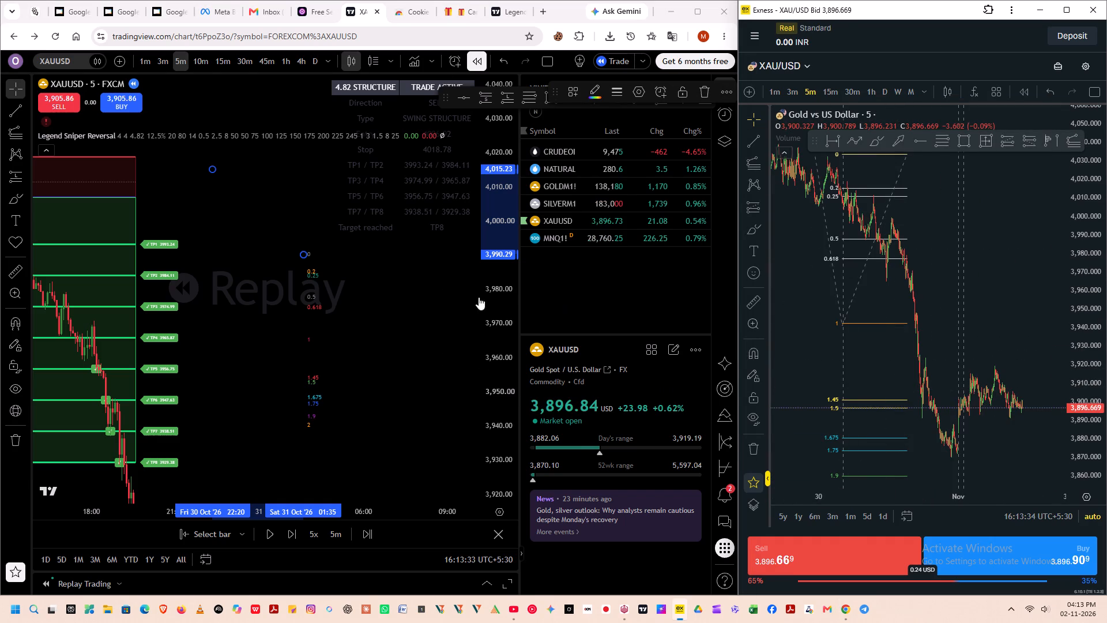
pyautogui.tripleClick(312, 305)
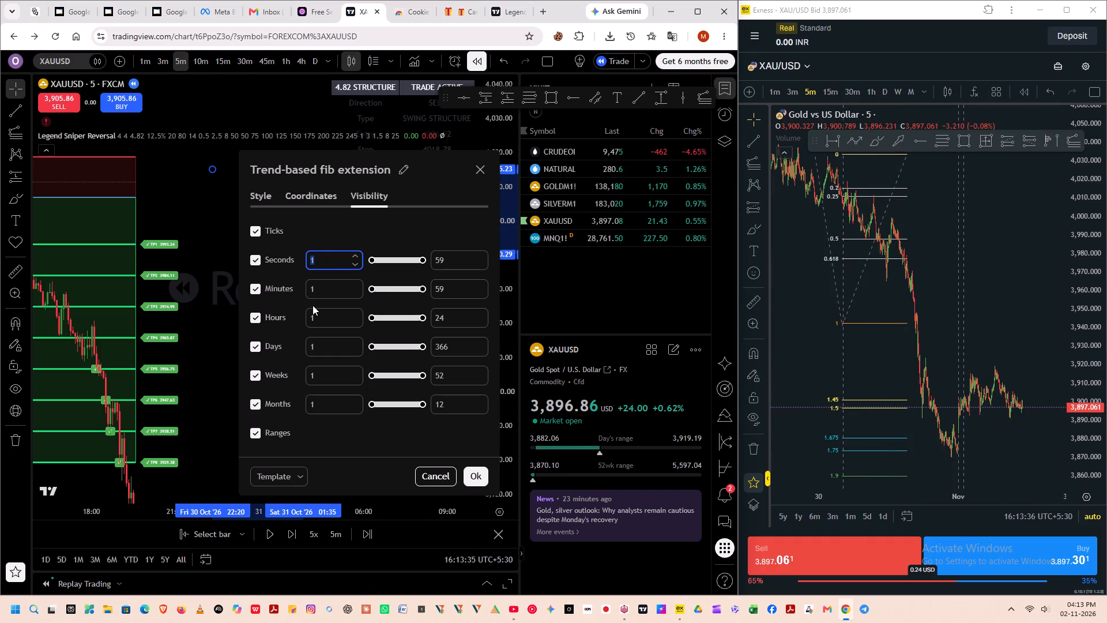
pyautogui.click(269, 186)
pyautogui.click(266, 196)
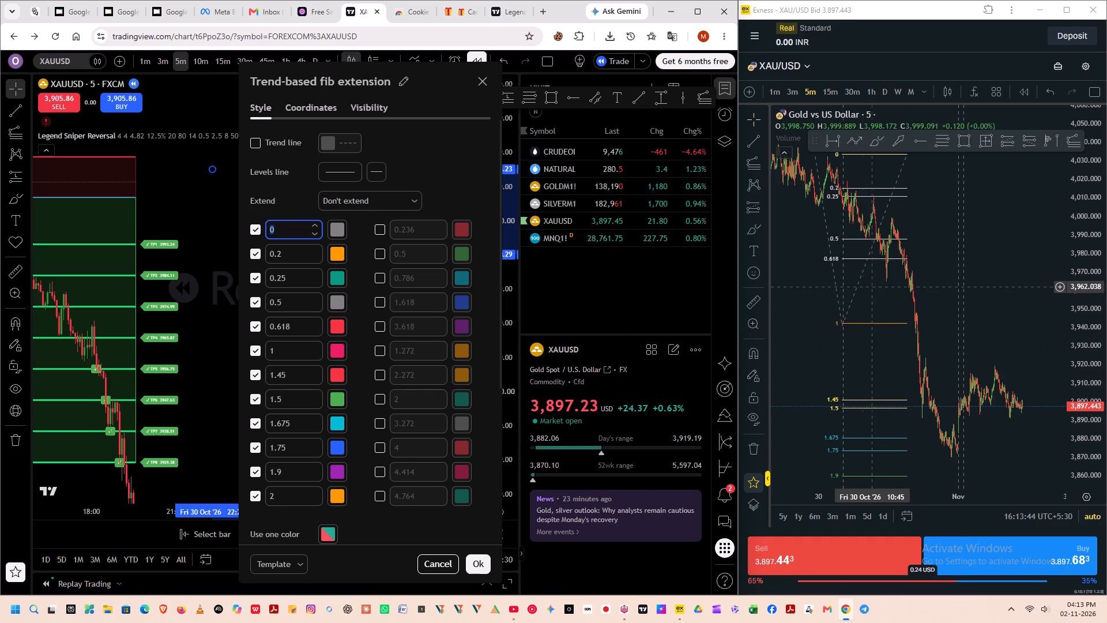
pyautogui.tripleClick(856, 297)
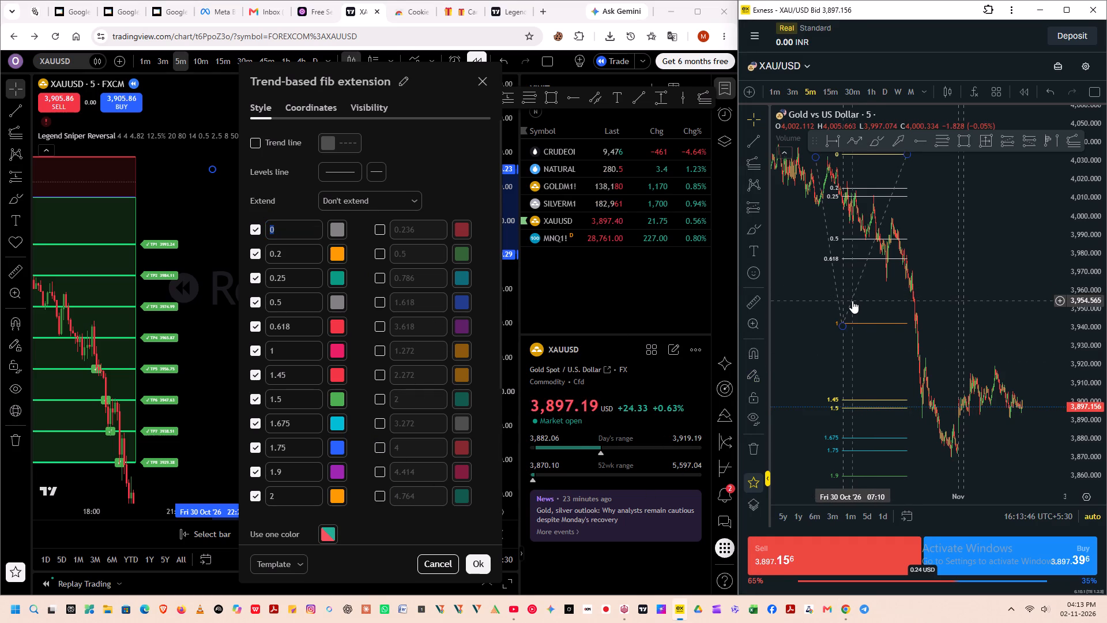
pyautogui.tripleClick(852, 301)
pyautogui.click(819, 209)
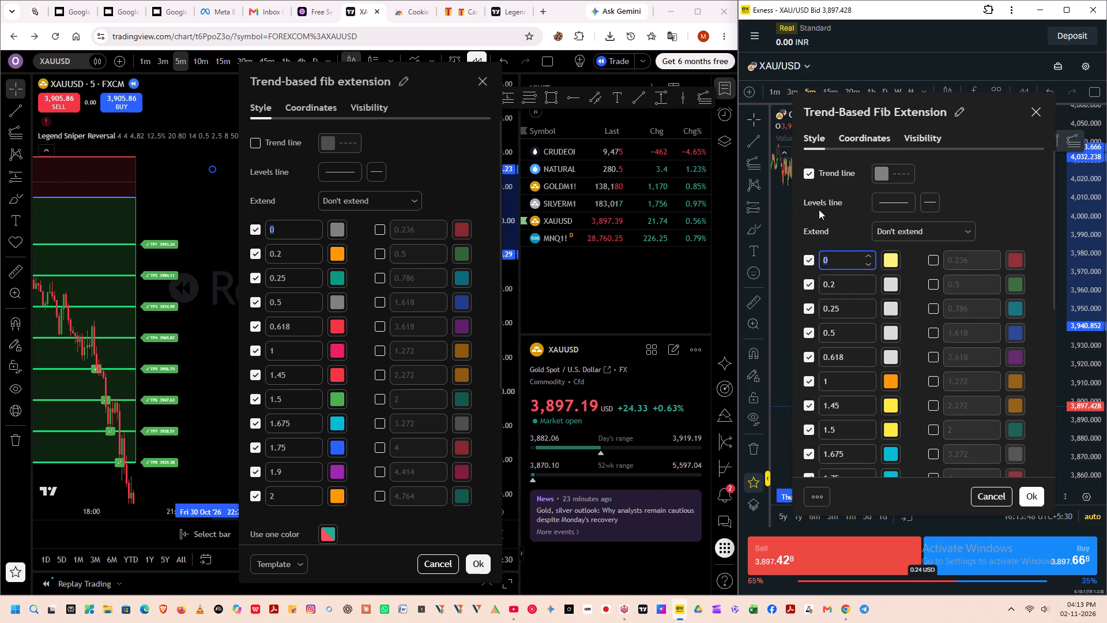
pyautogui.click(339, 228)
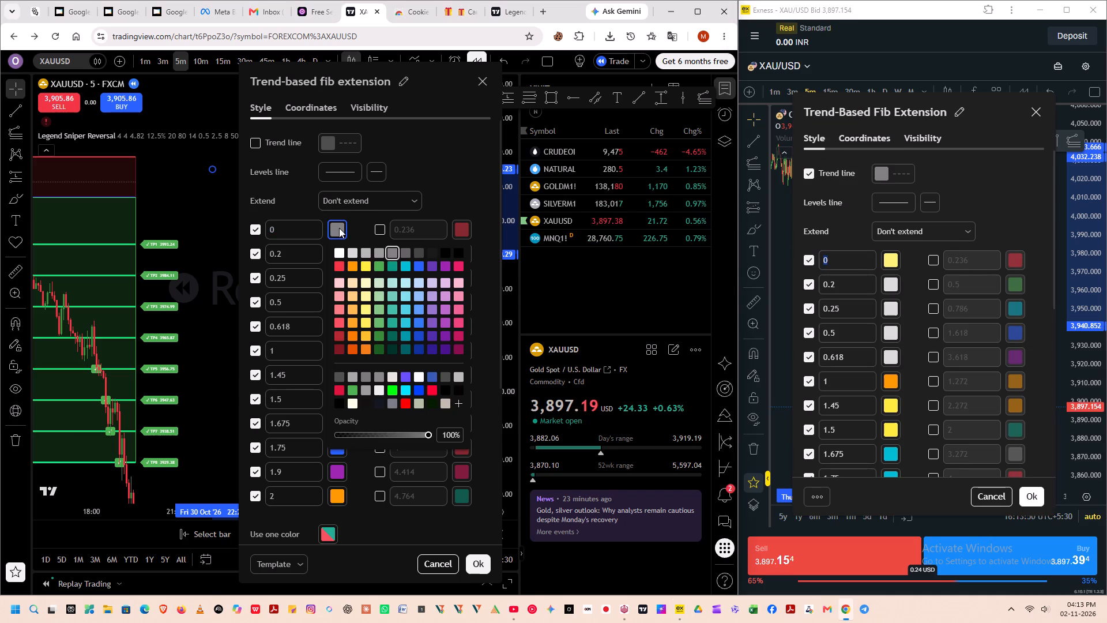
pyautogui.click(368, 262)
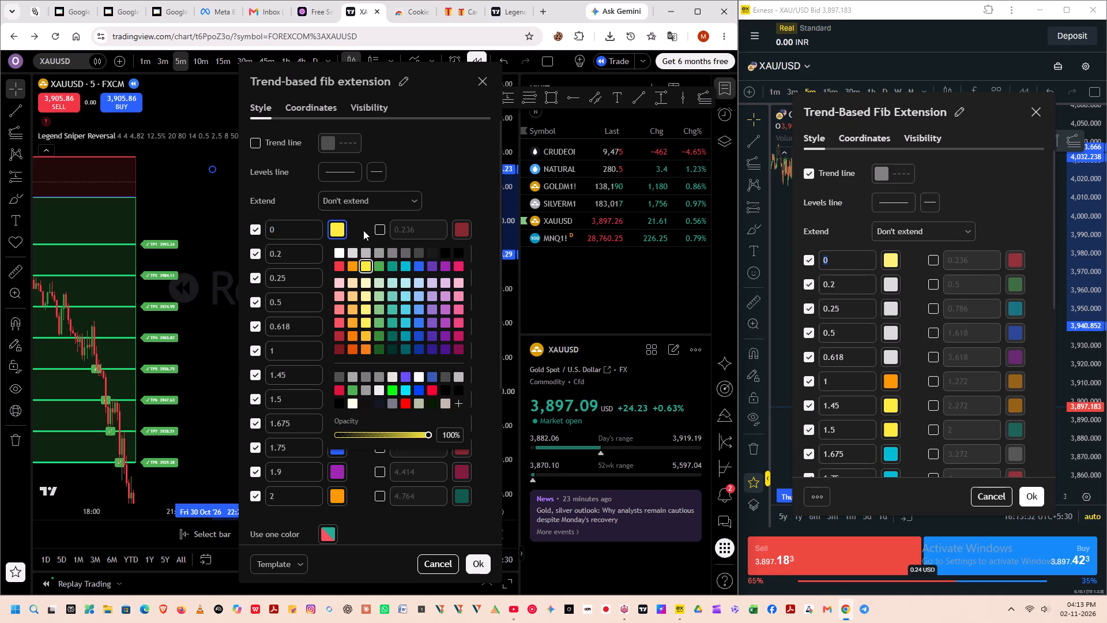
pyautogui.click(354, 234)
# Colour TradingView's 0.2, 0.25, 0.5 and 0.618 fib extension levels light grey to match Exness.
pyautogui.click(341, 252)
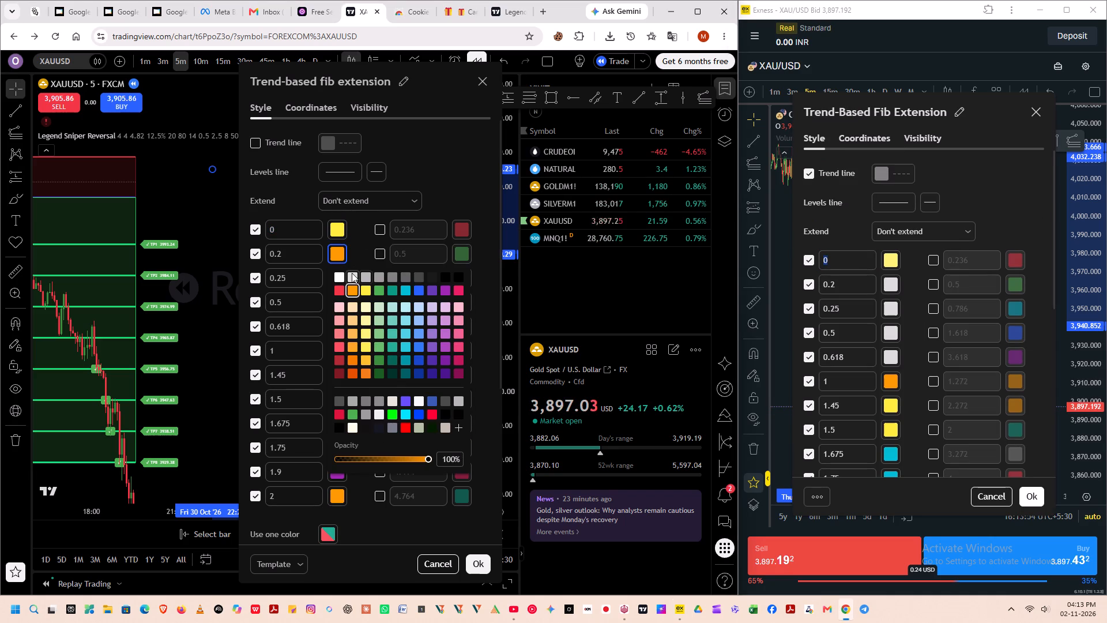
pyautogui.click(352, 273)
pyautogui.click(361, 239)
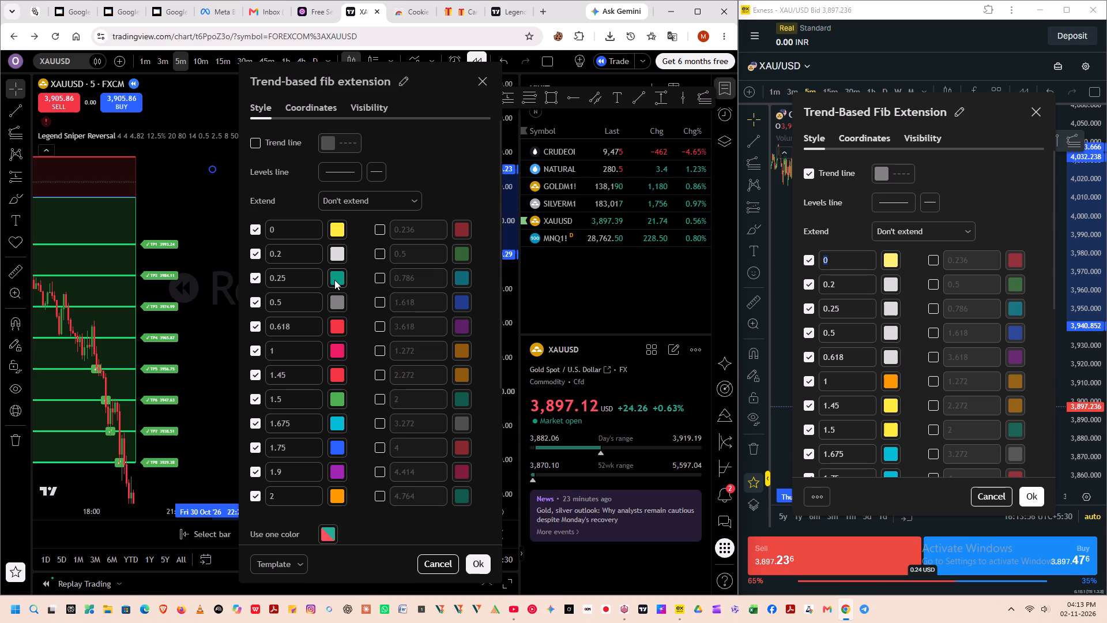
pyautogui.click(334, 280)
pyautogui.click(353, 297)
pyautogui.click(353, 264)
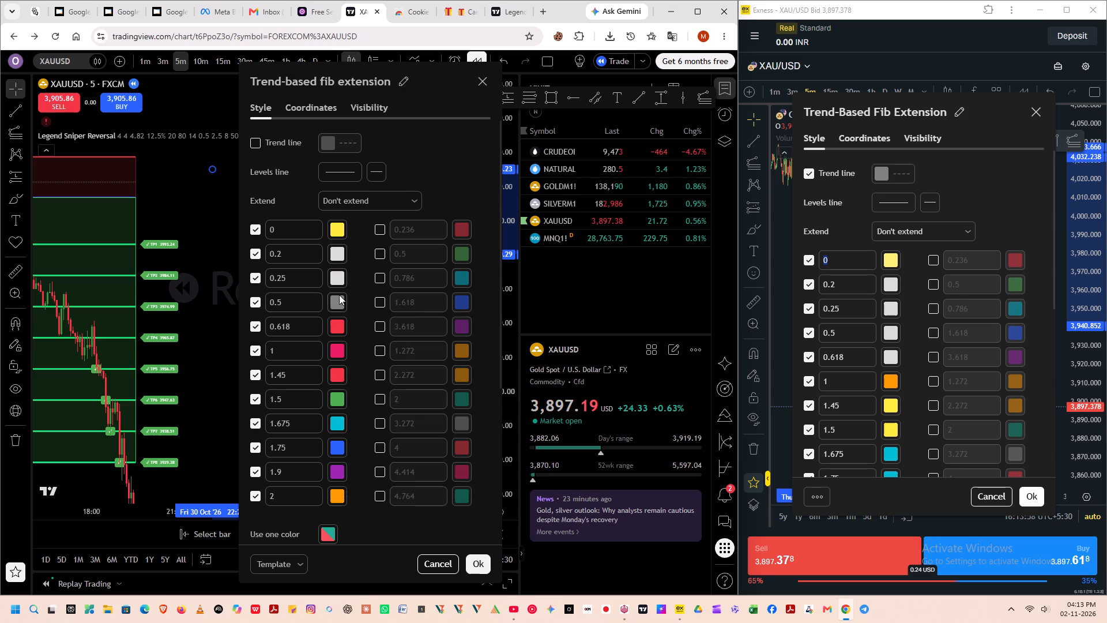
pyautogui.click(339, 295)
pyautogui.click(355, 319)
pyautogui.click(353, 268)
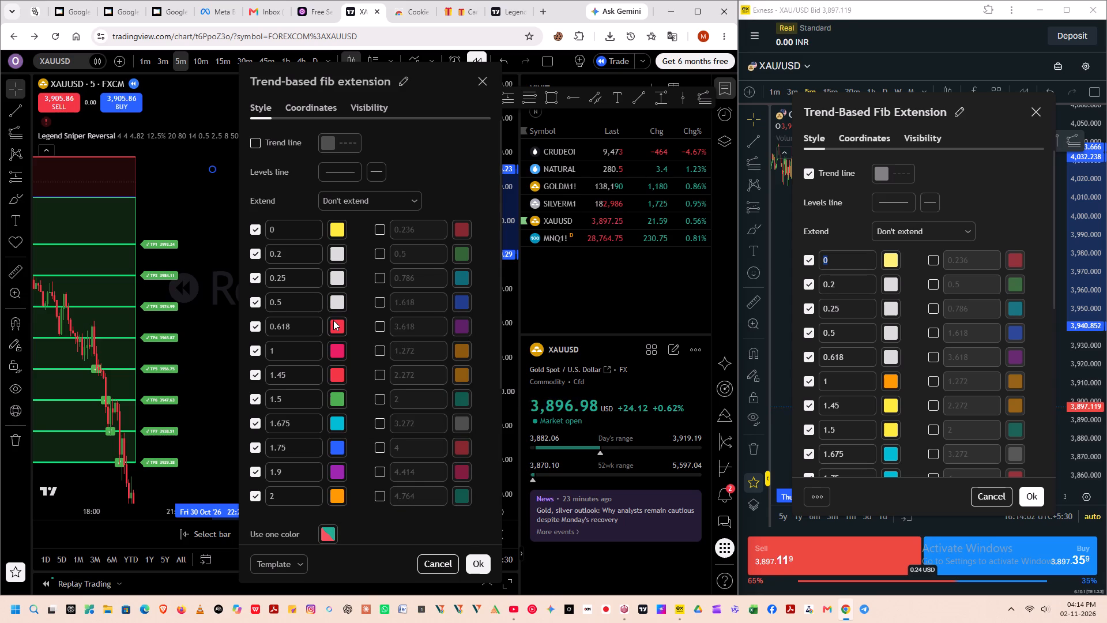
pyautogui.click(333, 320)
pyautogui.click(351, 343)
pyautogui.click(356, 306)
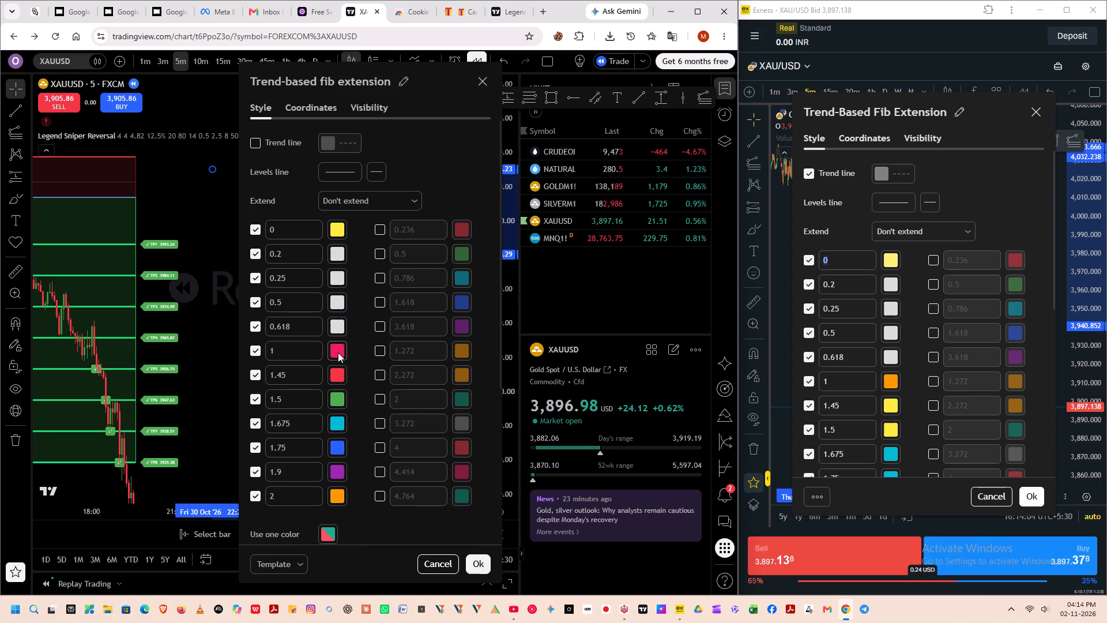
# Colour TradingView's fib extension level 1 light orange.
pyautogui.click(338, 352)
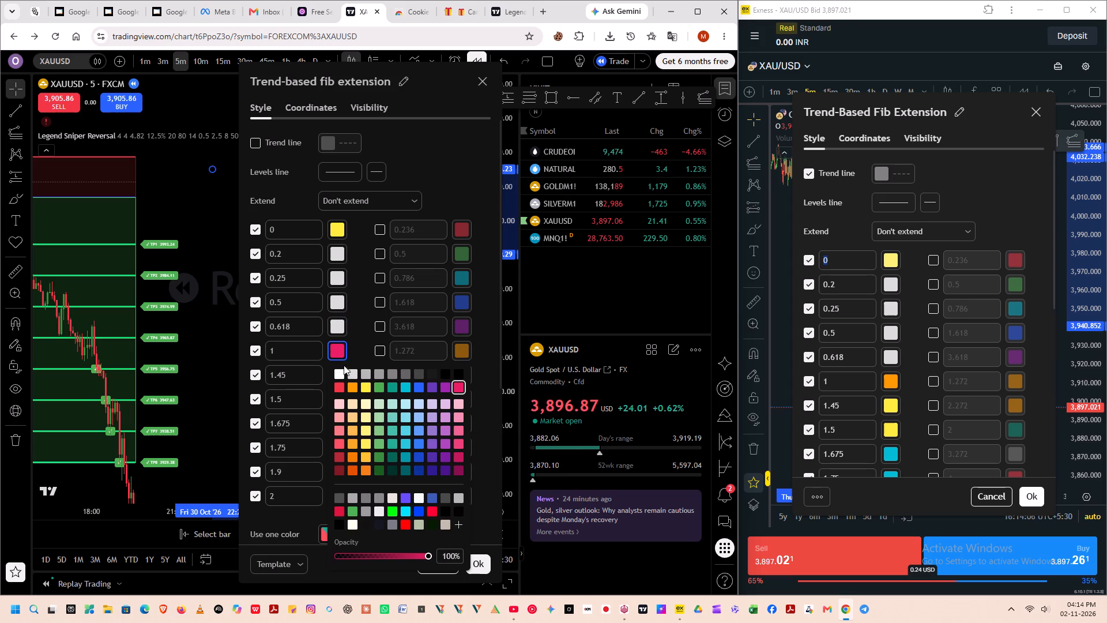
pyautogui.click(355, 412)
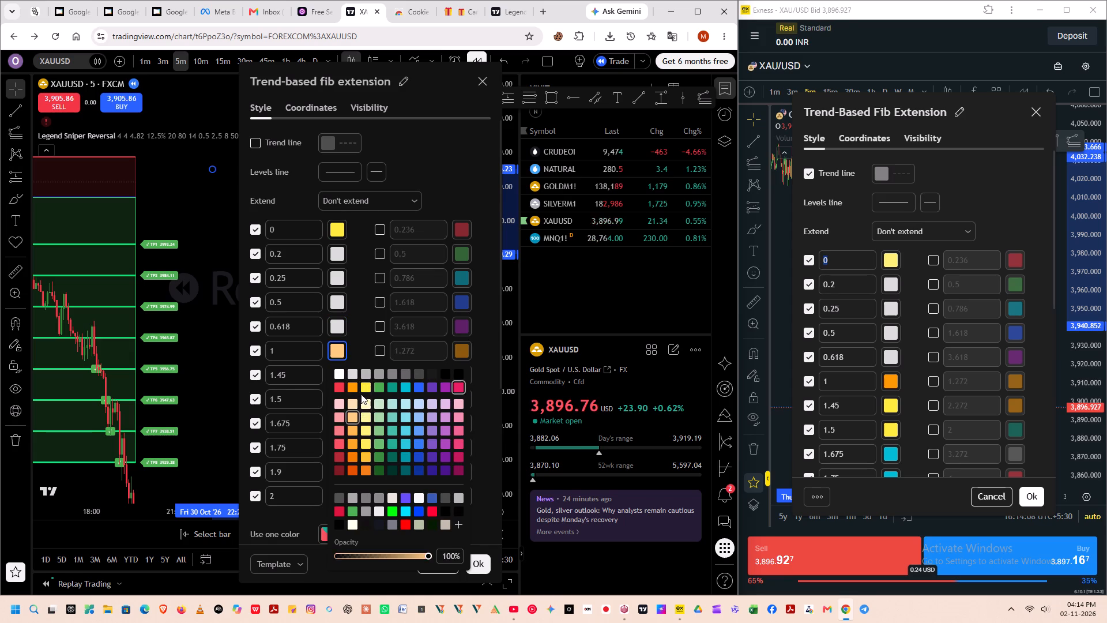
pyautogui.click(356, 339)
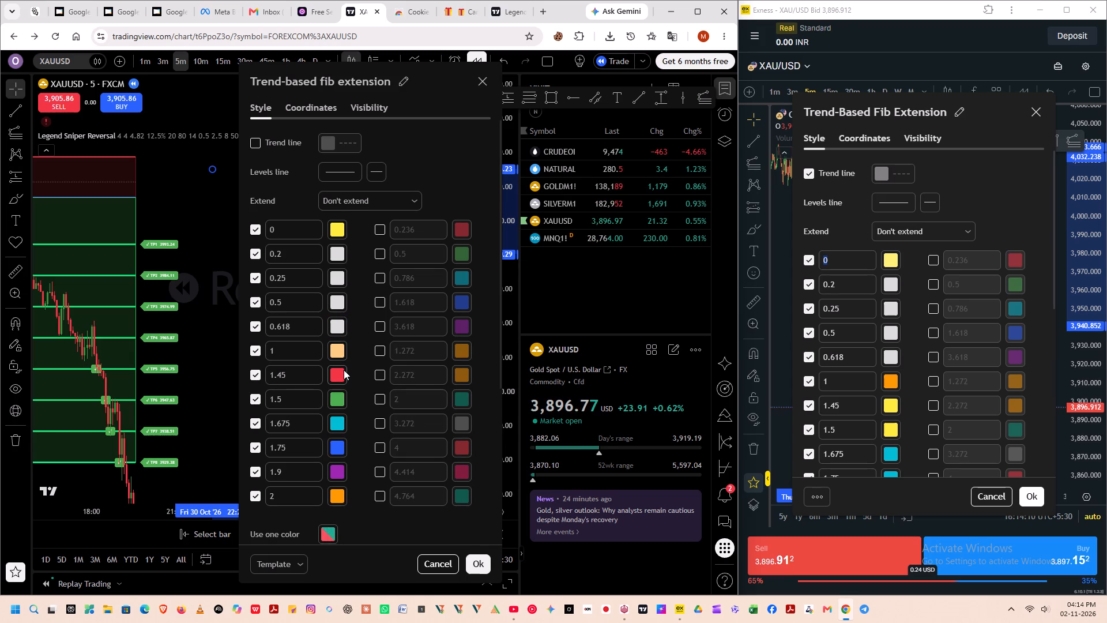
# Colour TradingView's fib extension levels 1.45 and 1.5 yellow to match Exness.
pyautogui.click(344, 370)
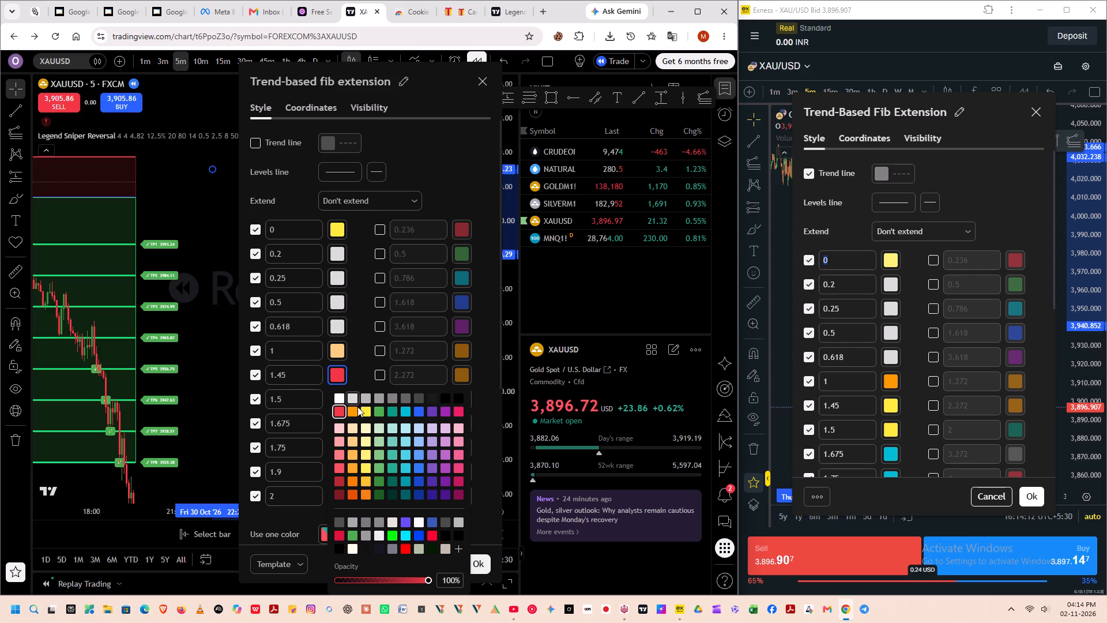
pyautogui.click(375, 412)
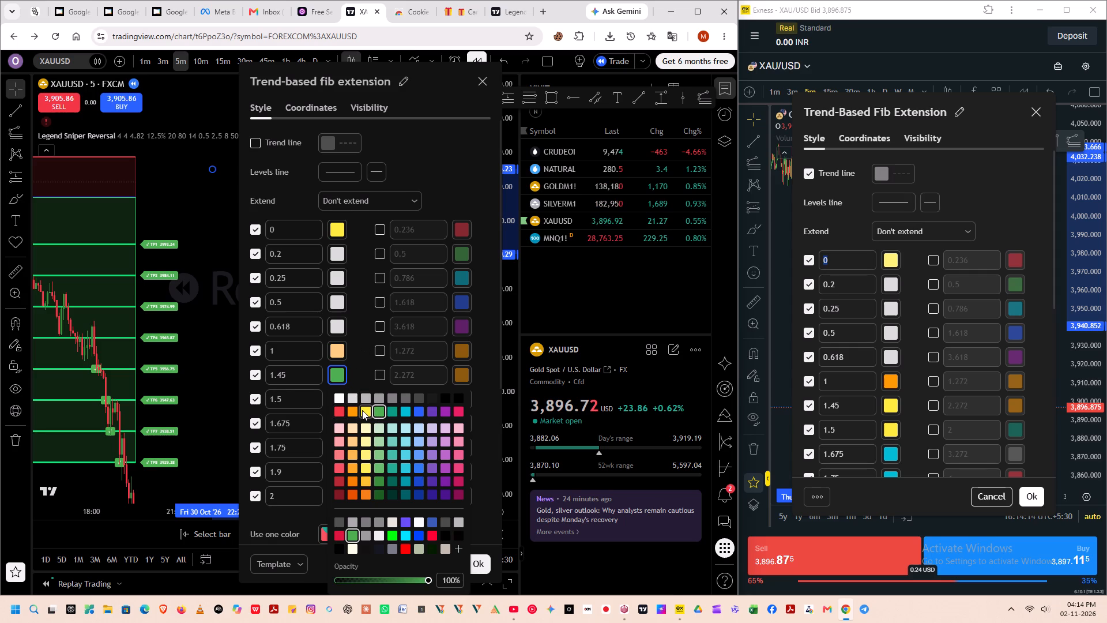
pyautogui.click(362, 410)
pyautogui.click(363, 352)
pyautogui.click(340, 399)
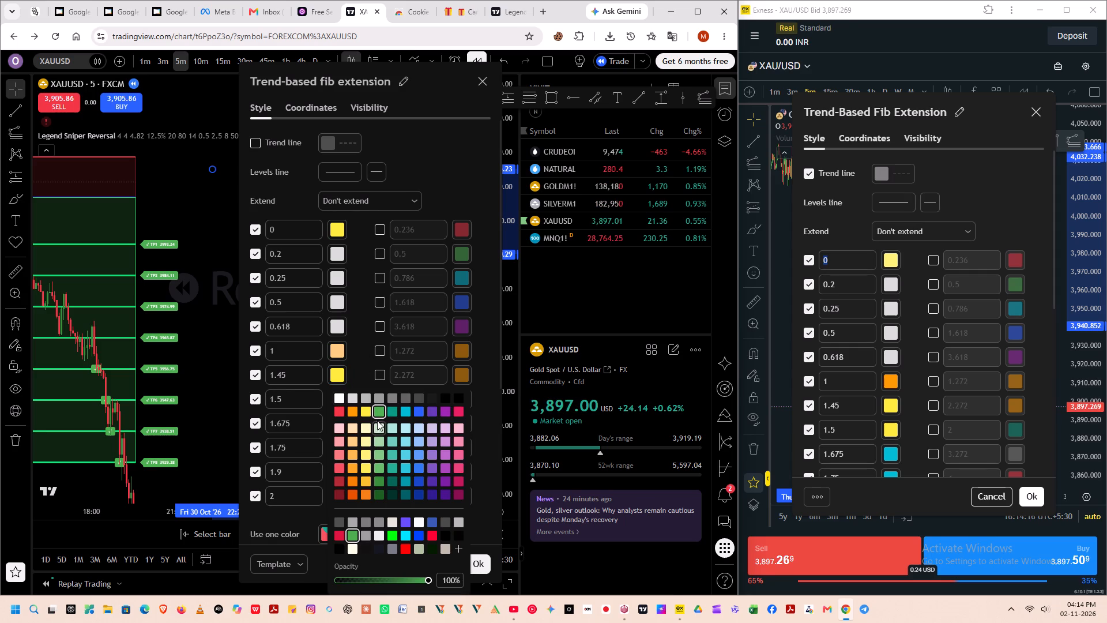
pyautogui.click(363, 410)
pyautogui.click(362, 359)
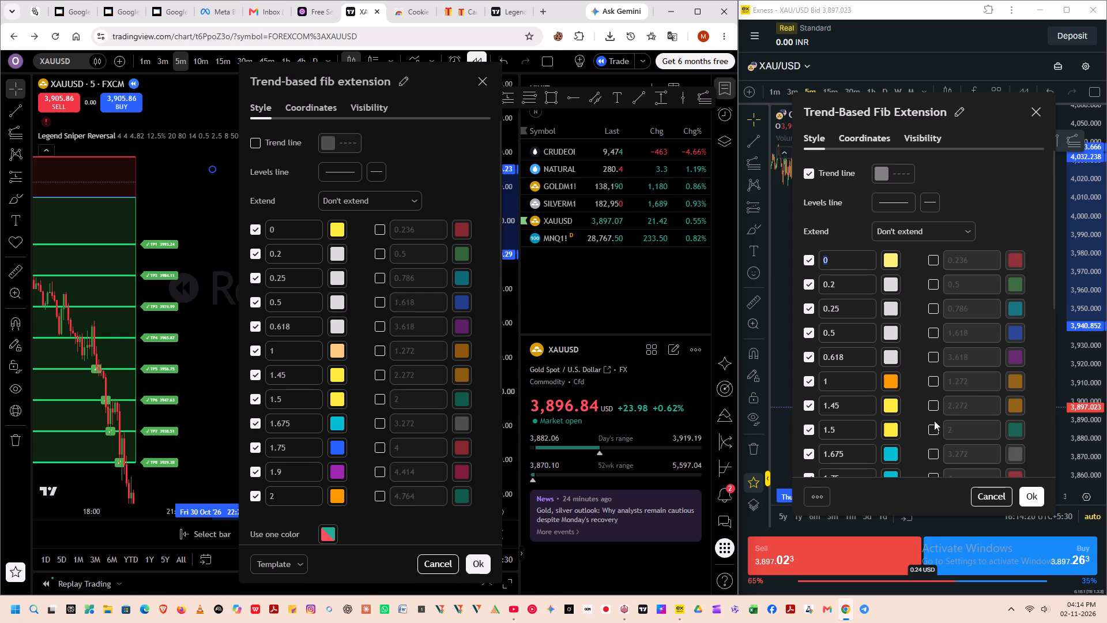
# Colour TradingView's fib extension level 1.75 cyan to match Exness.
pyautogui.scroll(-2, 977, 393)
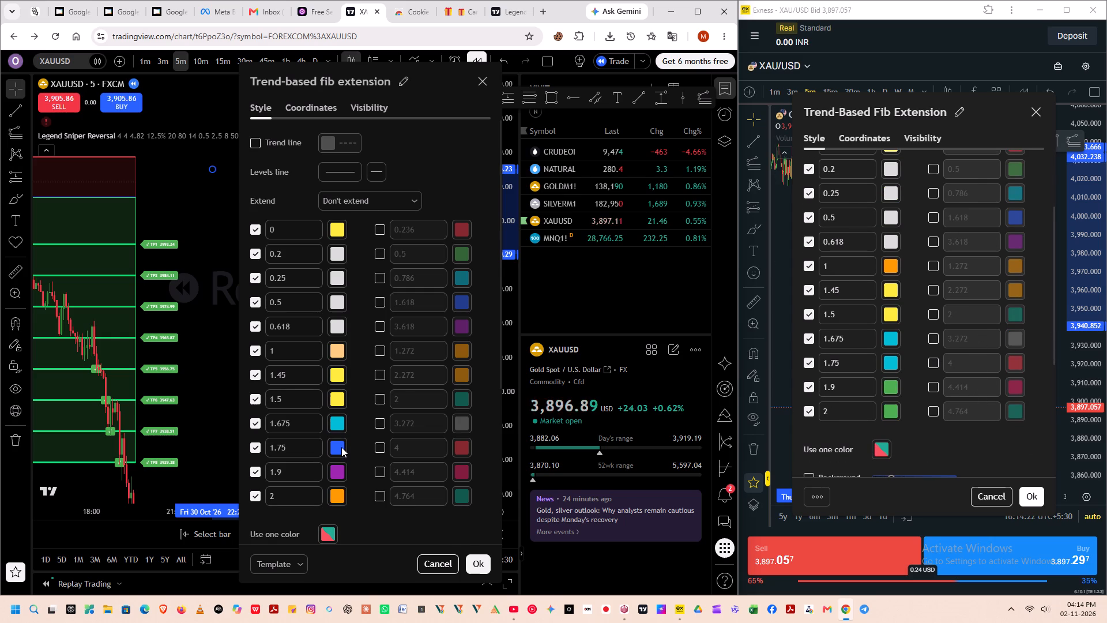
pyautogui.click(341, 447)
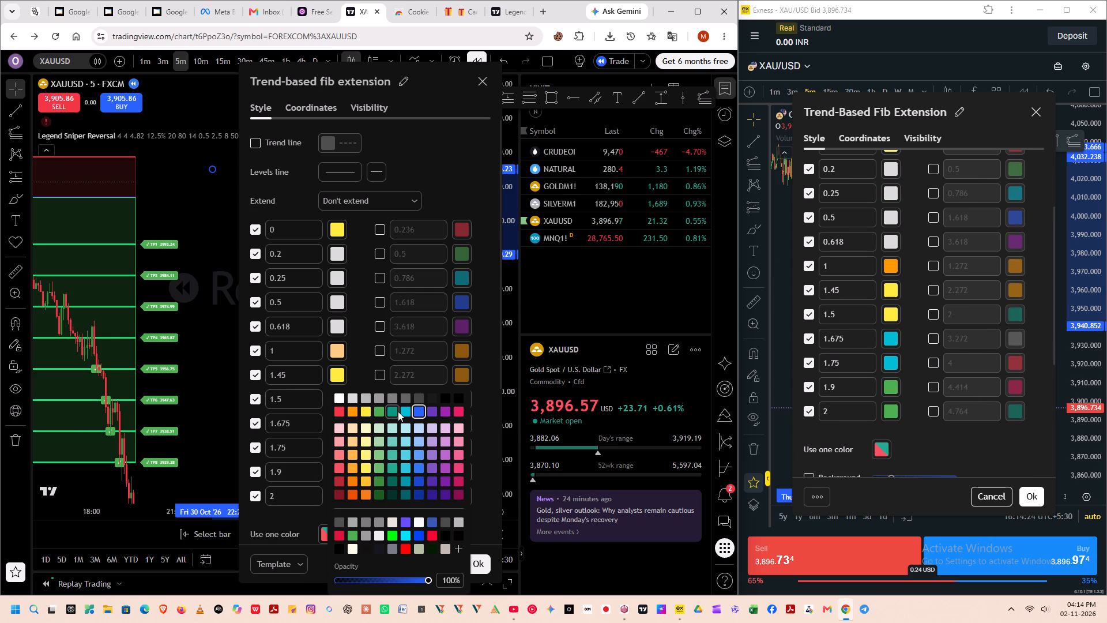
pyautogui.click(401, 411)
pyautogui.click(356, 361)
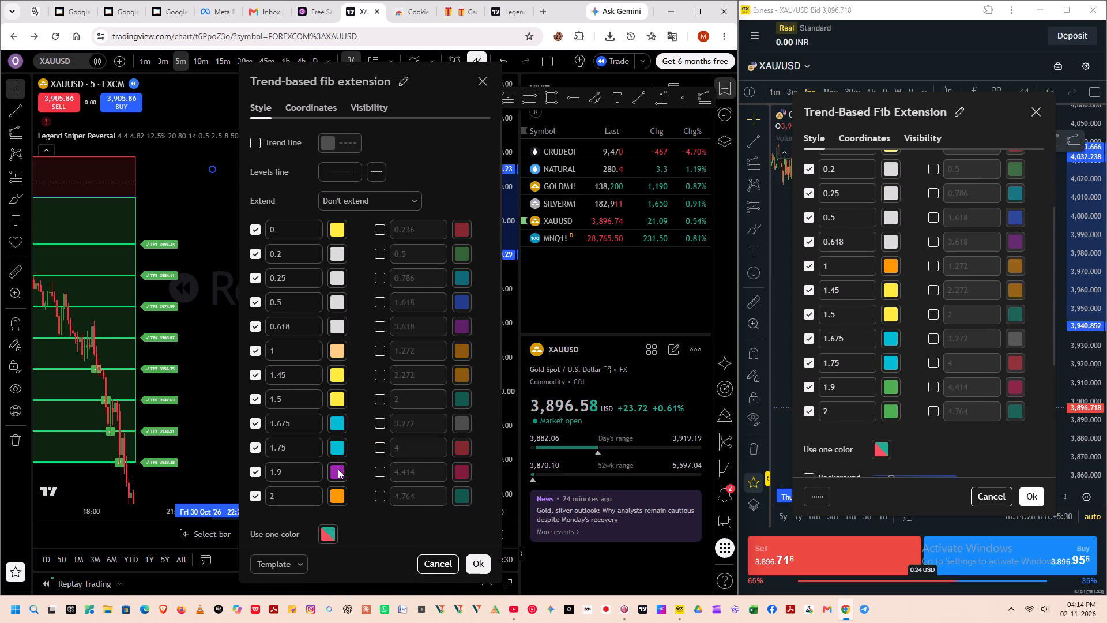
# Colour TradingView's fib extension level 2 dark purple and apply the style settings.
pyautogui.click(338, 469)
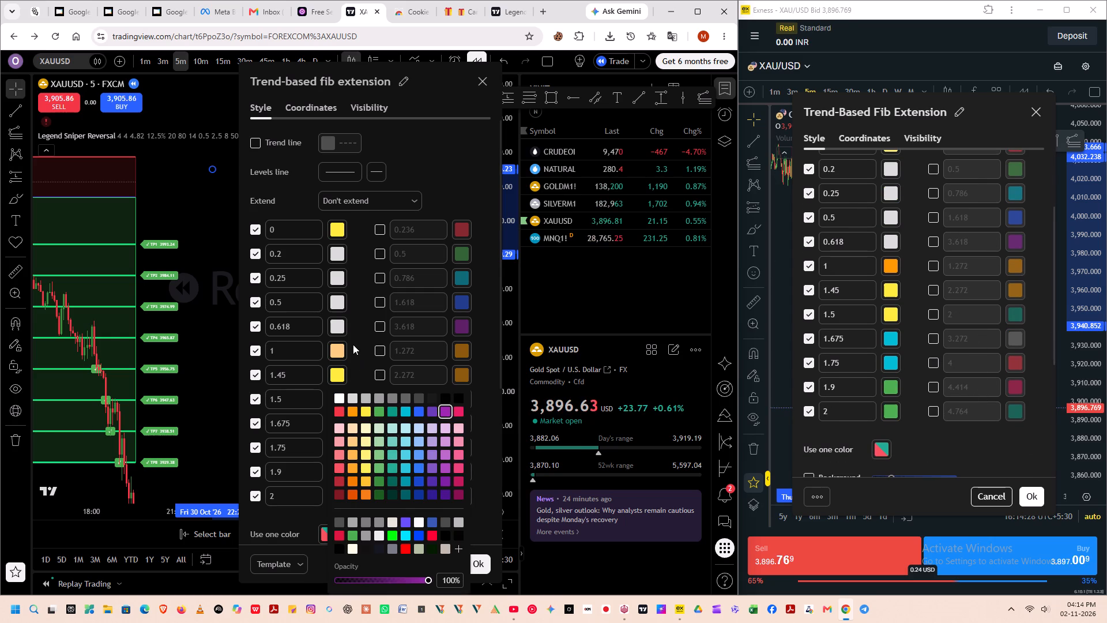
pyautogui.click(353, 344)
pyautogui.click(336, 492)
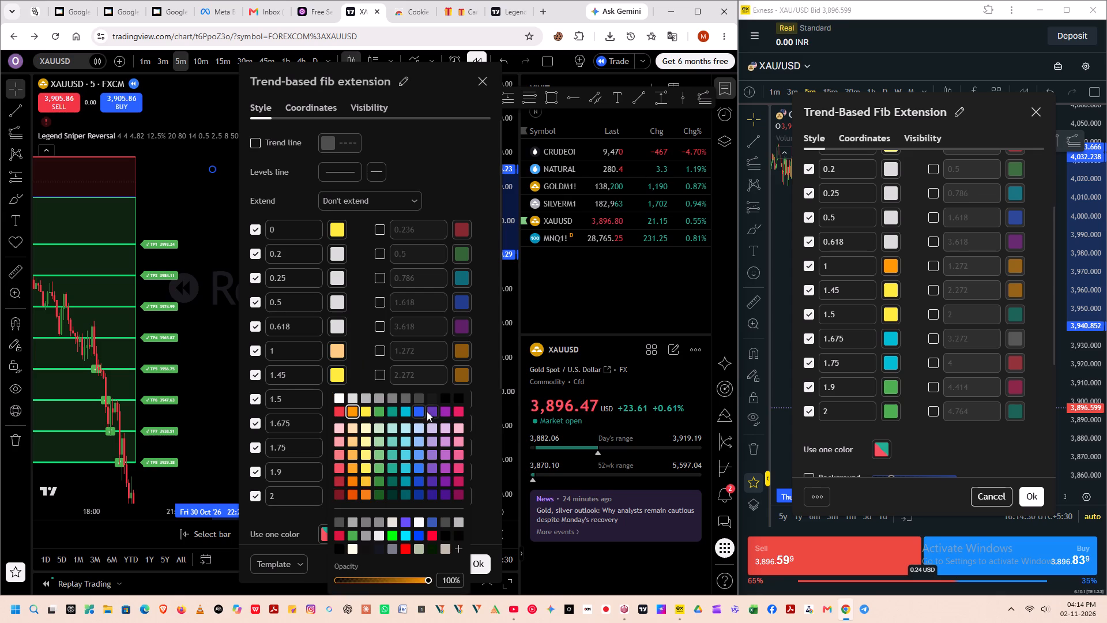
pyautogui.click(440, 484)
pyautogui.click(367, 334)
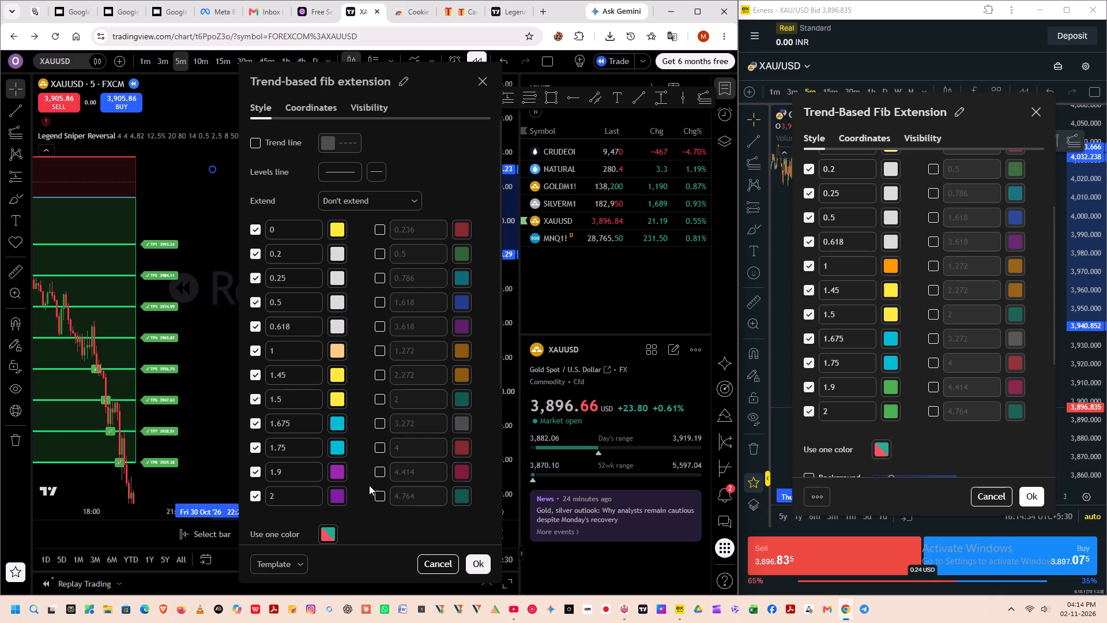
pyautogui.scroll(-3, 359, 511)
pyautogui.click(472, 557)
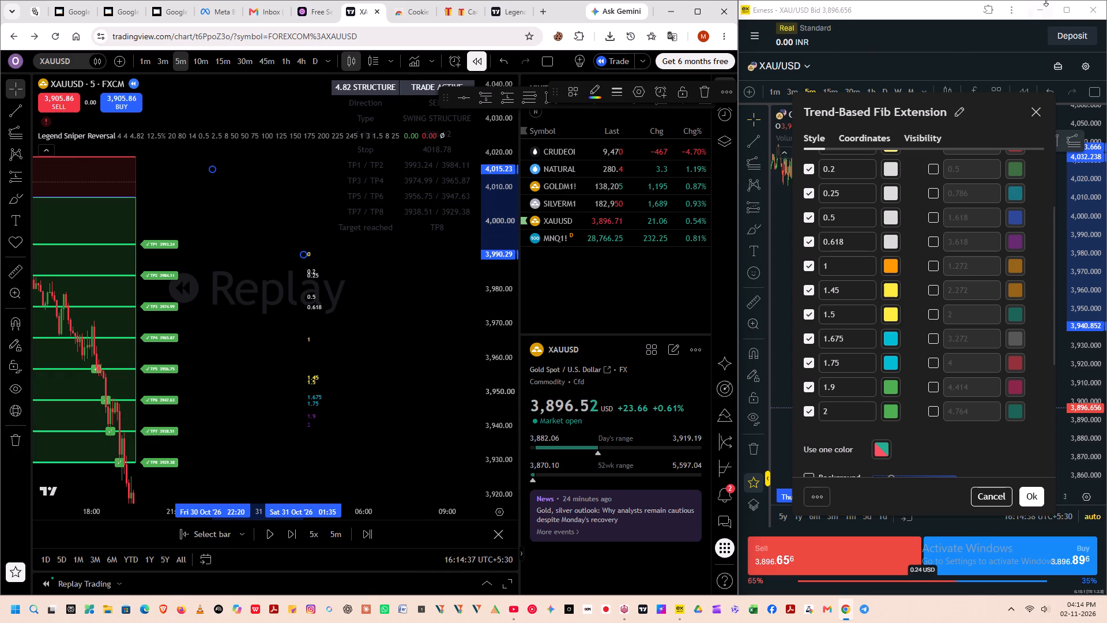
# Minimise the Exness window and maximise the TradingView browser window.
pyautogui.click(1040, 2)
pyautogui.click(694, 15)
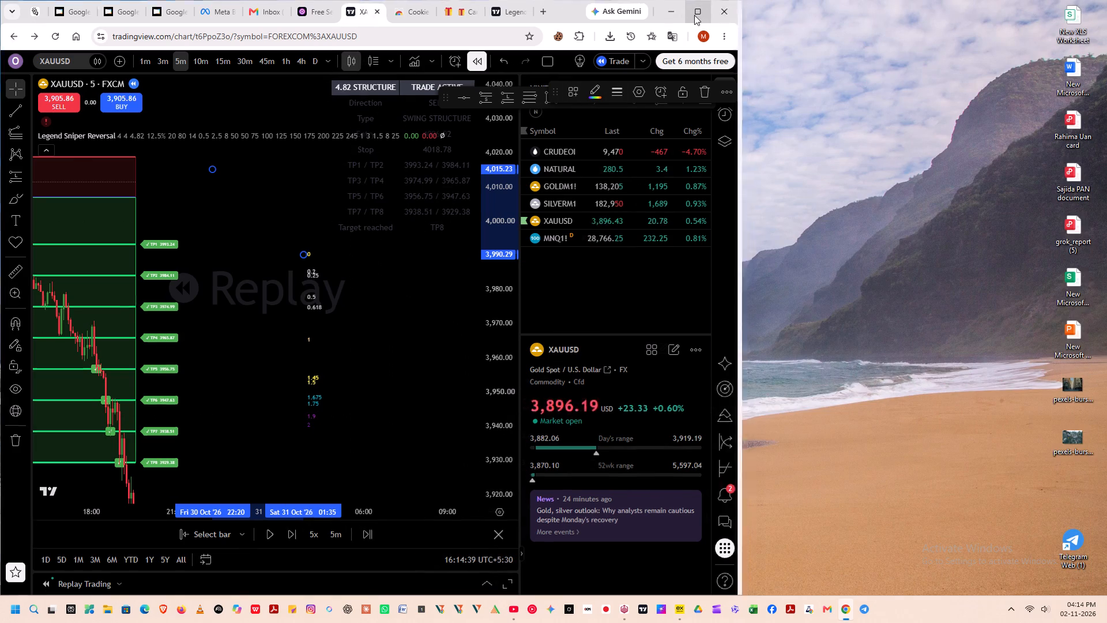
# Delete the existing trend-based fib extension from the XAUUSD chart.
pyautogui.scroll(3, 479, 231)
pyautogui.click(623, 301)
pyautogui.click(623, 301)
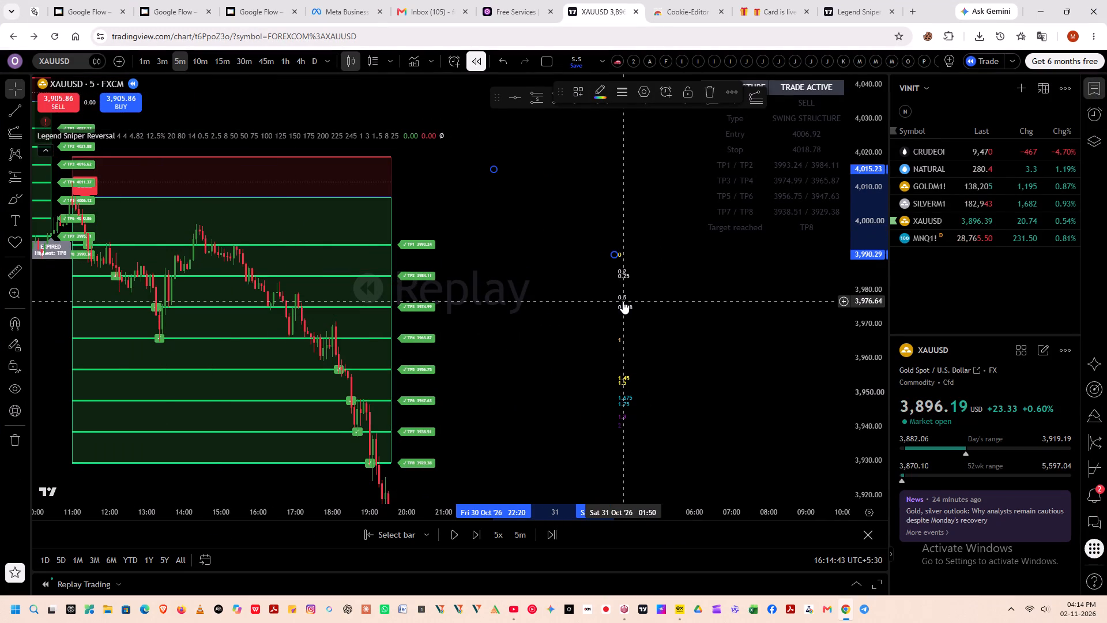
pyautogui.click(623, 301)
pyautogui.click(699, 316)
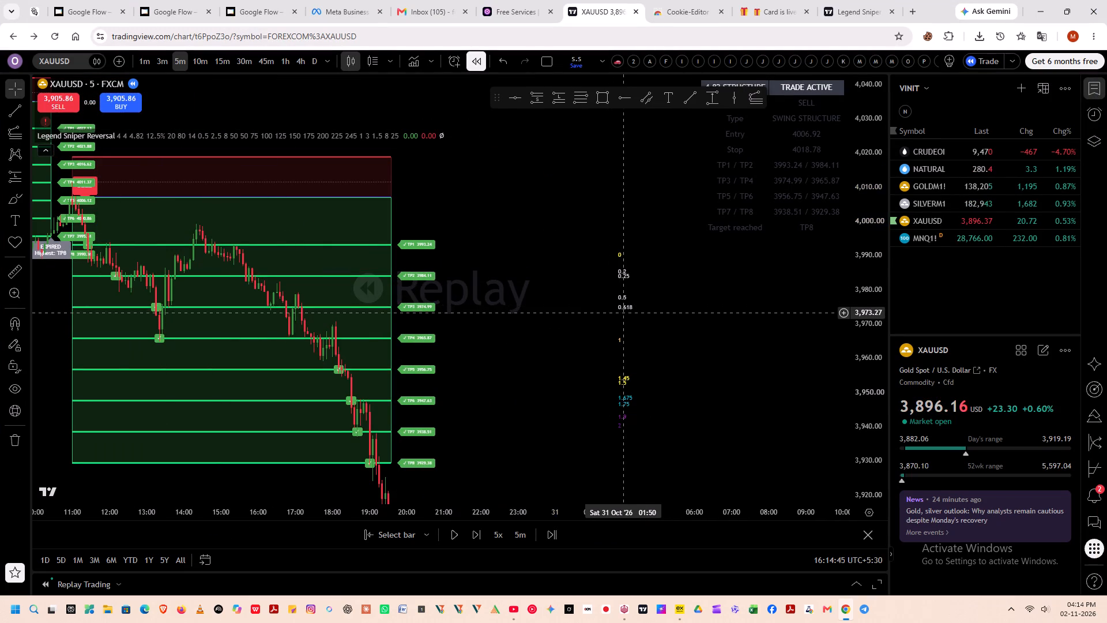
pyautogui.click(626, 305)
pyautogui.press('Delete')
# Draw a new trend-based fib extension in the empty area after the candles, anchored at about 3,988, 3,952 and 3,990.
pyautogui.scroll(2, 608, 303)
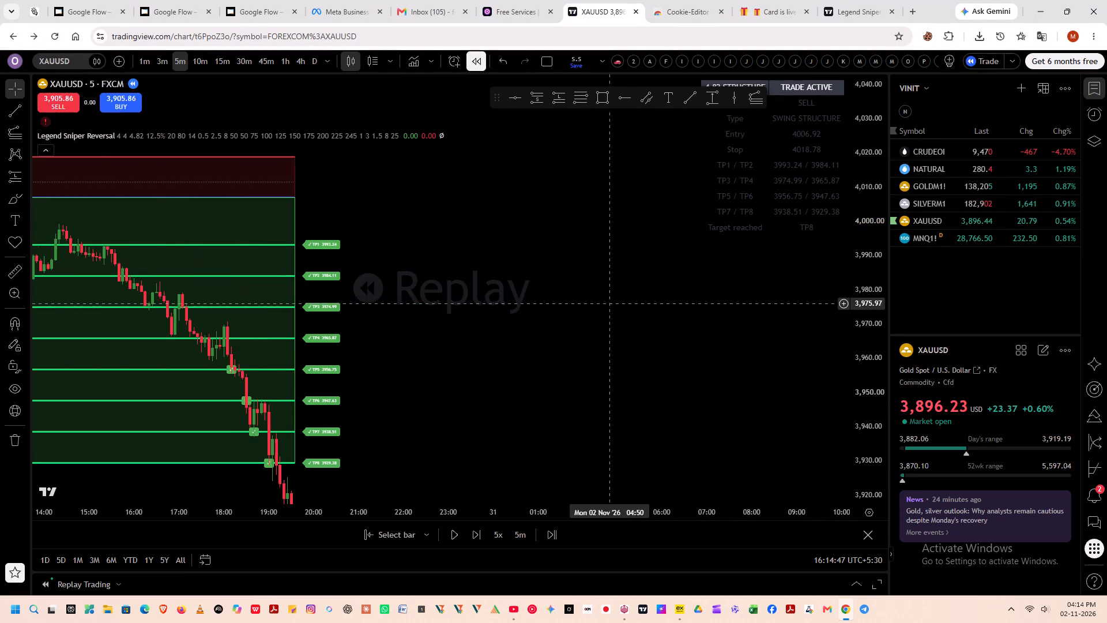
pyautogui.click(755, 95)
pyautogui.click(444, 263)
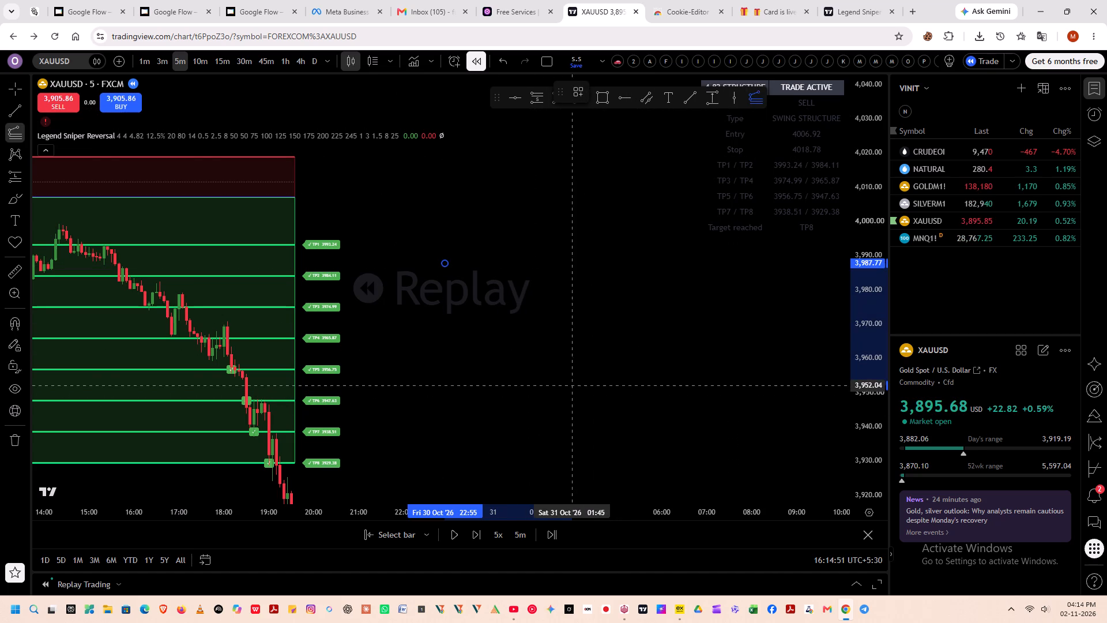
pyautogui.click(563, 385)
pyautogui.click(662, 255)
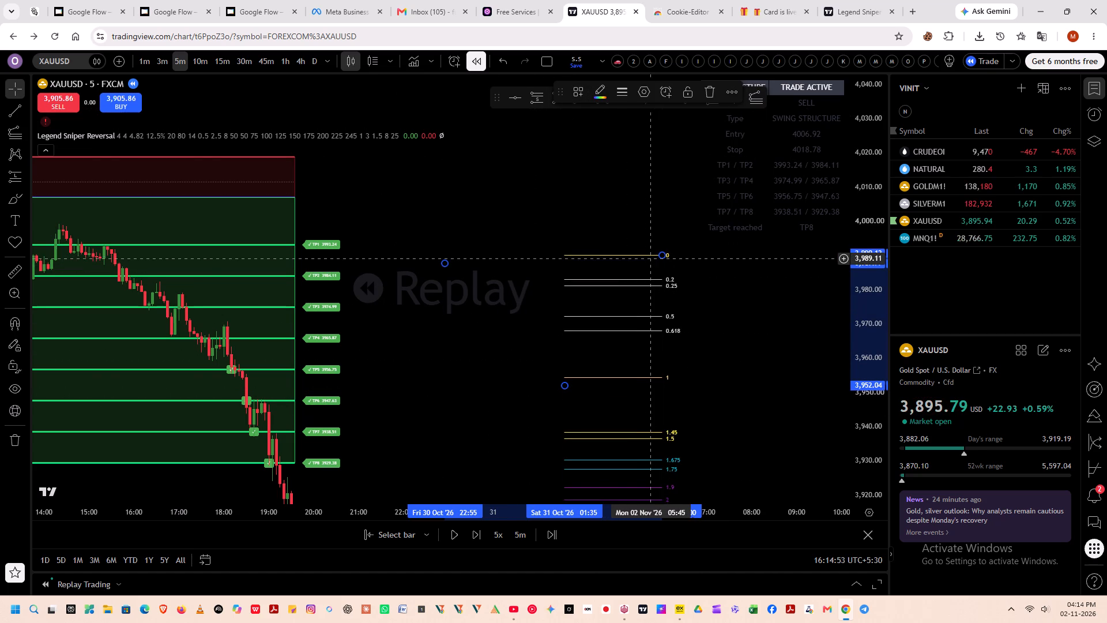
# Enable the trend line in the new fib extension's style settings.
pyautogui.doubleClick(640, 256)
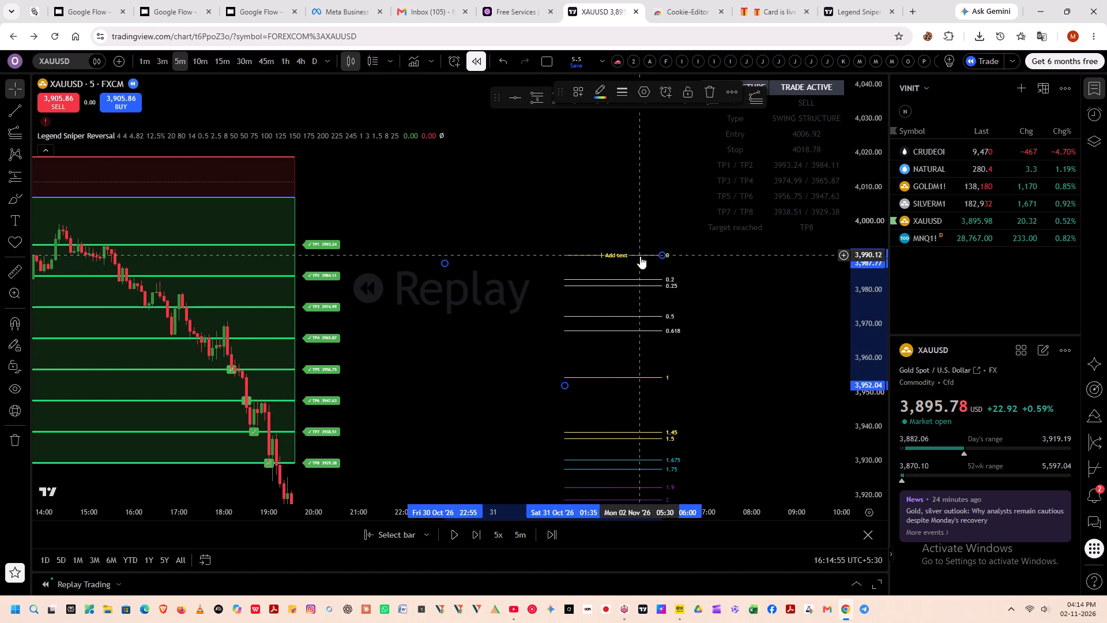
pyautogui.scroll(1, 533, 163)
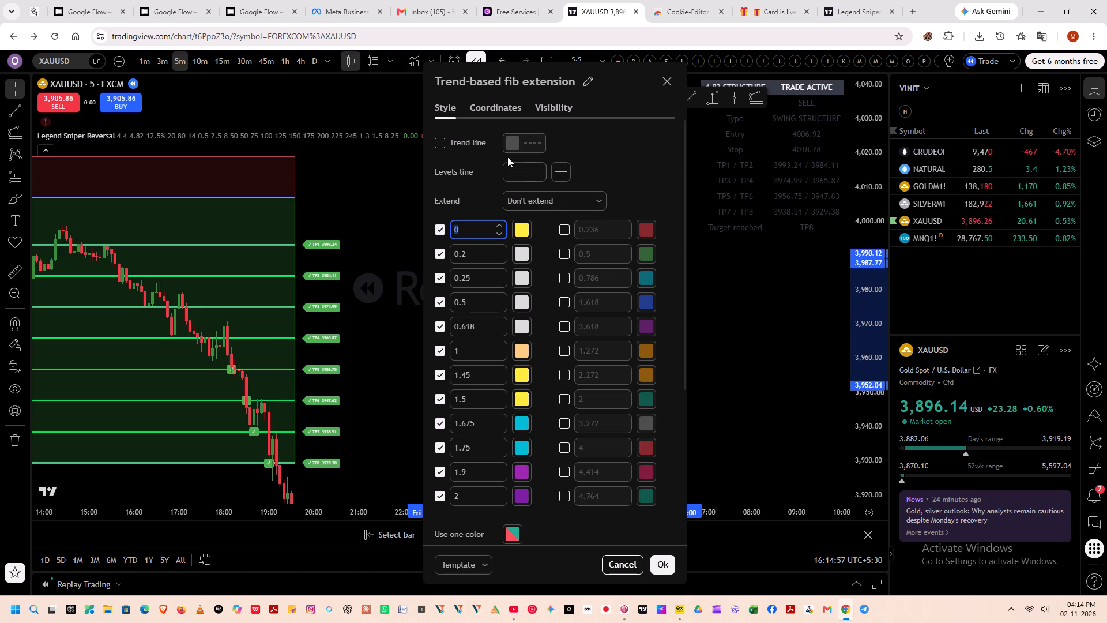
pyautogui.click(442, 138)
pyautogui.click(397, 192)
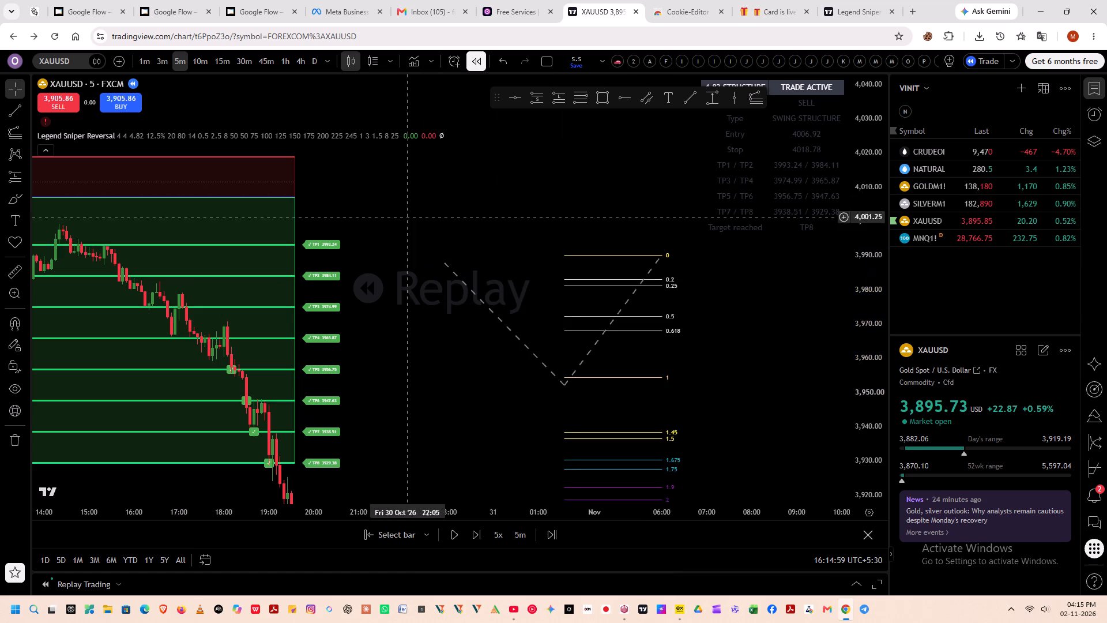
# Move the fib extension's first anchor point later in time and up to about 3,990.
pyautogui.moveTo(445, 262); pyautogui.dragTo(445, 261)
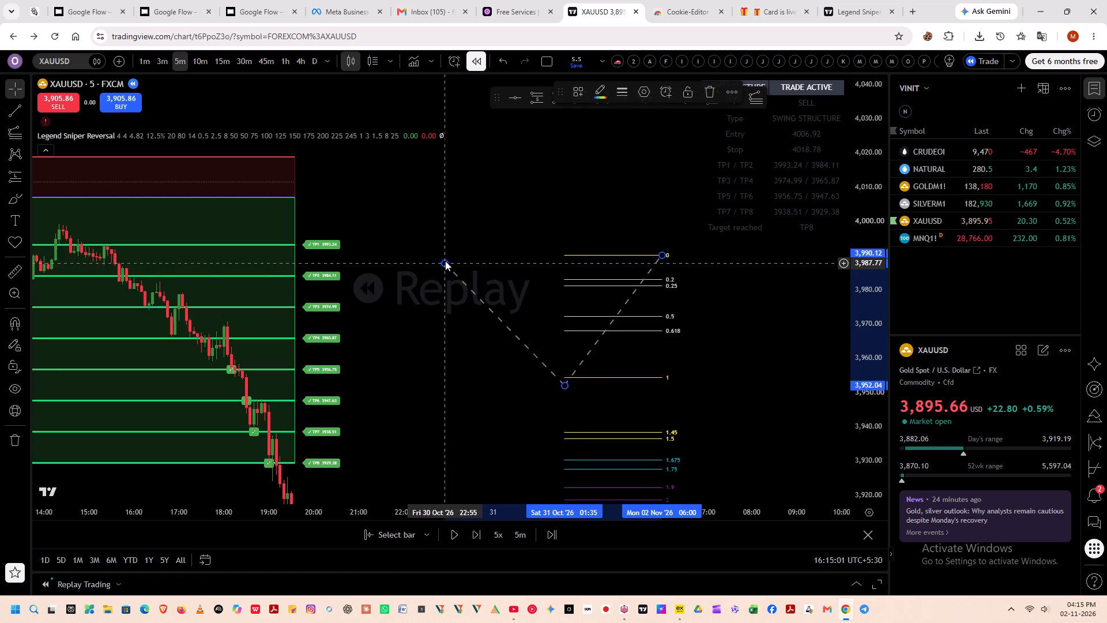
pyautogui.moveTo(445, 261); pyautogui.dragTo(482, 255)
# Set the fib extension's trend line to the thinnest thickness and a solid line style, and apply the settings.
pyautogui.tripleClick(499, 279)
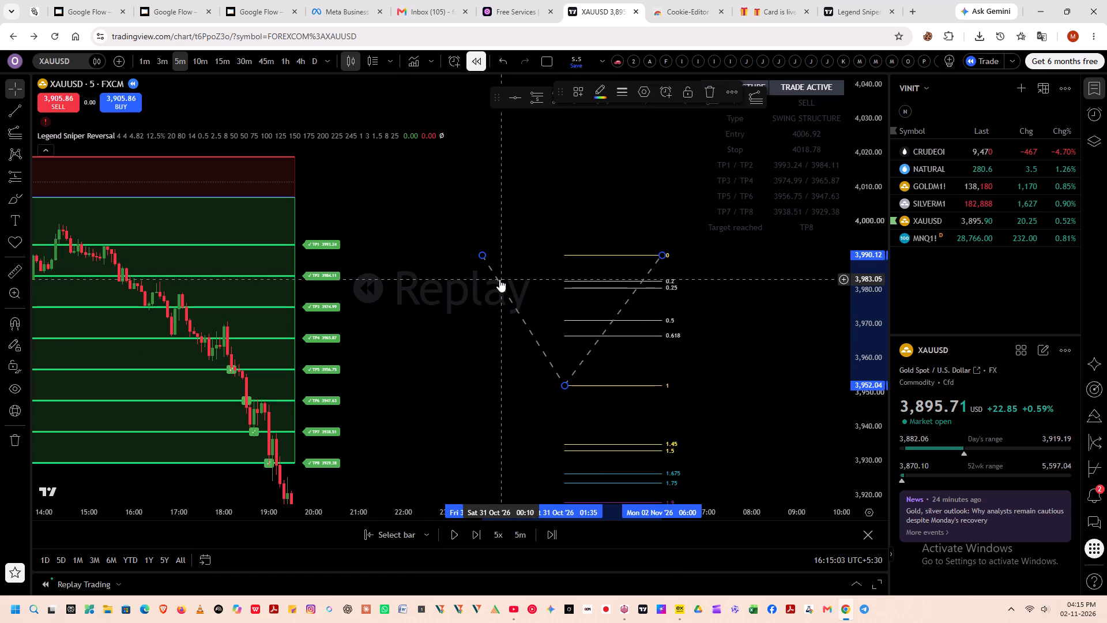
pyautogui.click(634, 165)
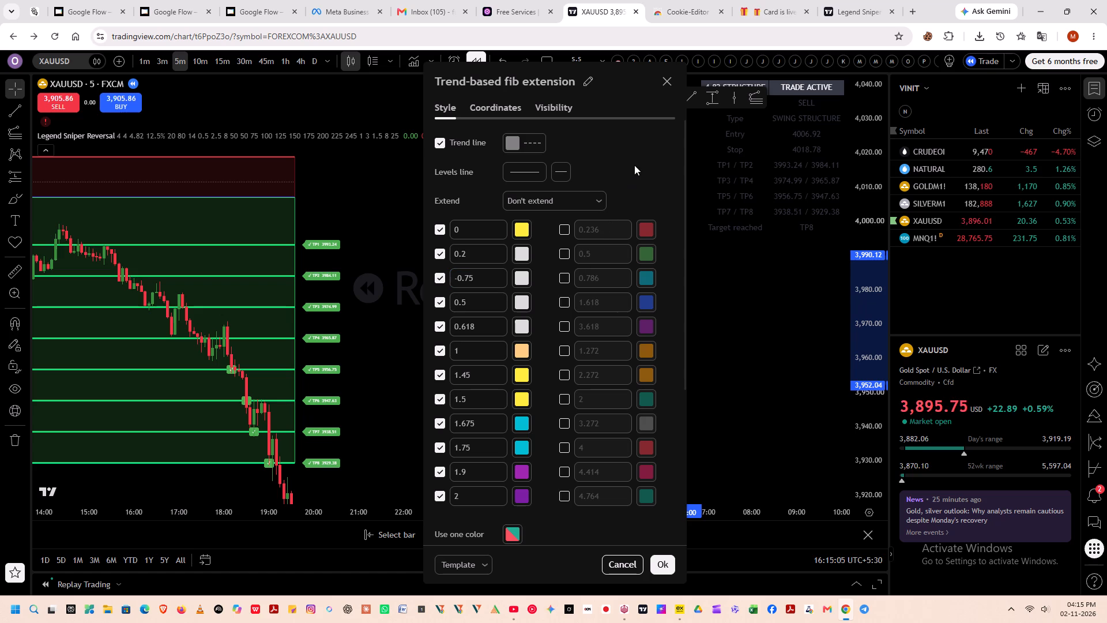
pyautogui.click(521, 140)
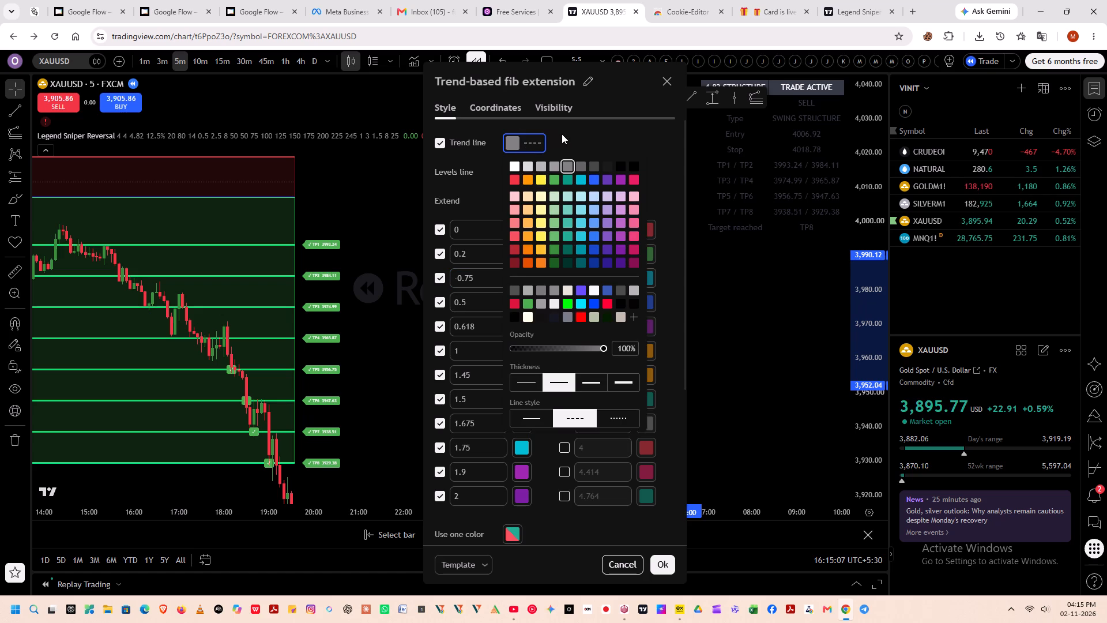
pyautogui.click(570, 128)
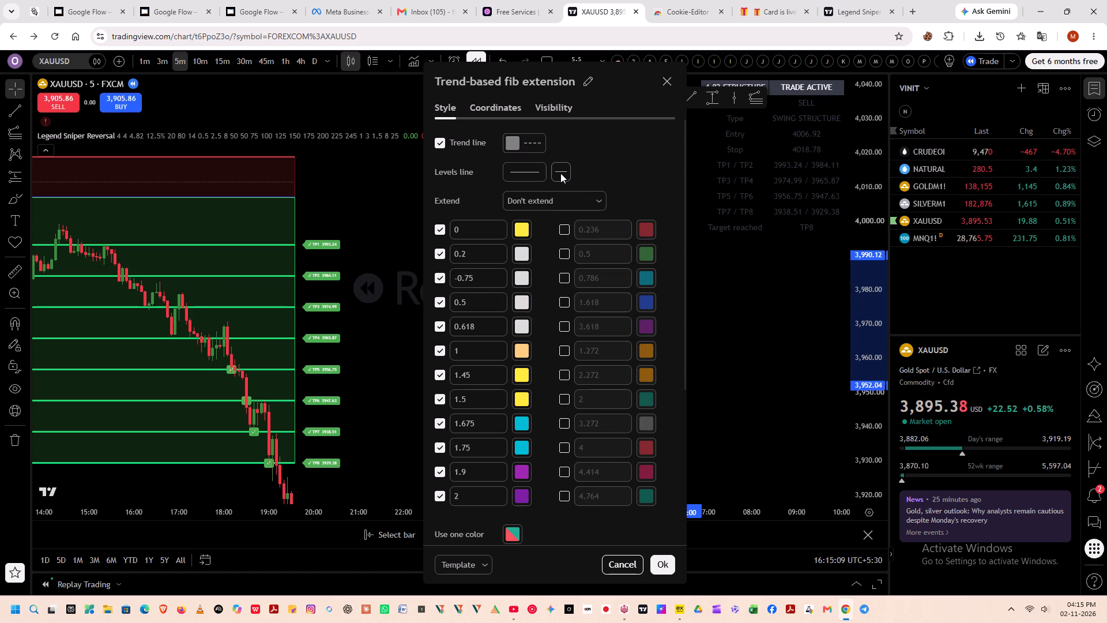
pyautogui.click(560, 173)
pyautogui.click(571, 196)
pyautogui.click(583, 152)
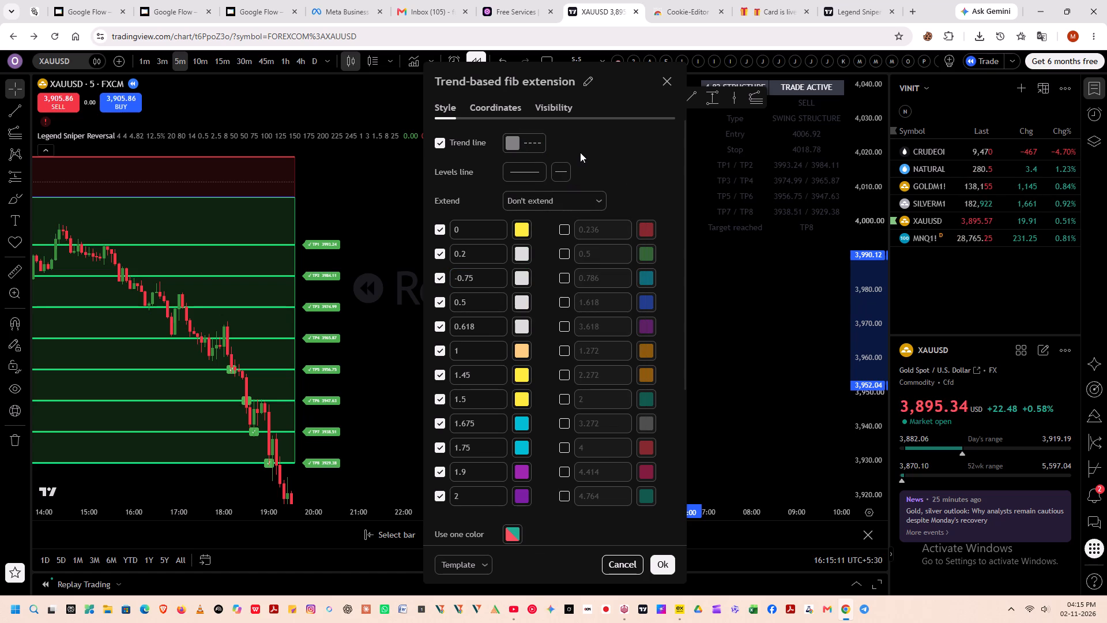
pyautogui.click(535, 145)
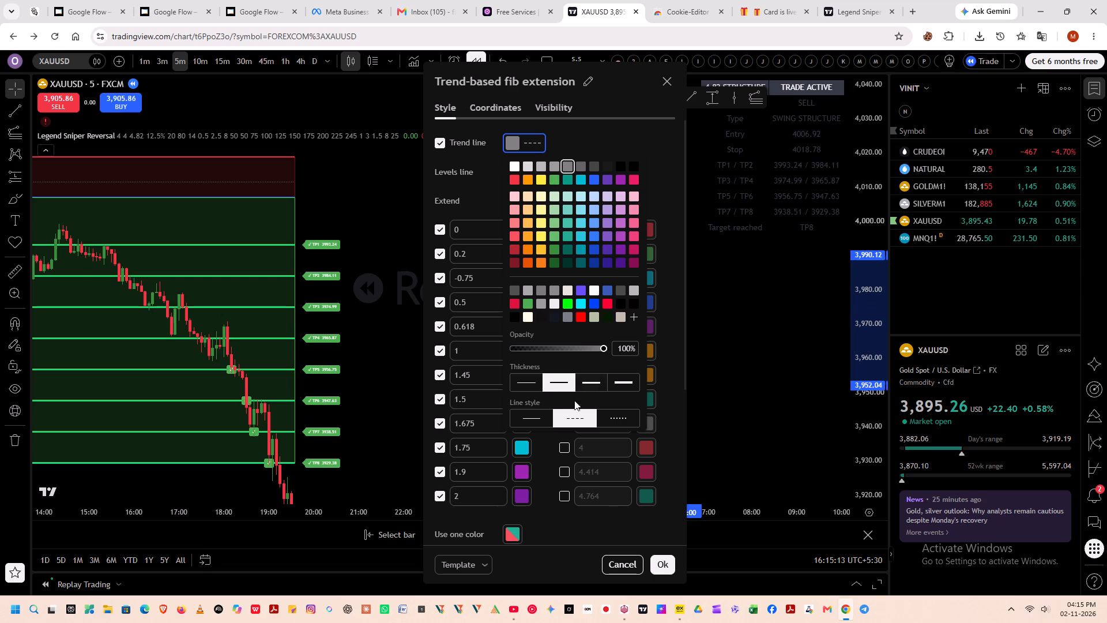
pyautogui.click(526, 380)
pyautogui.click(536, 415)
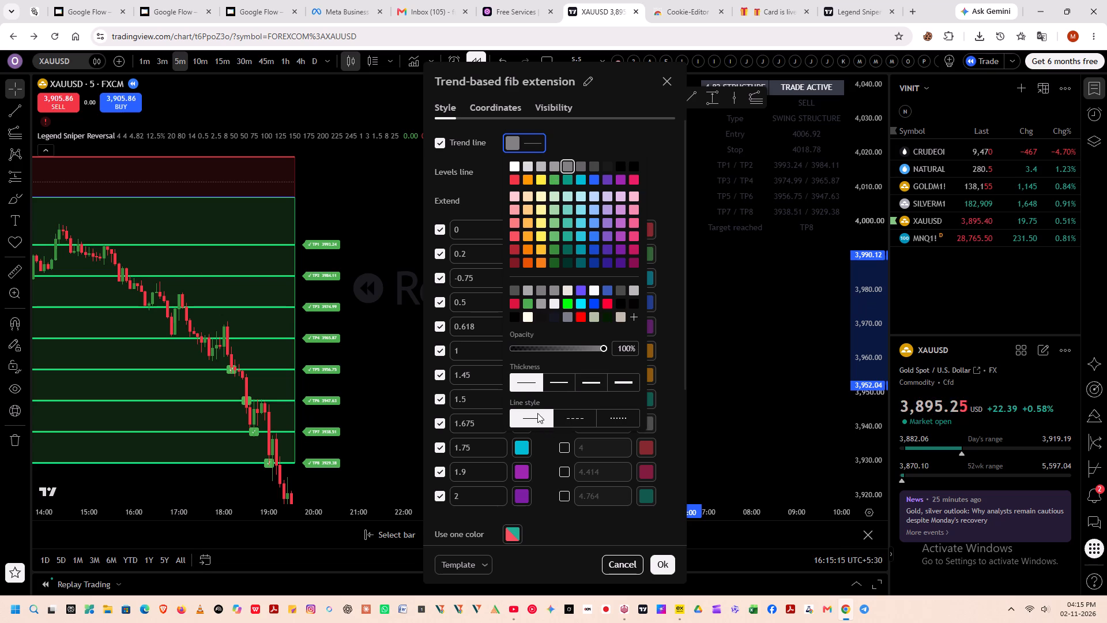
pyautogui.click(586, 133)
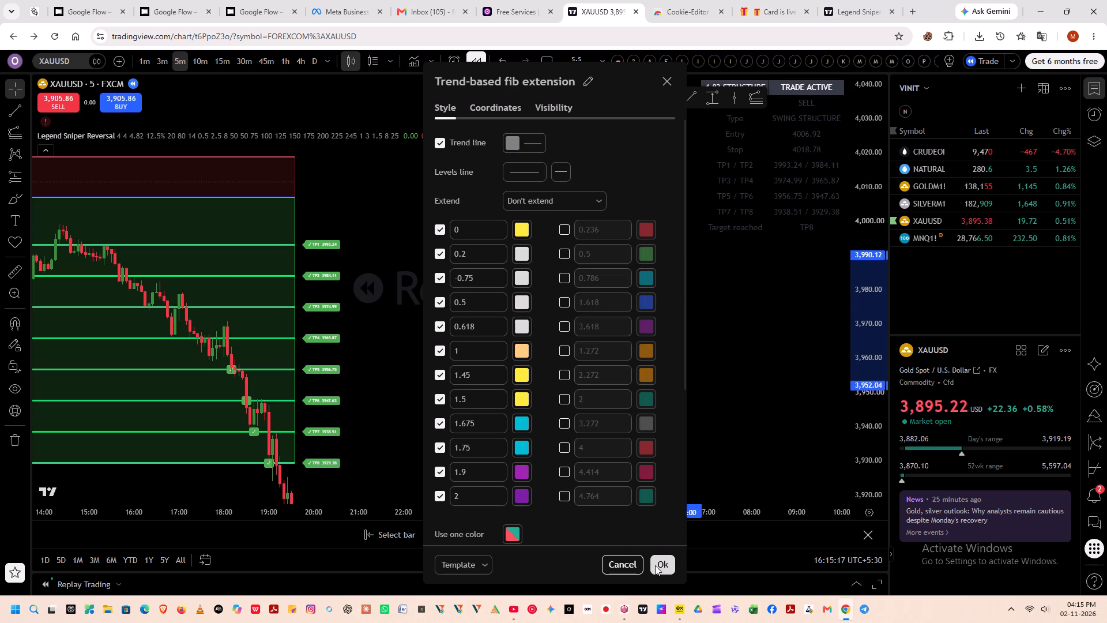
pyautogui.click(662, 566)
# Change the fib extension's -0.75 level to 0.75 and apply the settings.
pyautogui.moveTo(759, 363); pyautogui.dragTo(672, 280)
pyautogui.scroll(1, 672, 280)
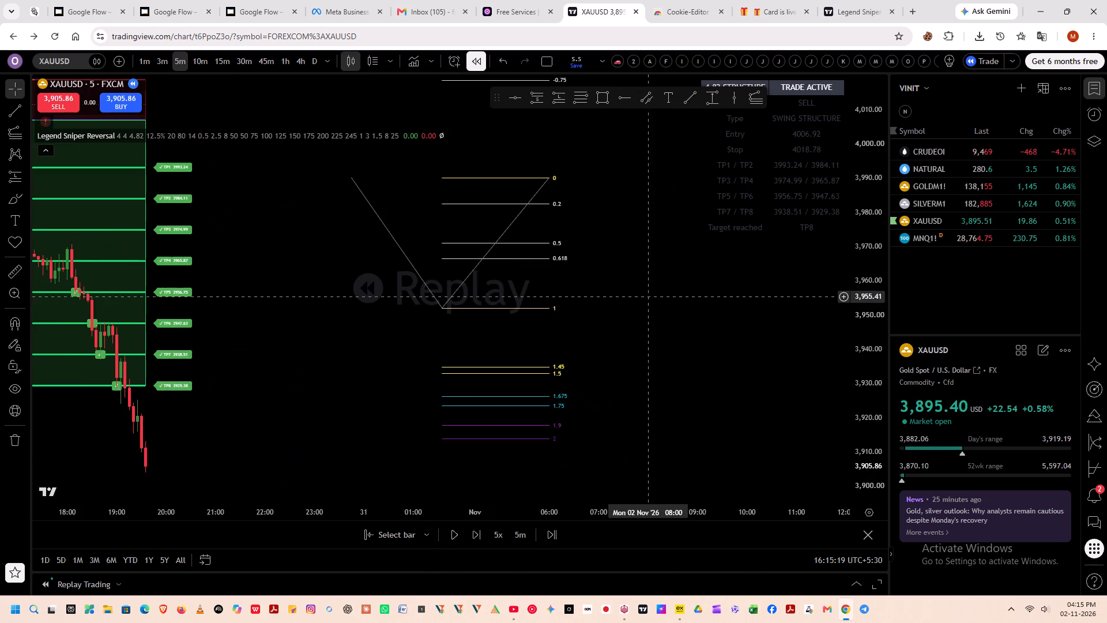
pyautogui.moveTo(643, 298); pyautogui.dragTo(642, 348)
pyautogui.scroll(-3, 700, 340)
pyautogui.scroll(-12, 879, 326)
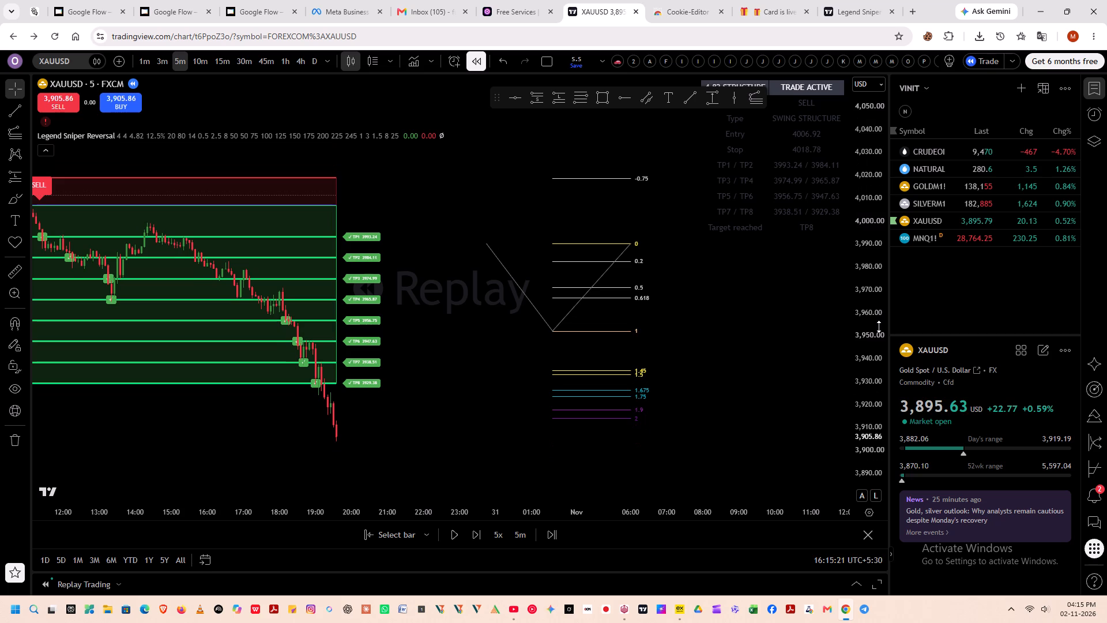
pyautogui.moveTo(669, 301); pyautogui.dragTo(660, 322)
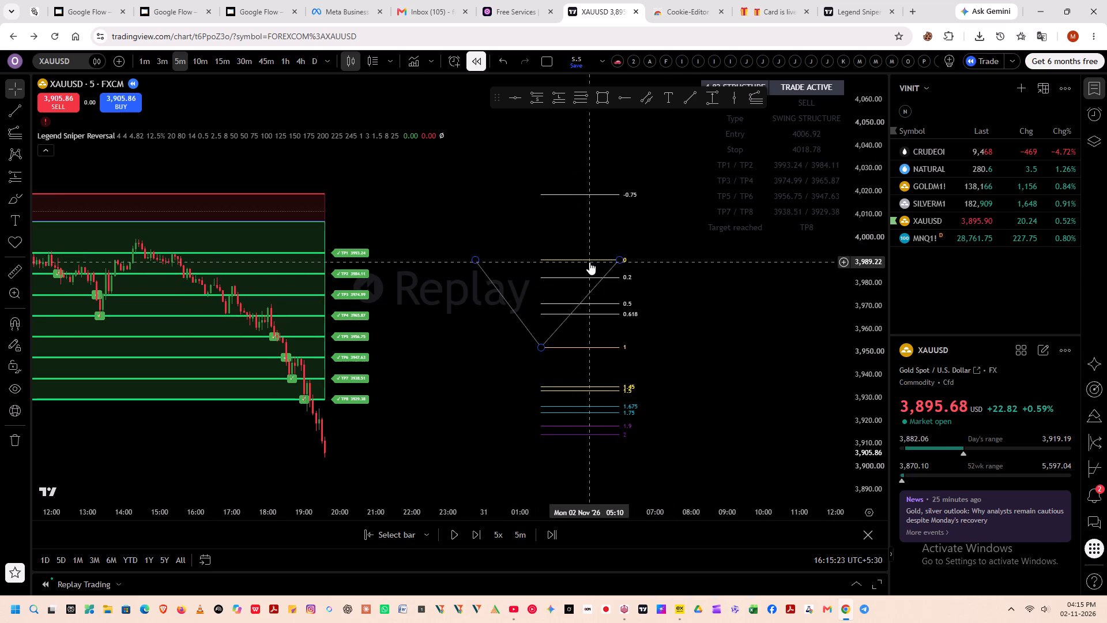
pyautogui.doubleClick(586, 262)
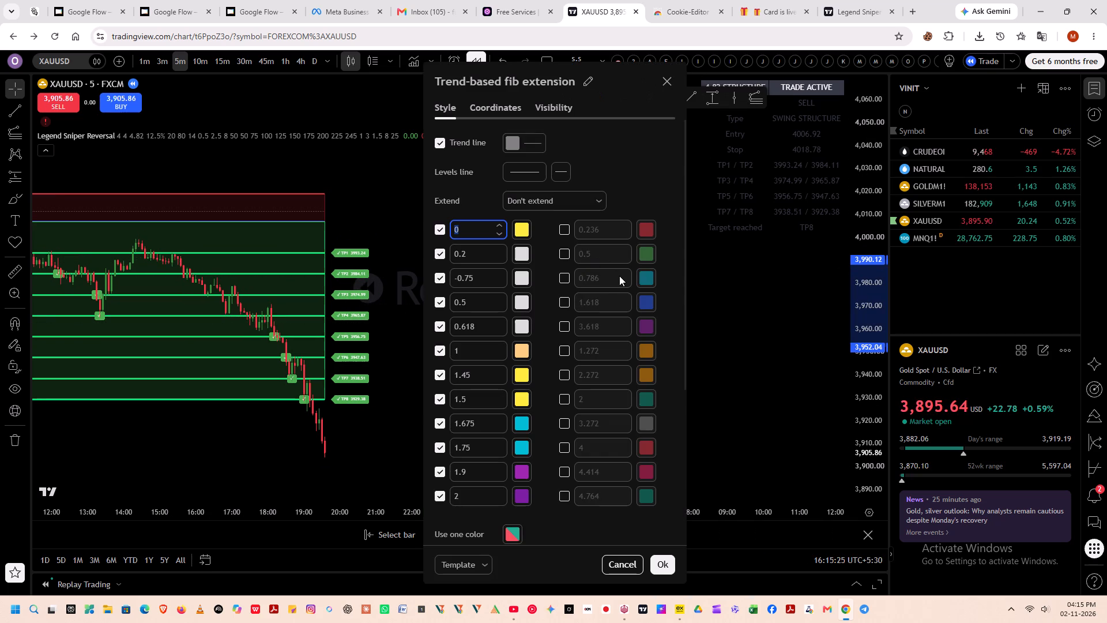
pyautogui.click(460, 277)
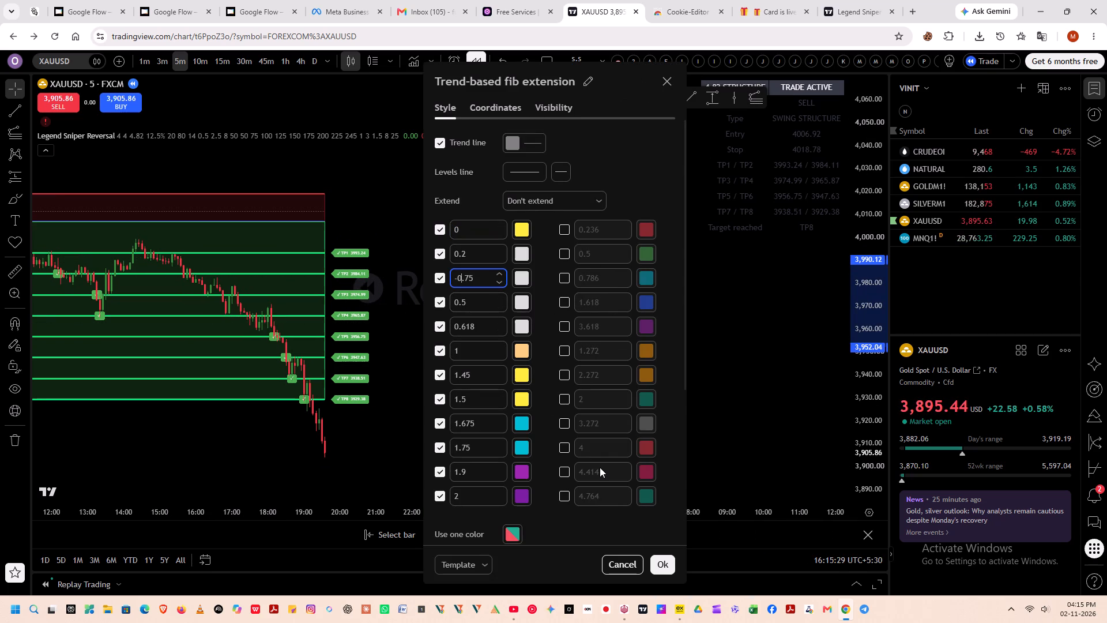
pyautogui.press('BackSpace')
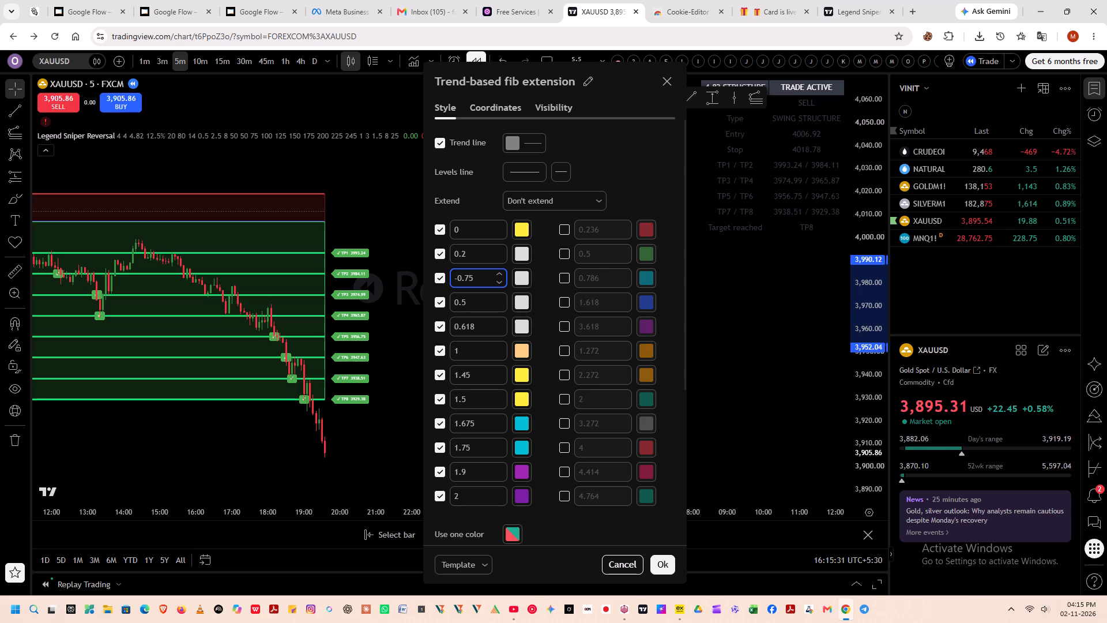
pyautogui.press('BackSpace')
pyautogui.doubleClick(458, 282)
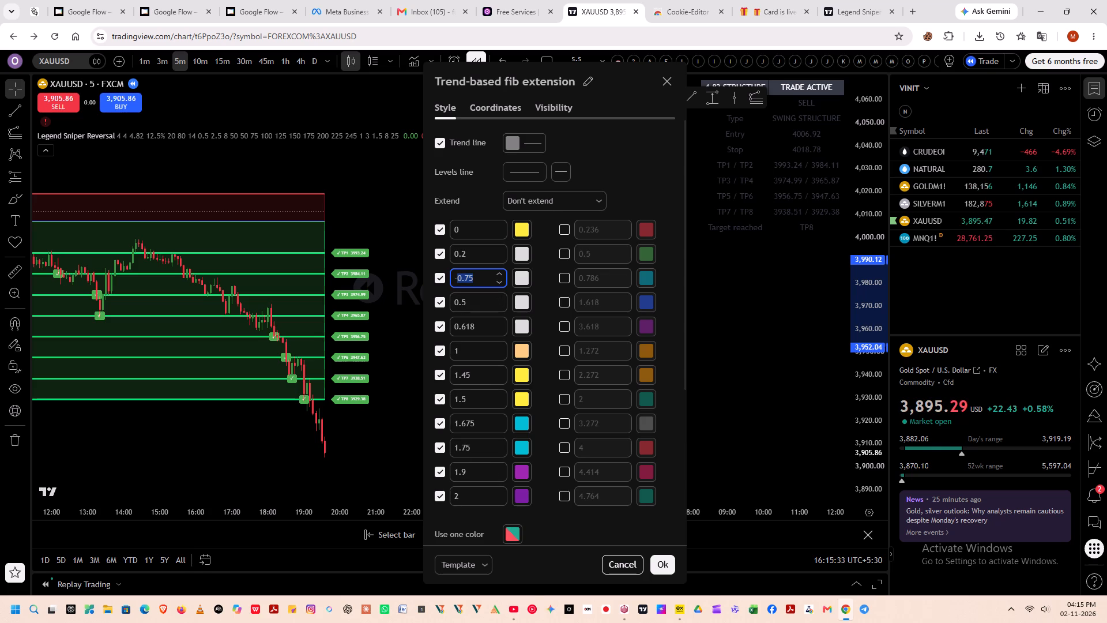
pyautogui.press('BackSpace')
pyautogui.press('BackSpace')
pyautogui.press('BackSpace')
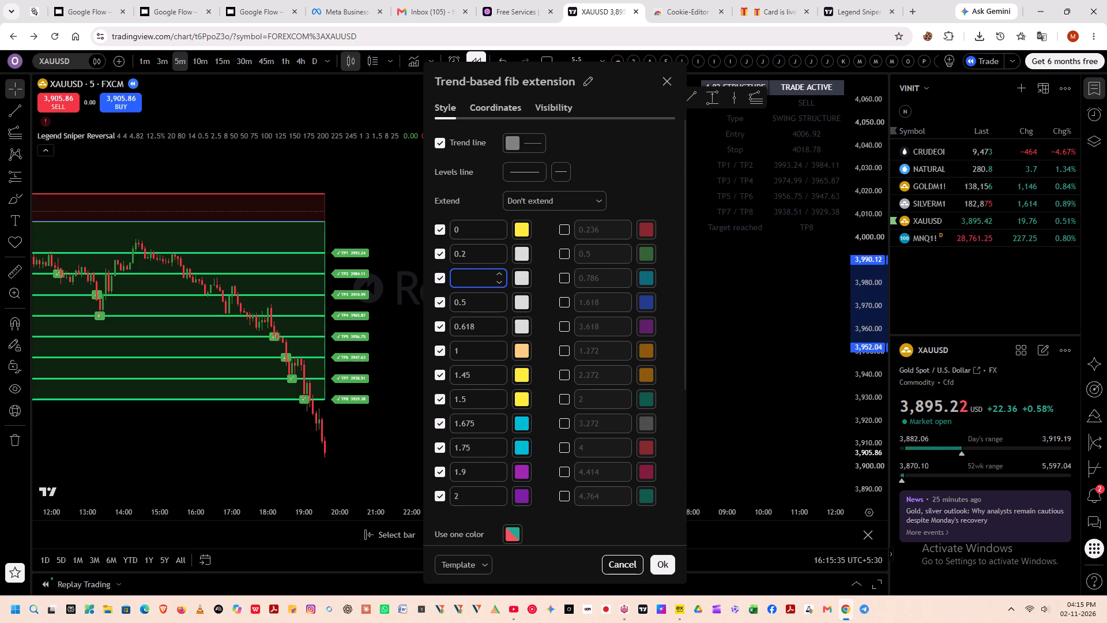
pyautogui.write('0.75')
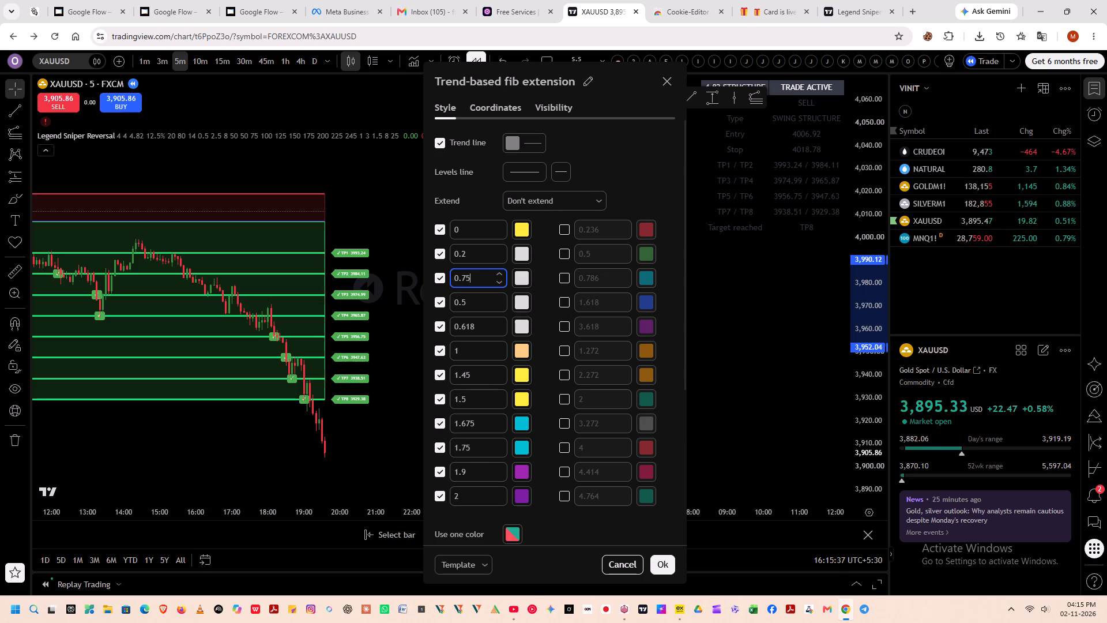
pyautogui.click(663, 560)
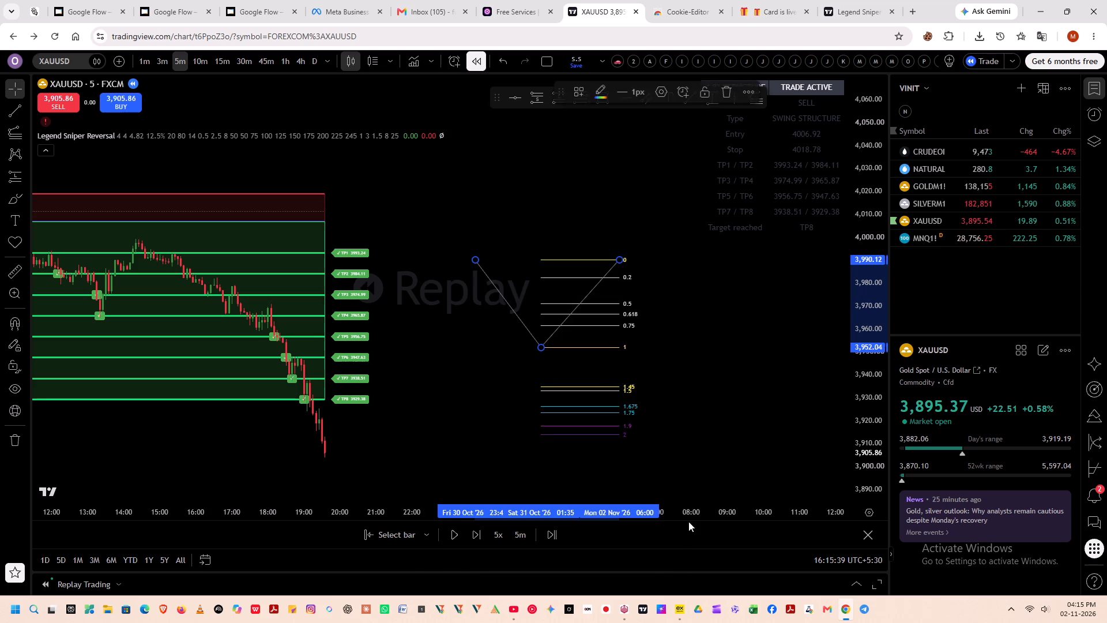
# Delete the trend-based fib extension from the empty area after the candles.
pyautogui.moveTo(766, 384); pyautogui.dragTo(708, 291)
pyautogui.moveTo(670, 328); pyautogui.dragTo(715, 403)
pyautogui.click(578, 280)
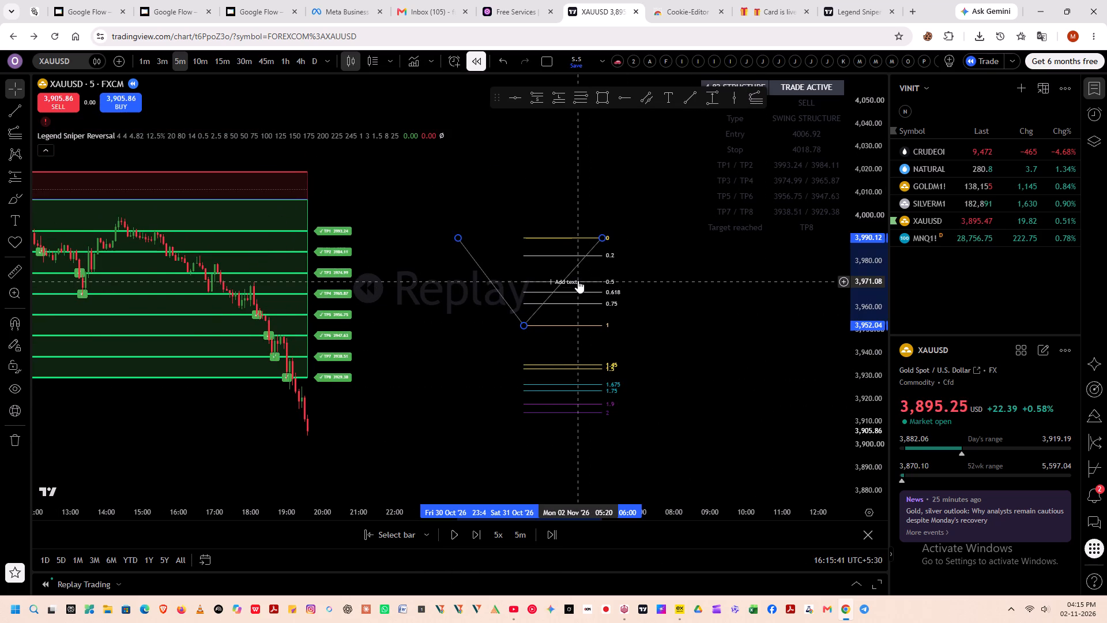
pyautogui.press('Delete')
# Resume playing the XAUUSD bar replay from its current last candle.
pyautogui.moveTo(336, 348); pyautogui.dragTo(462, 358)
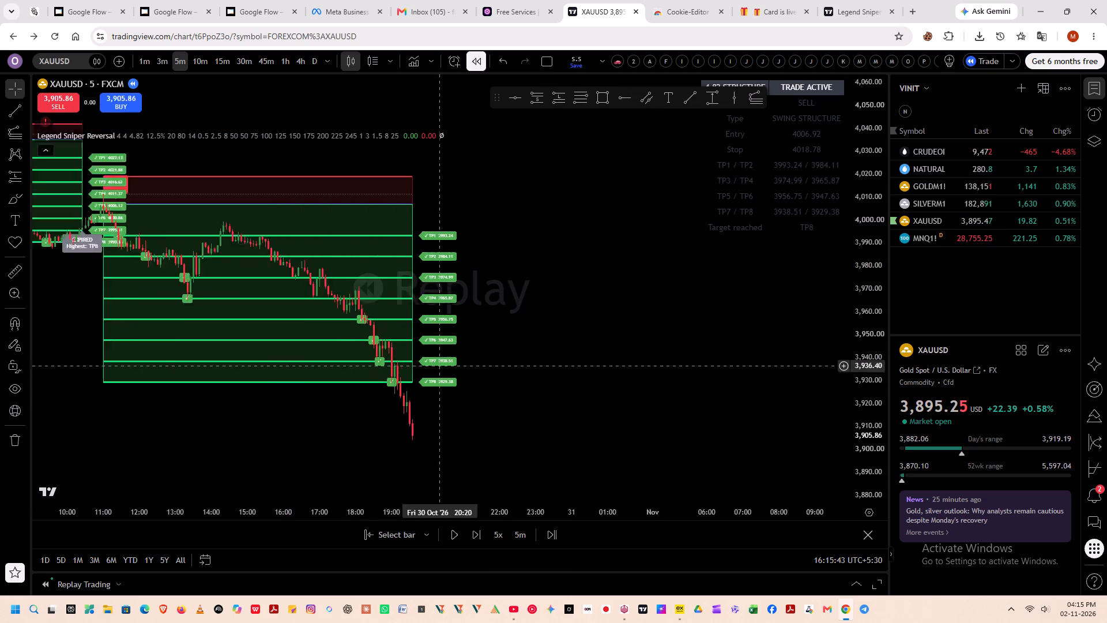
pyautogui.moveTo(462, 358); pyautogui.dragTo(525, 323)
pyautogui.scroll(2, 578, 388)
pyautogui.moveTo(484, 353); pyautogui.dragTo(450, 404)
pyautogui.scroll(-1, 272, 421)
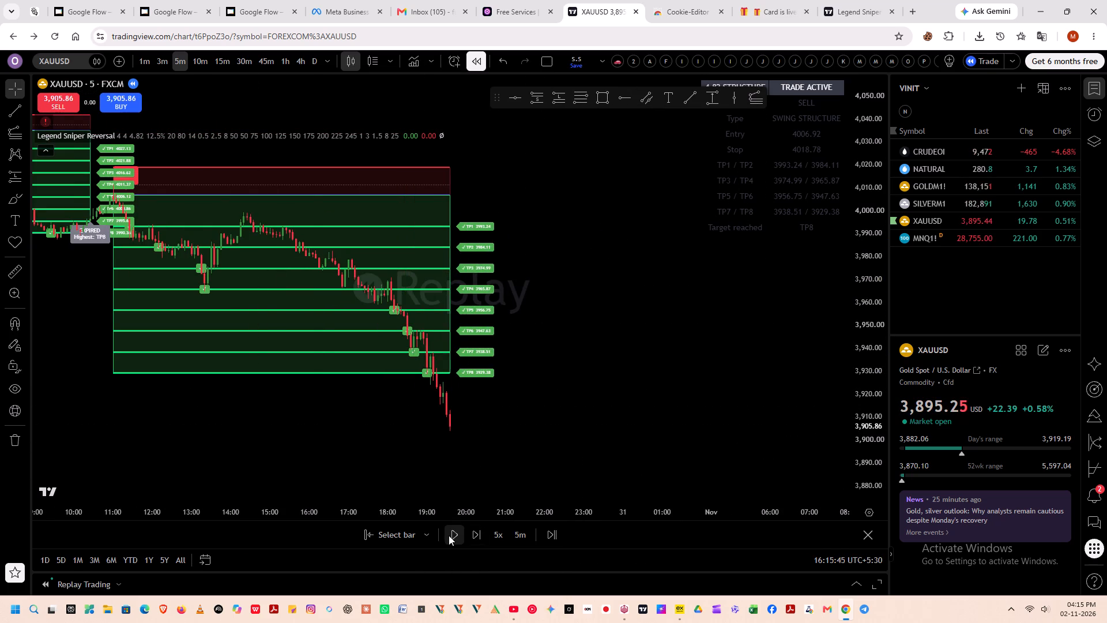
pyautogui.doubleClick(449, 535)
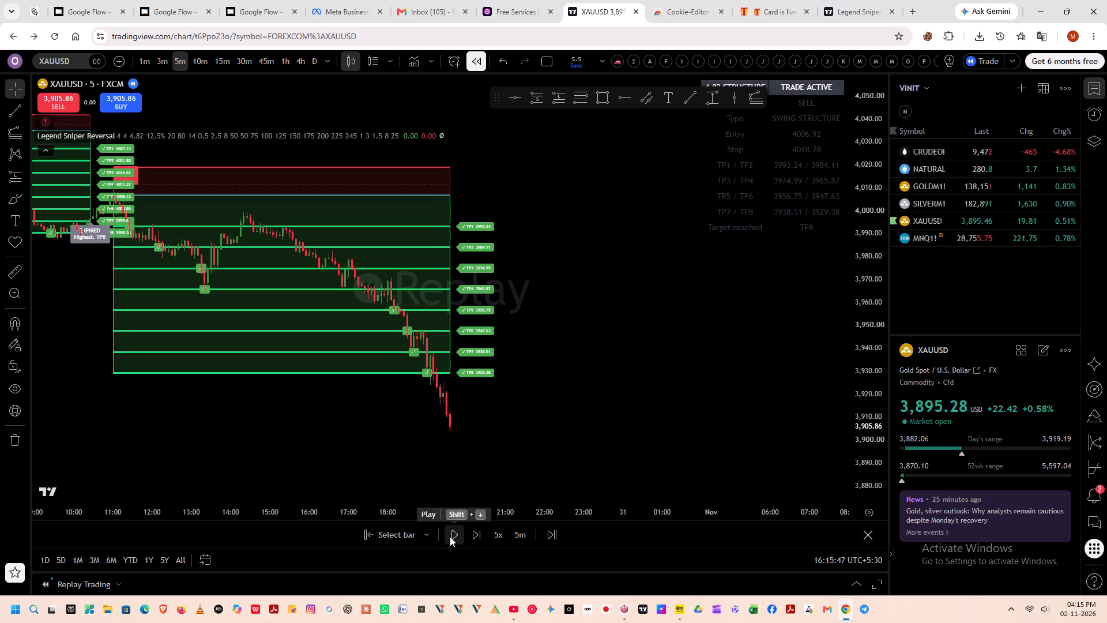
pyautogui.click(450, 536)
pyautogui.click(450, 536)
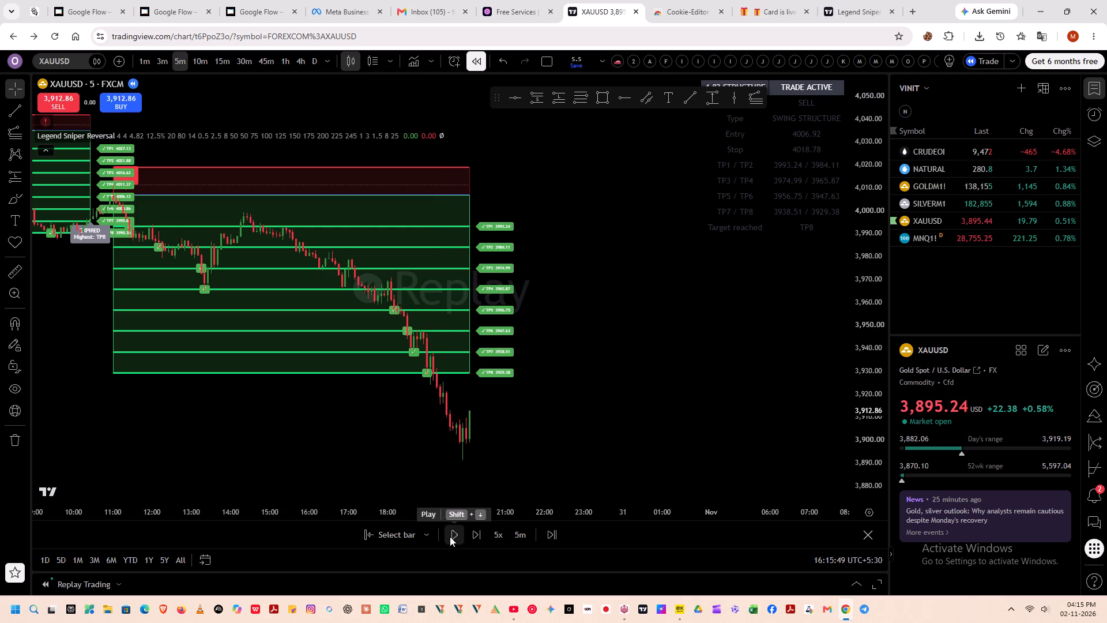
pyautogui.click(450, 536)
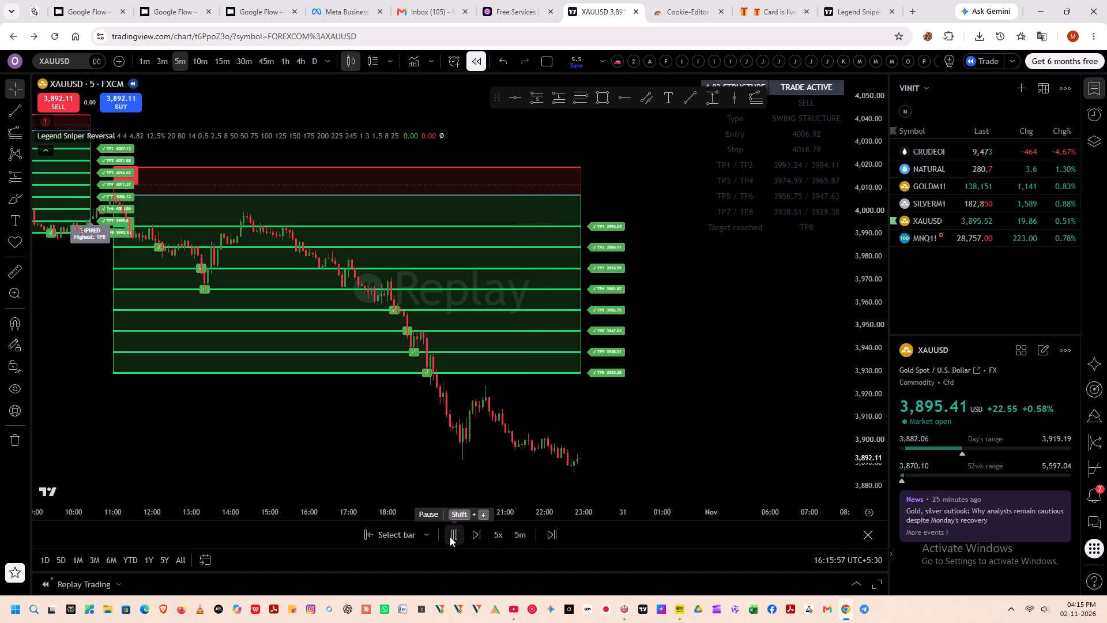
# Raise the replay speed to 7x while the replay keeps running.
pyautogui.scroll(-4, 416, 377)
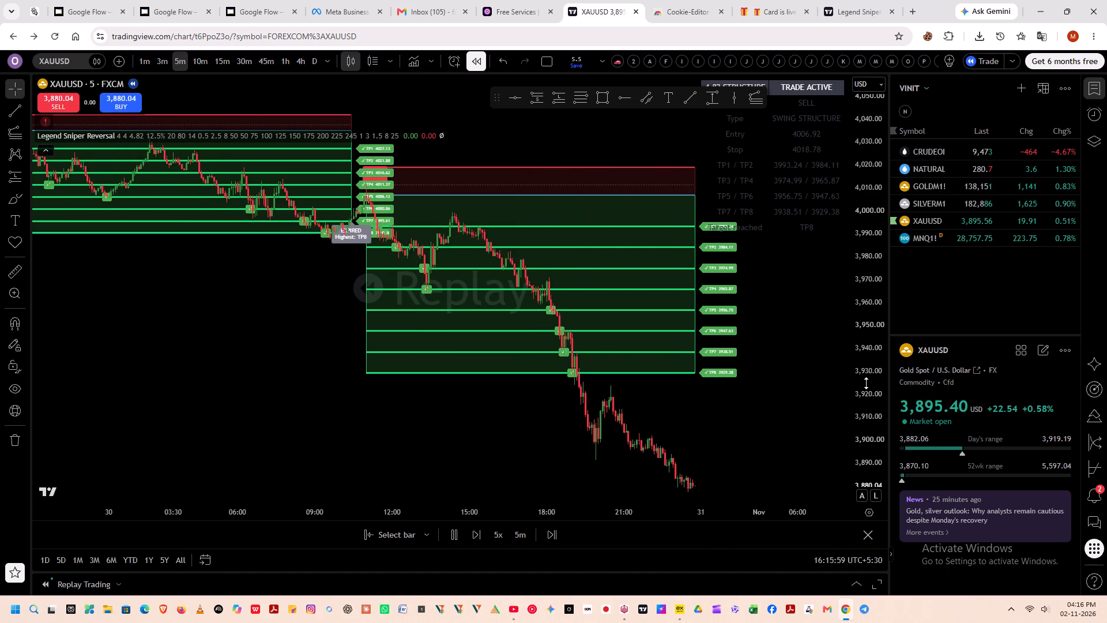
pyautogui.scroll(-8, 866, 383)
pyautogui.moveTo(791, 410); pyautogui.dragTo(570, 420)
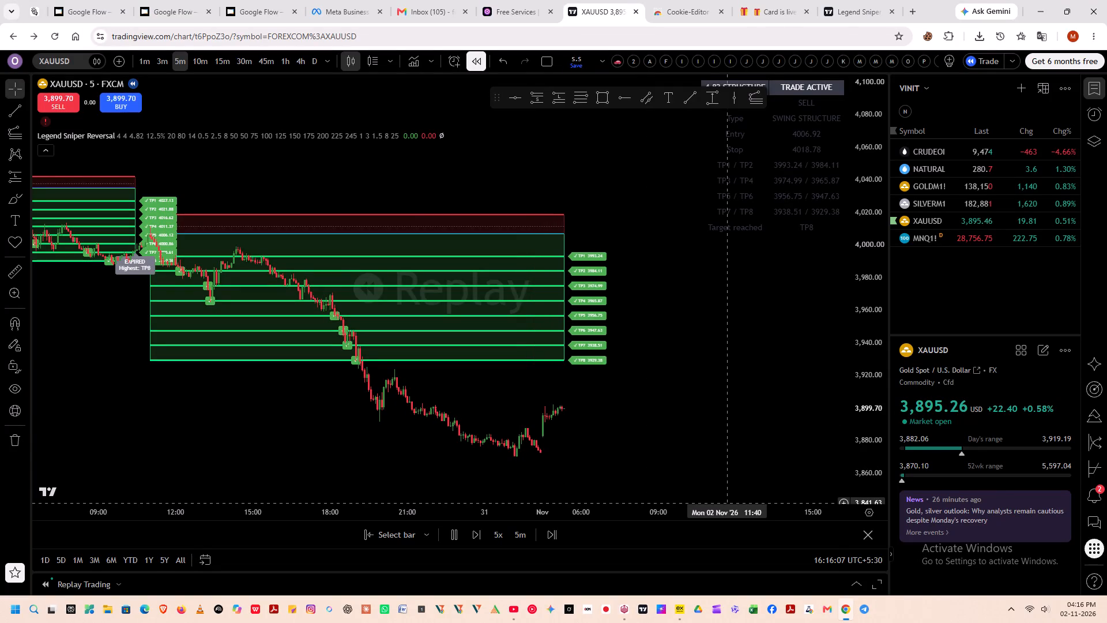
pyautogui.click(496, 534)
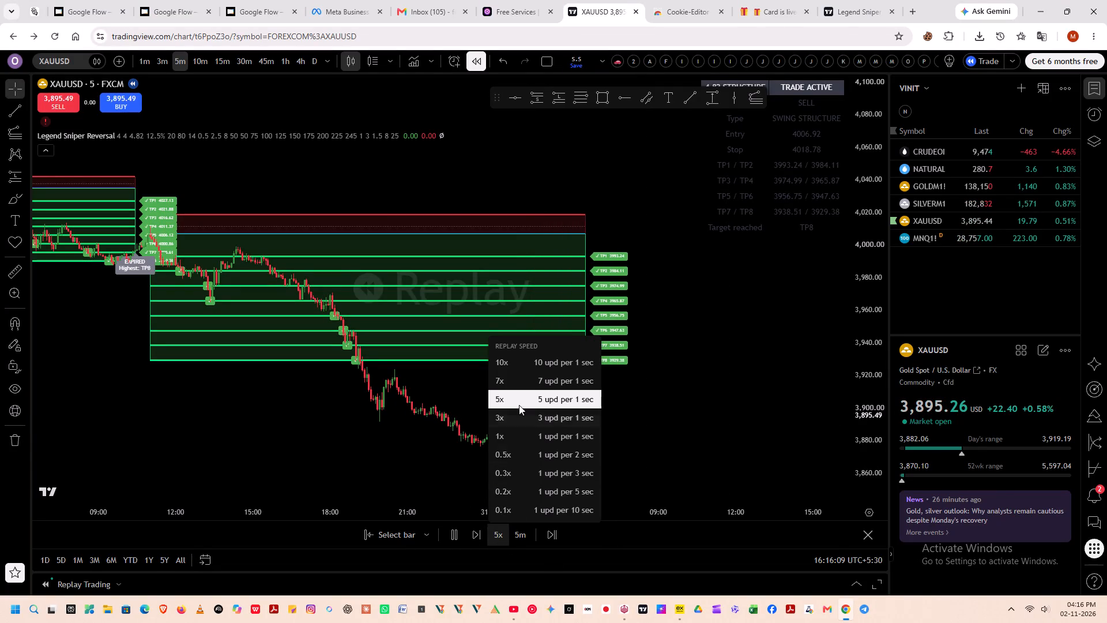
pyautogui.click(518, 377)
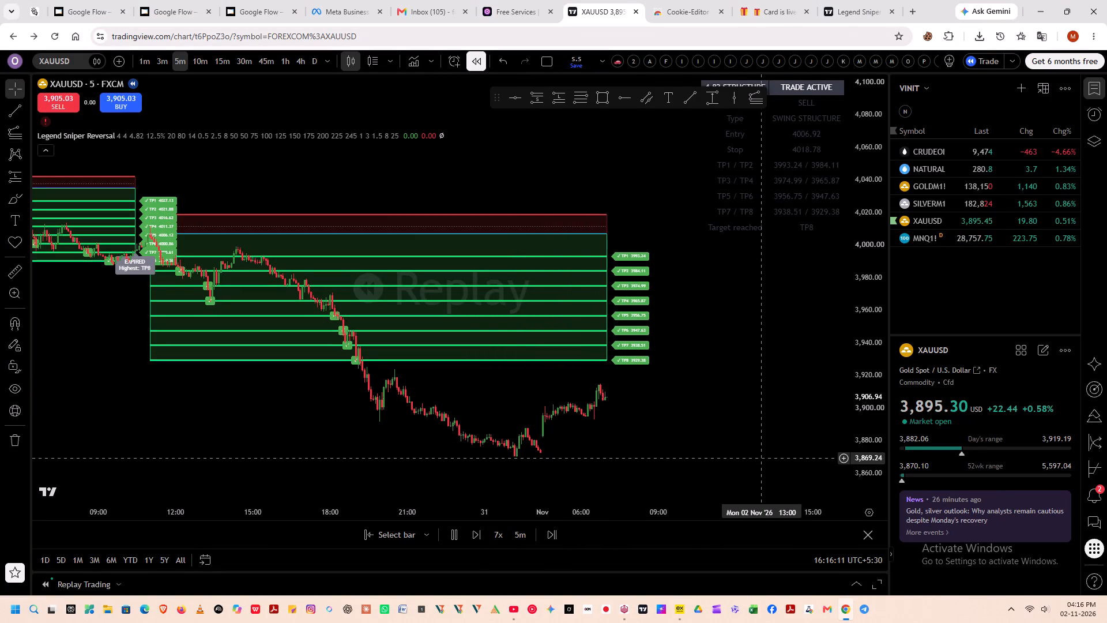
# Let the replay run until a new sell signal forms, and pause it shortly after.
pyautogui.moveTo(760, 457); pyautogui.dragTo(574, 442)
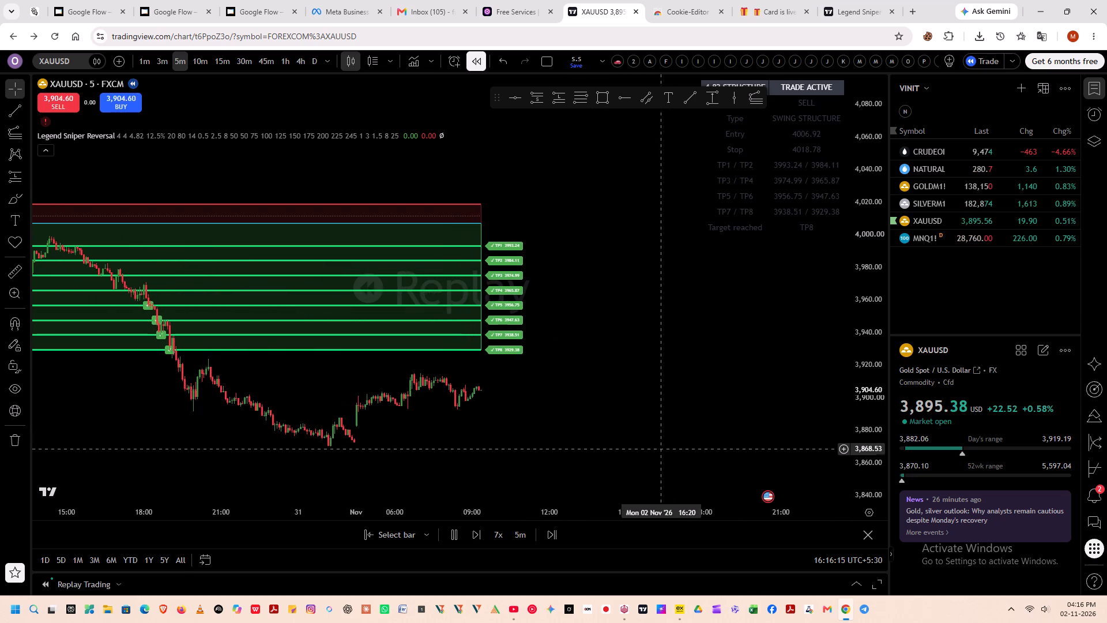
pyautogui.click(453, 541)
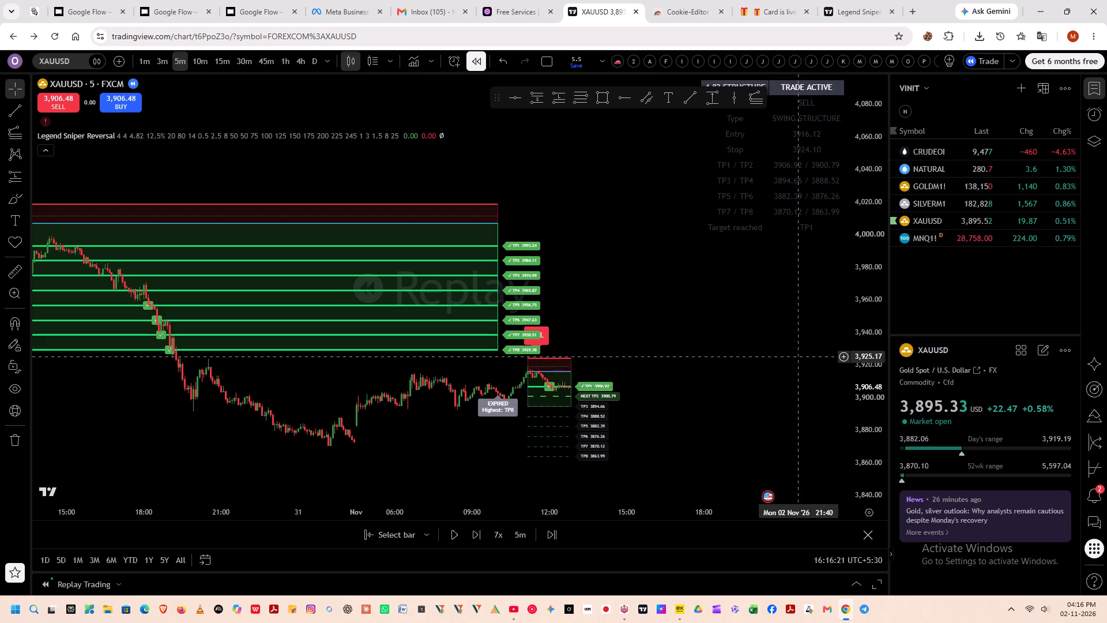
pyautogui.scroll(20, 852, 385)
pyautogui.moveTo(597, 390); pyautogui.dragTo(645, 283)
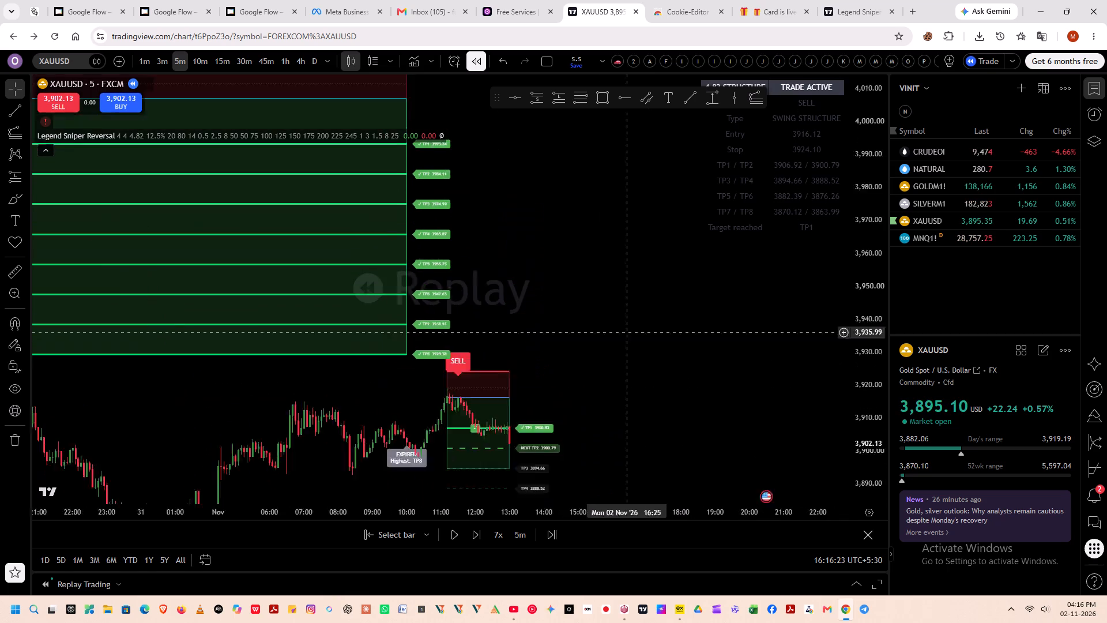
pyautogui.moveTo(645, 283); pyautogui.dragTo(657, 220)
pyautogui.scroll(18, 859, 427)
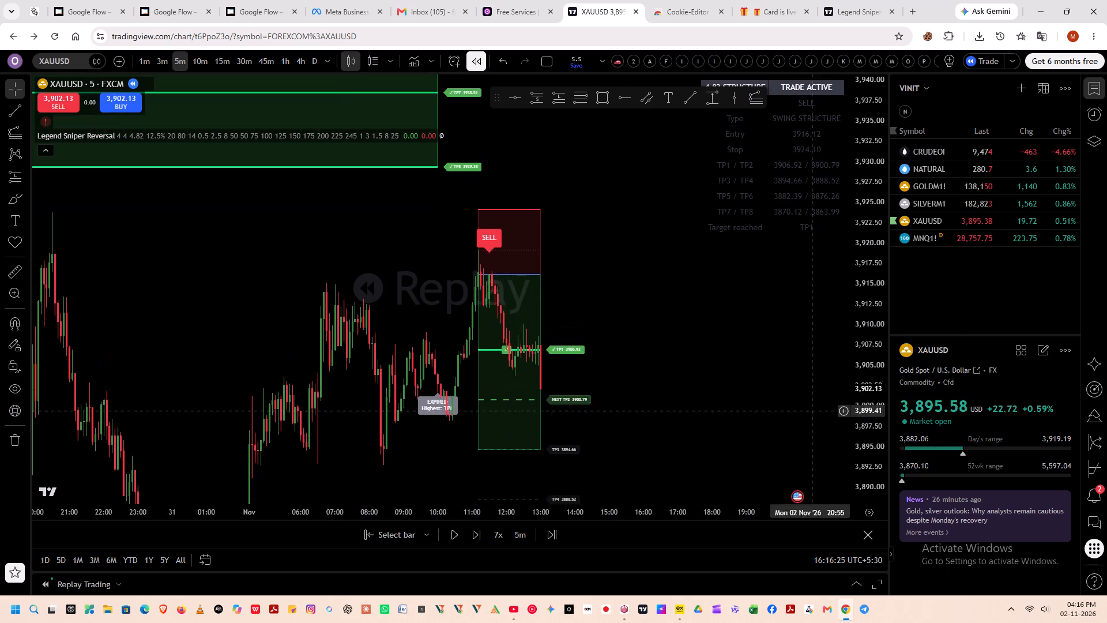
pyautogui.scroll(3, 612, 383)
pyautogui.moveTo(552, 398); pyautogui.dragTo(650, 350)
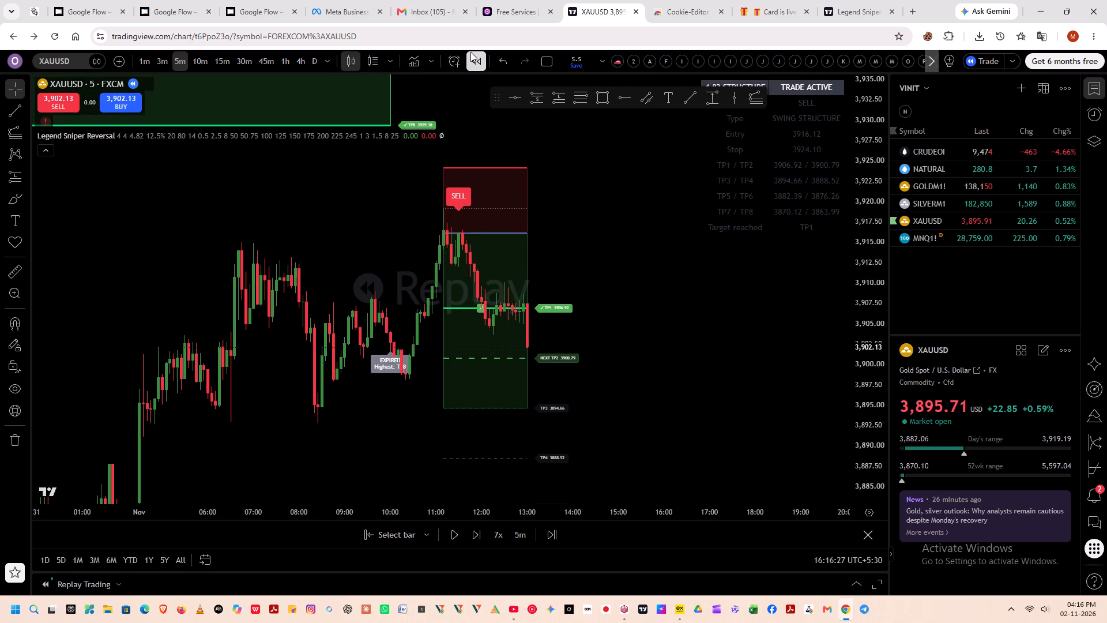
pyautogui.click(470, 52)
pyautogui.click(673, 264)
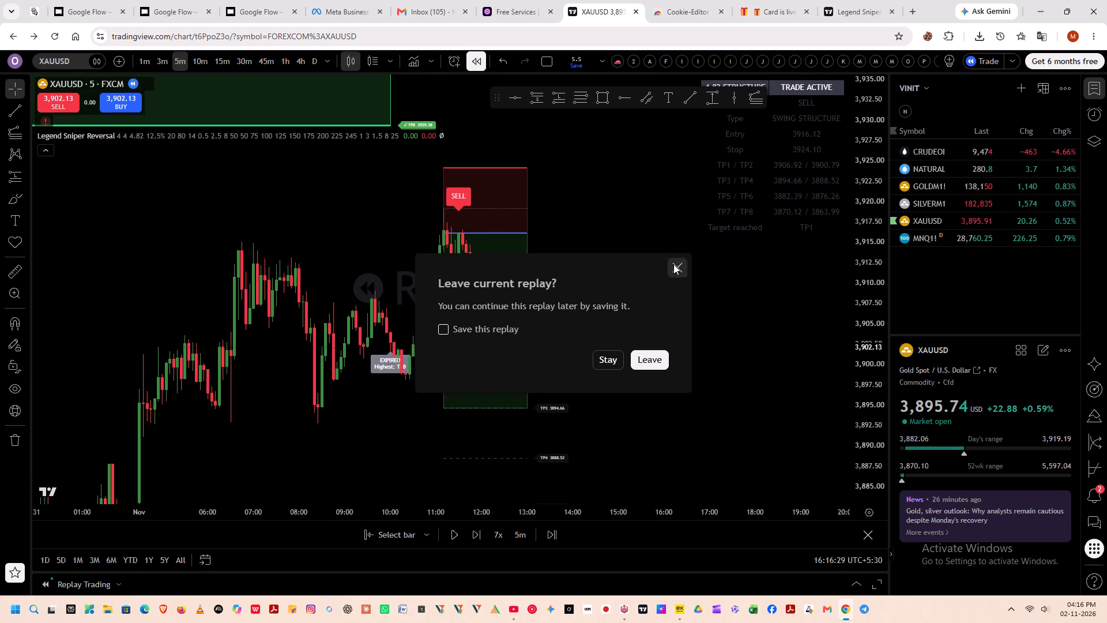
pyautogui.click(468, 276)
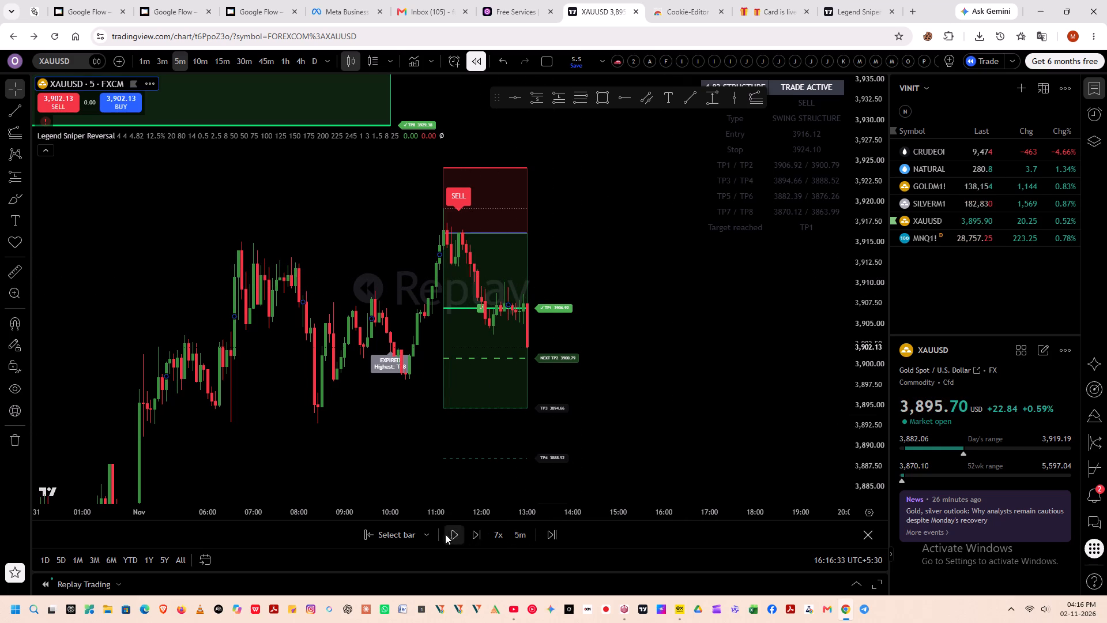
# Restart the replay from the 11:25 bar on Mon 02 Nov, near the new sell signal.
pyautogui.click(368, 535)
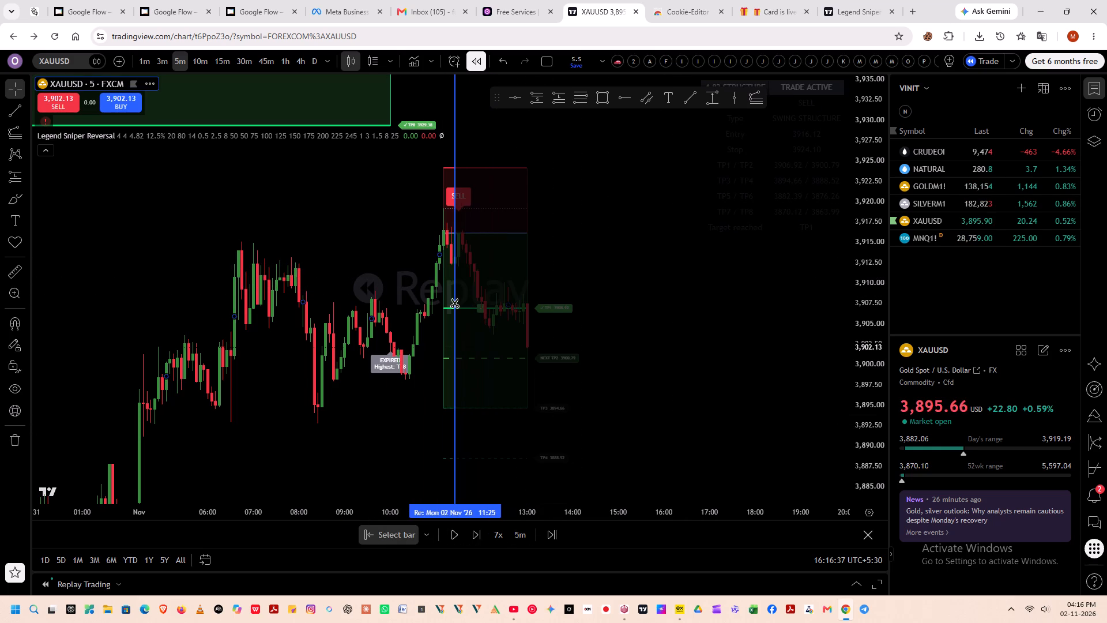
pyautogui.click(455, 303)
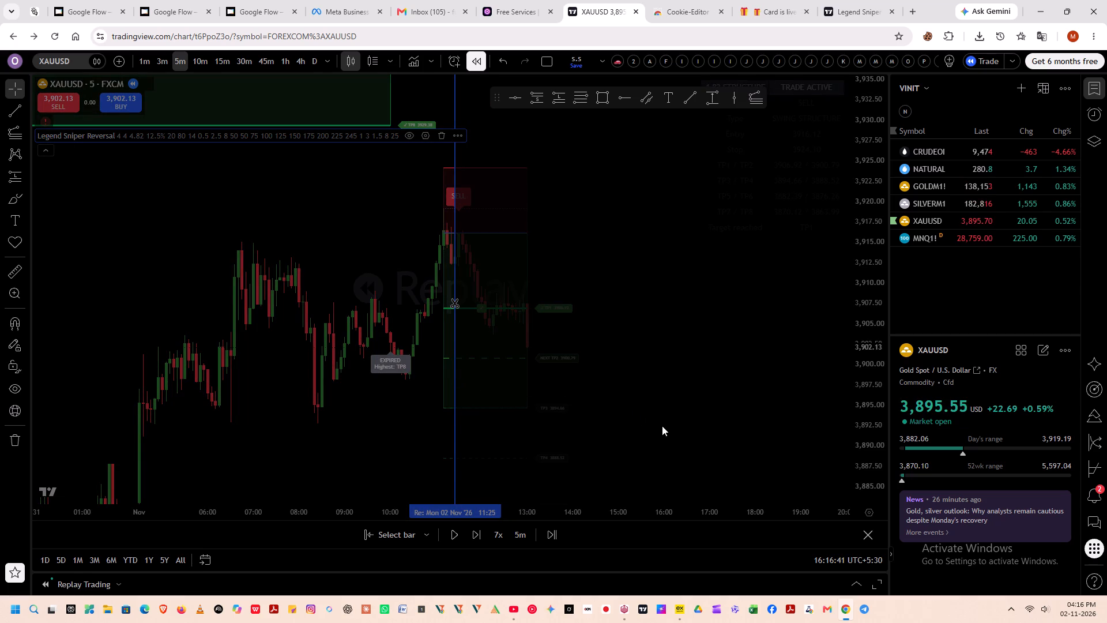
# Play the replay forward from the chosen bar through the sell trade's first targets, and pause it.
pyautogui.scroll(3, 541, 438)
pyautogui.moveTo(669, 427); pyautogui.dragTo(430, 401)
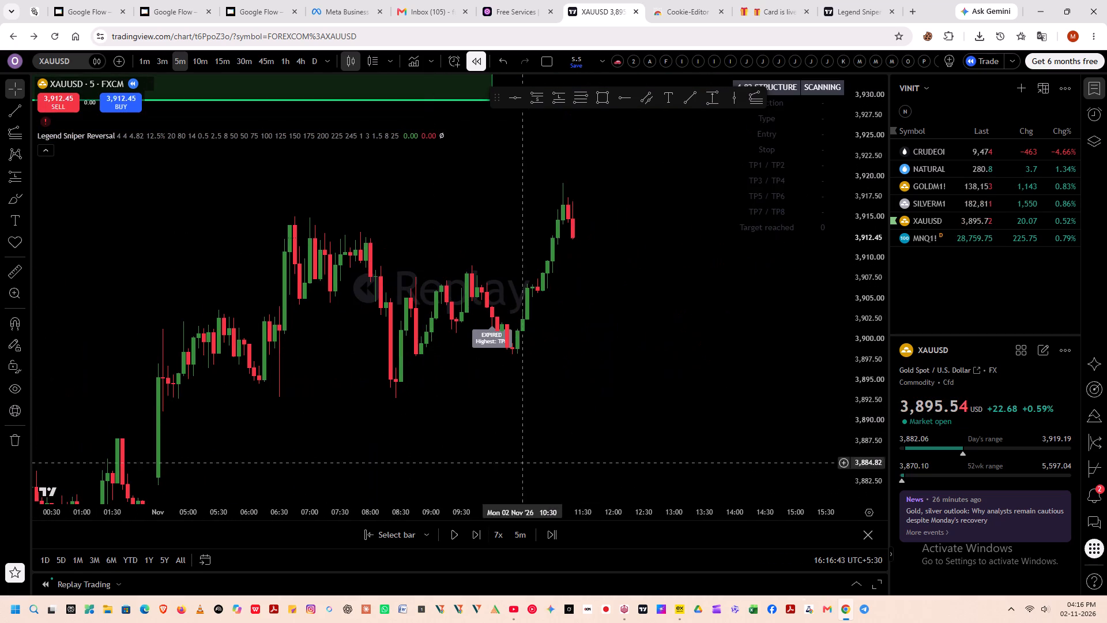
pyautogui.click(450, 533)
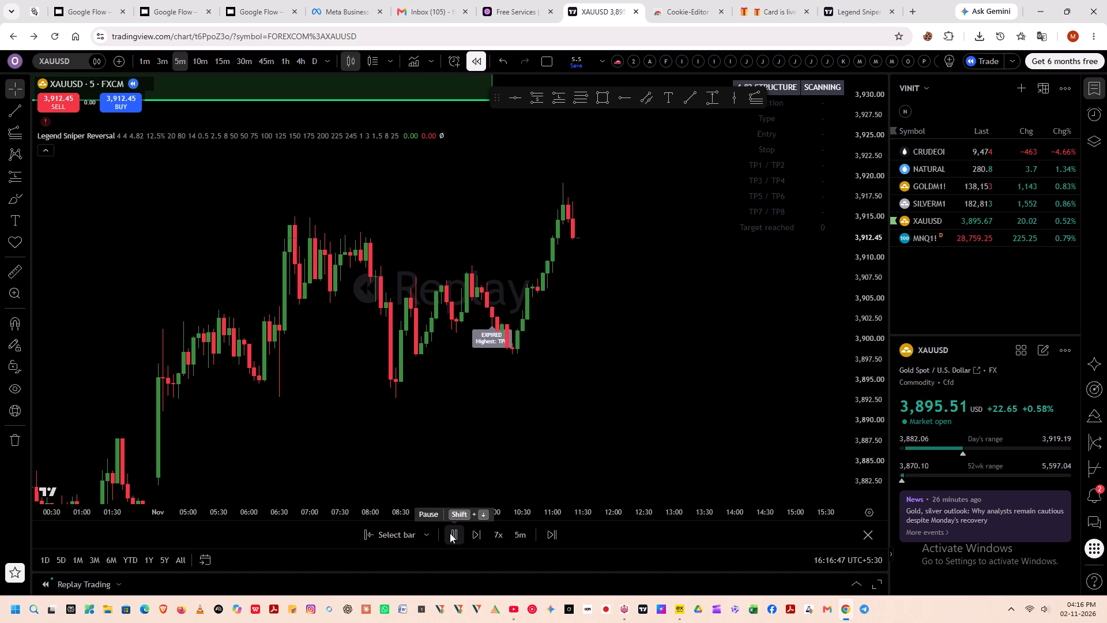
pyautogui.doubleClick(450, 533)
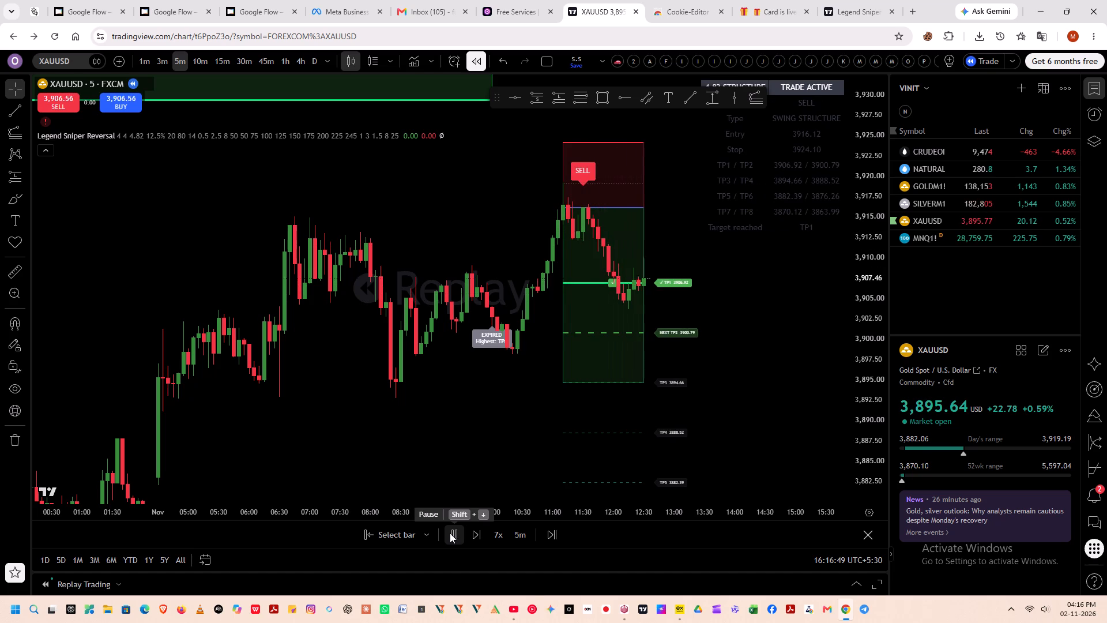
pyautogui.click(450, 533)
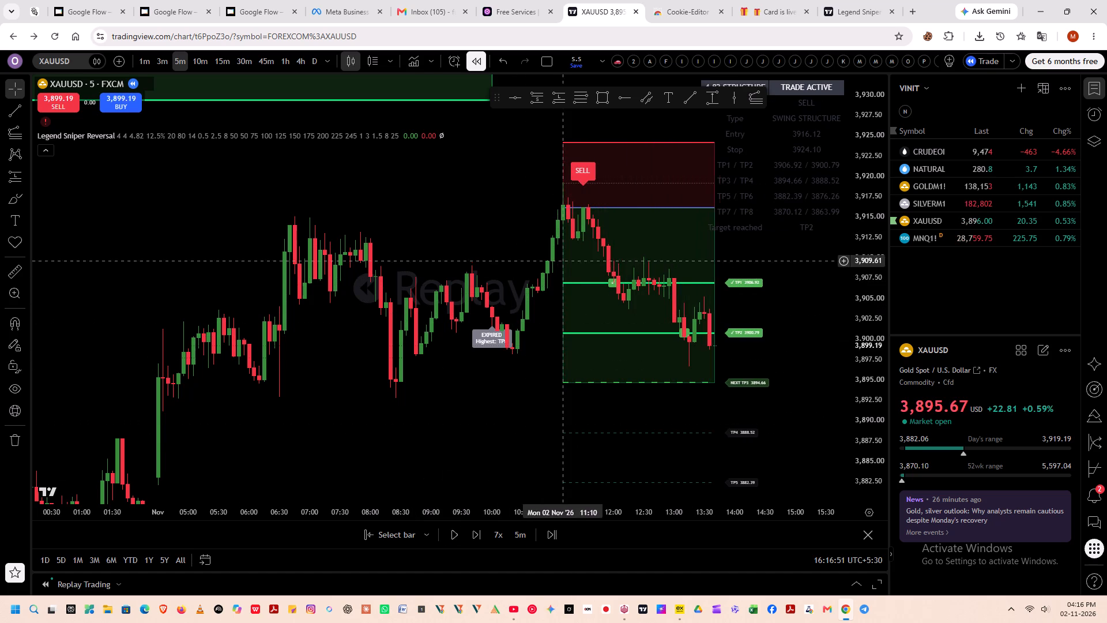
# Restart the replay from the 11:15 bar on Mon 02 Nov, just before the sell signal.
pyautogui.click(387, 532)
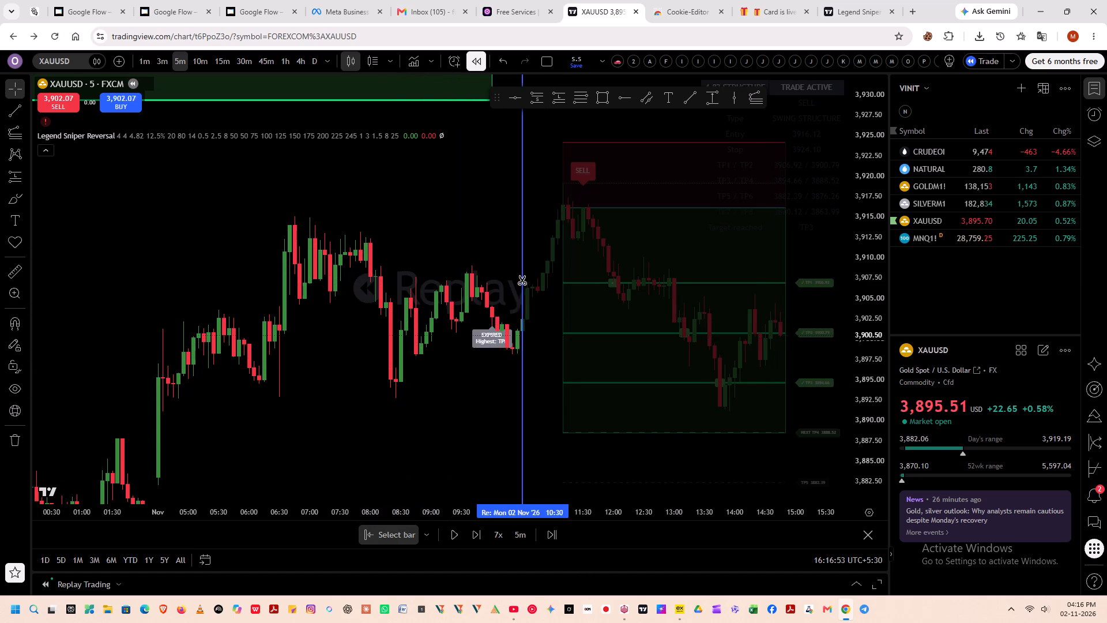
pyautogui.click(557, 252)
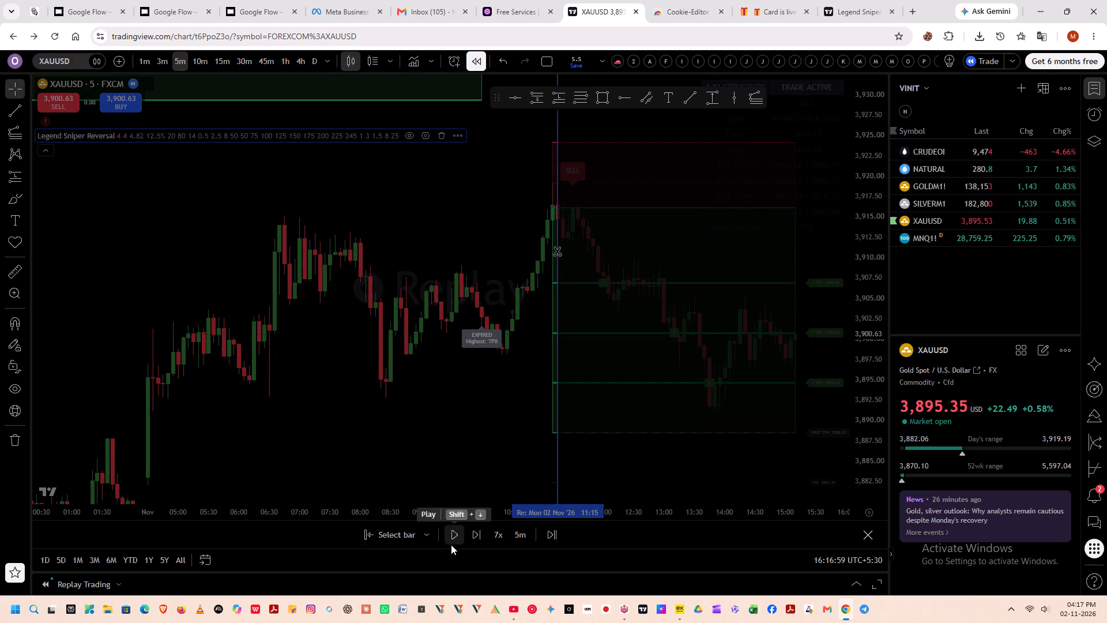
# Set the replay speed to 3x, play forward from the 11:15 bar past the sell trade's first target, and pause it.
pyautogui.click(496, 536)
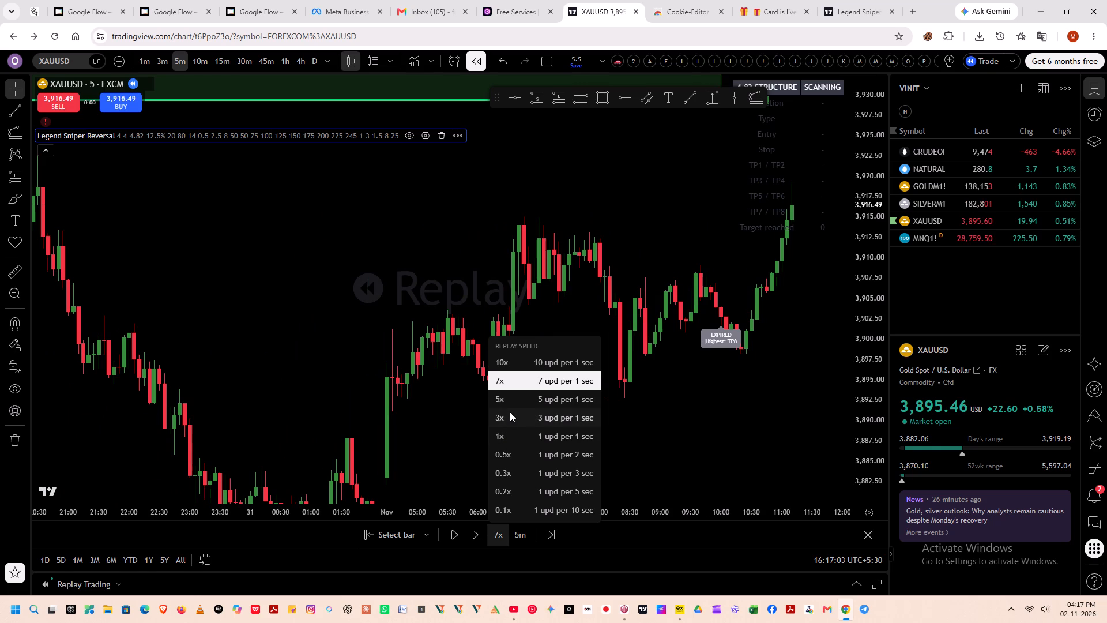
pyautogui.click(514, 410)
pyautogui.moveTo(655, 434); pyautogui.dragTo(435, 452)
pyautogui.scroll(-1, 467, 443)
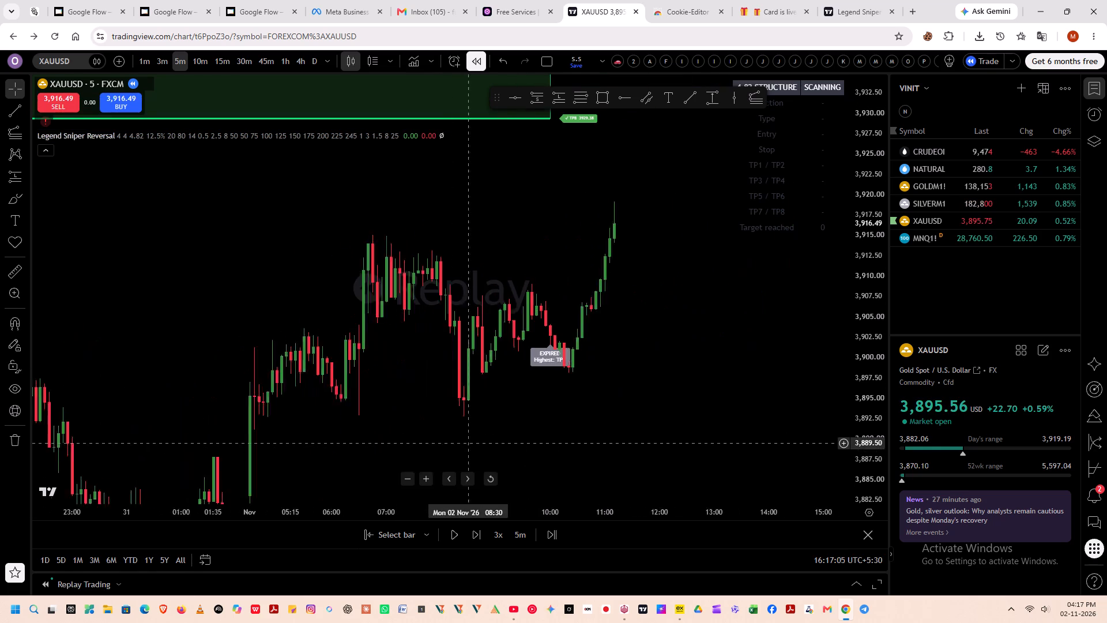
pyautogui.scroll(-1, 467, 443)
pyautogui.click(455, 528)
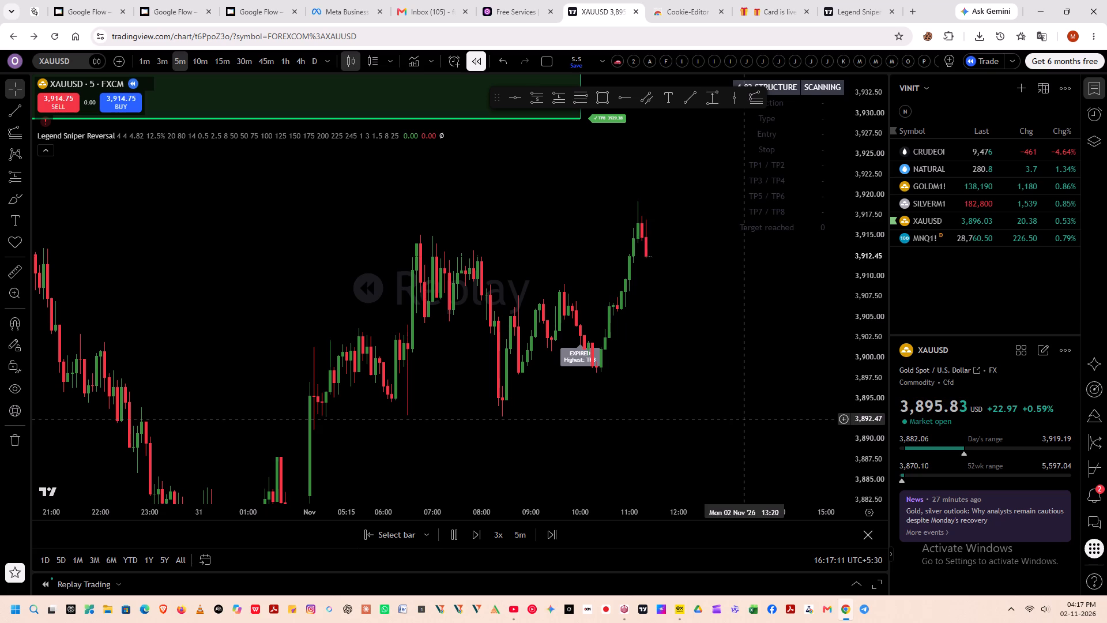
pyautogui.press('space')
pyautogui.press('space')
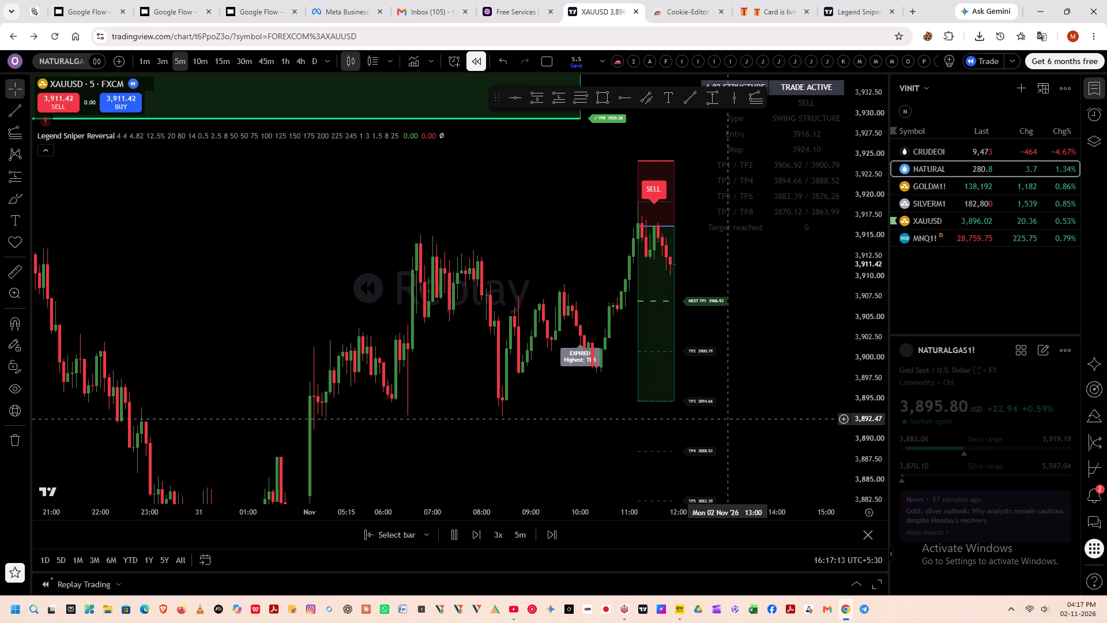
pyautogui.click(455, 532)
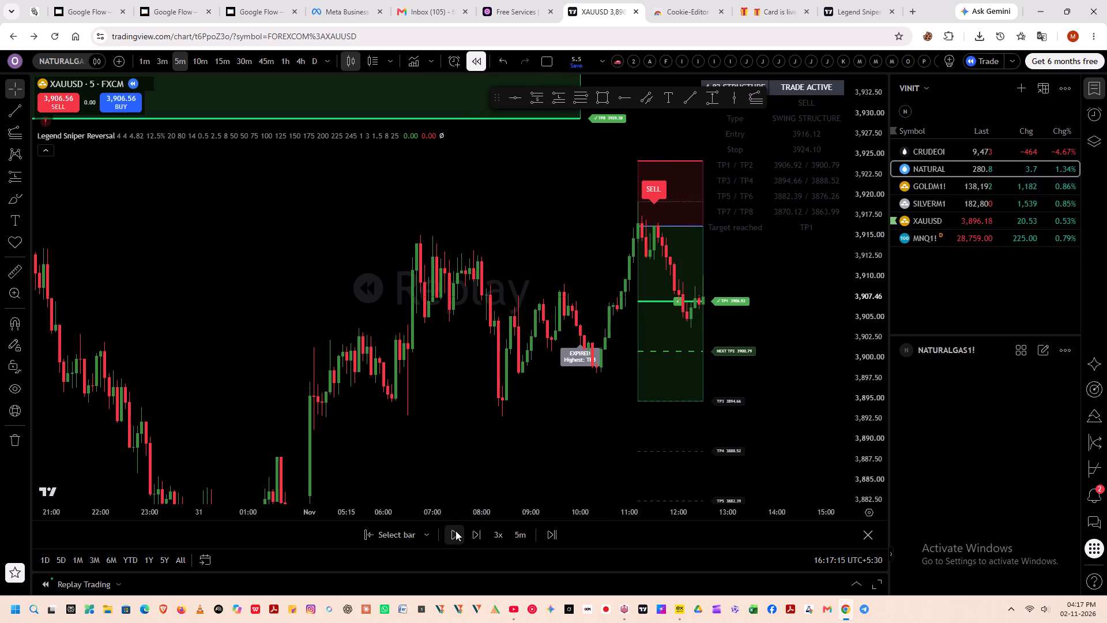
# Search for "xau" and switch the chart from natural gas back to the XAUUSD symbol.
pyautogui.moveTo(495, 429); pyautogui.dragTo(45, 428)
pyautogui.moveTo(421, 351); pyautogui.dragTo(517, 408)
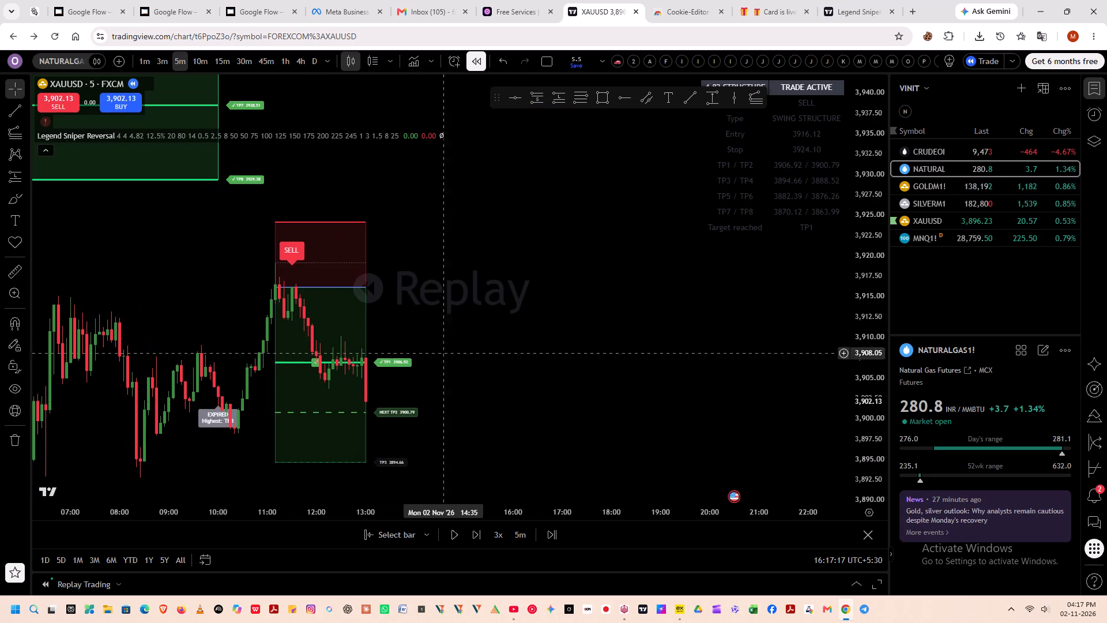
pyautogui.moveTo(465, 351); pyautogui.dragTo(482, 307)
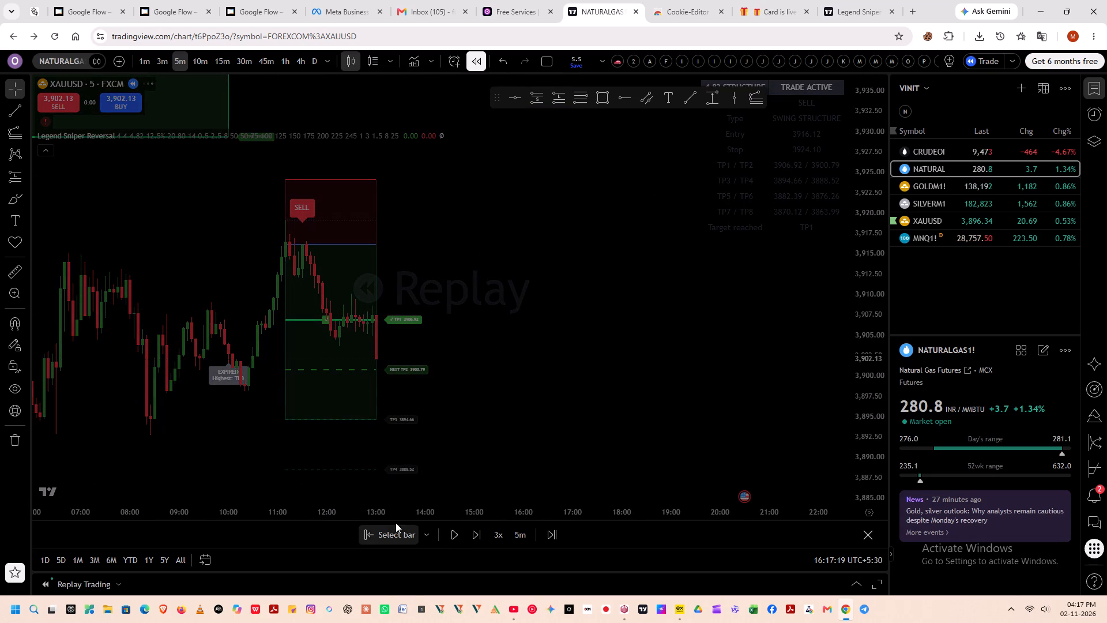
pyautogui.moveTo(562, 362); pyautogui.dragTo(610, 343)
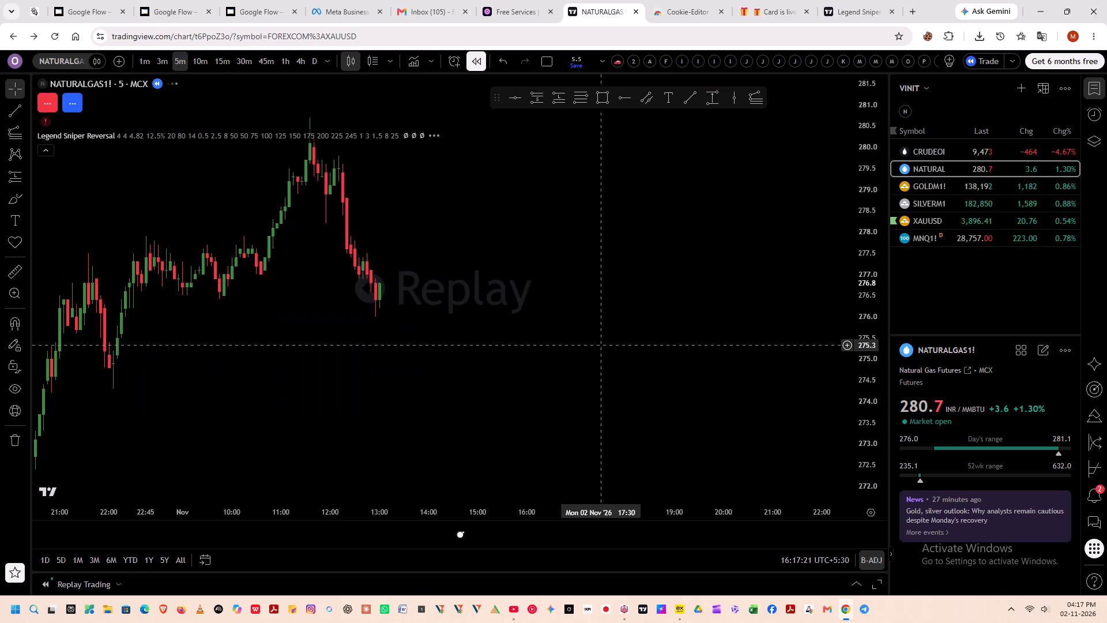
pyautogui.moveTo(503, 370); pyautogui.dragTo(598, 421)
pyautogui.scroll(-4, 622, 410)
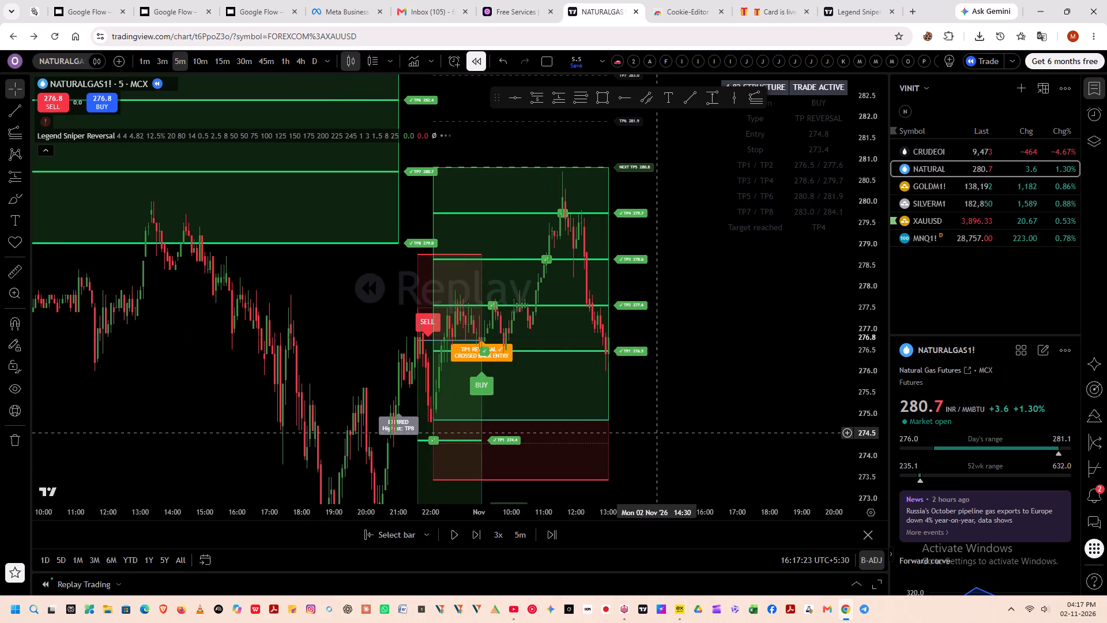
pyautogui.scroll(2, 656, 433)
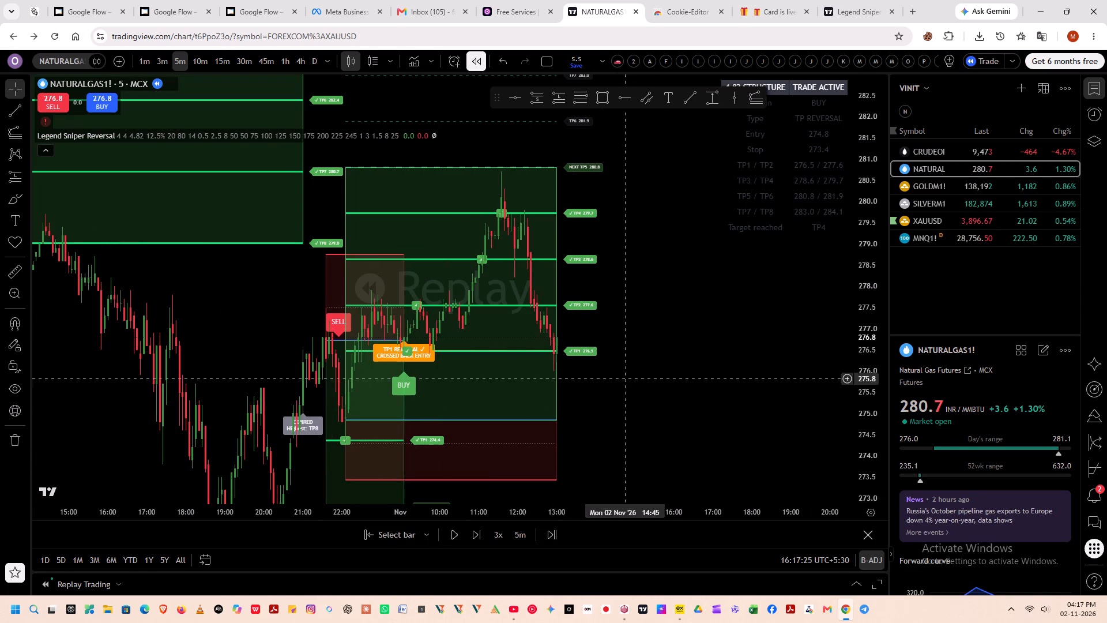
pyautogui.moveTo(649, 343); pyautogui.dragTo(646, 382)
pyautogui.click(67, 82)
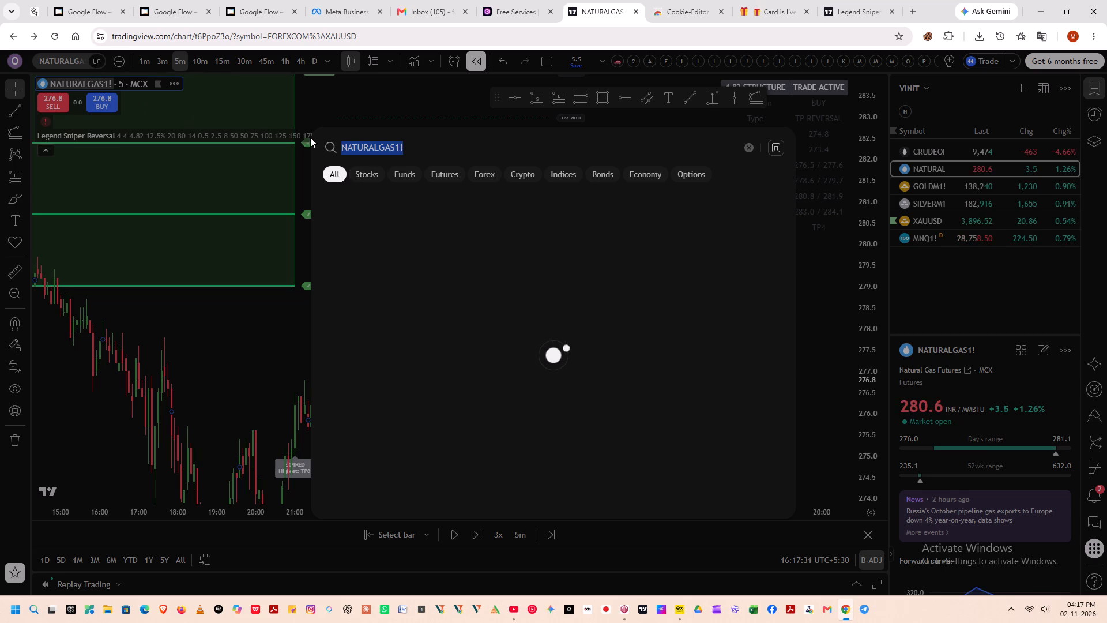
pyautogui.write('xau')
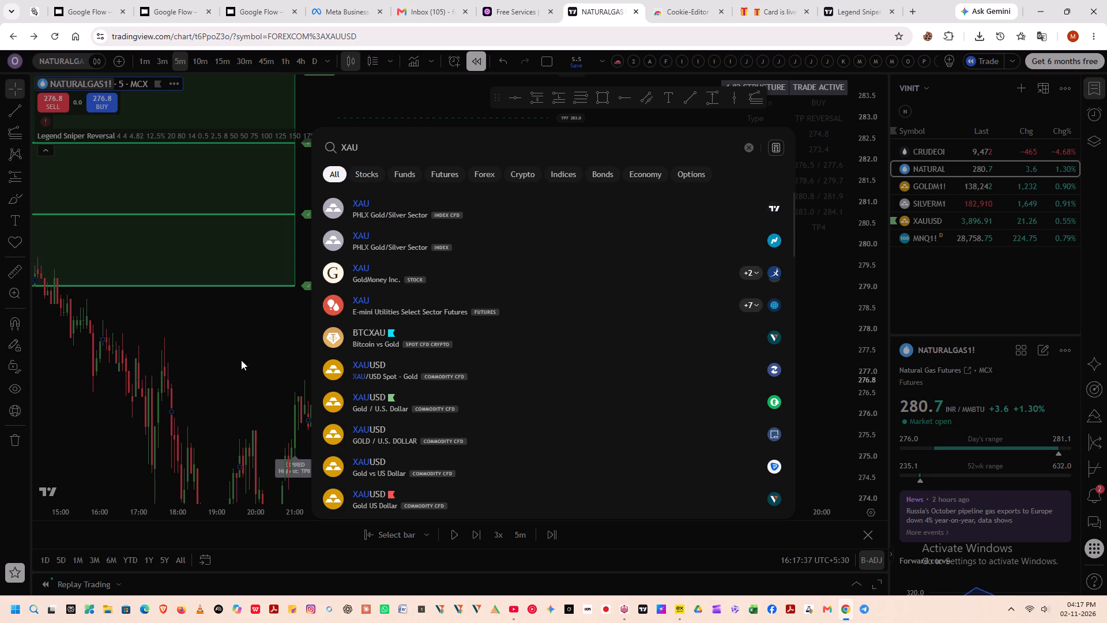
pyautogui.click(336, 373)
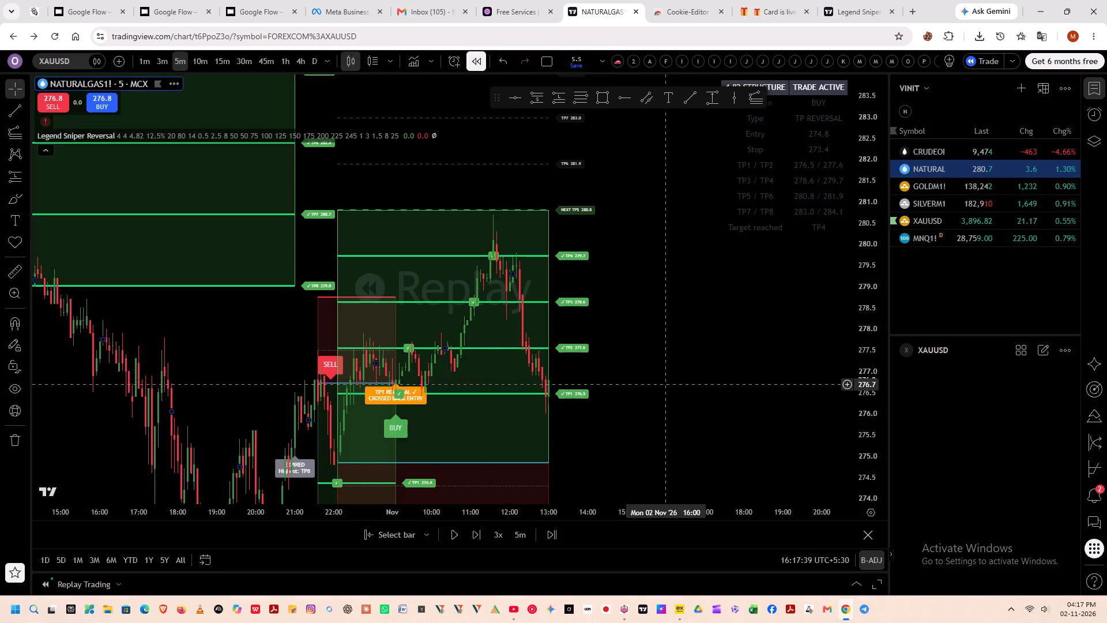
pyautogui.click(74, 81)
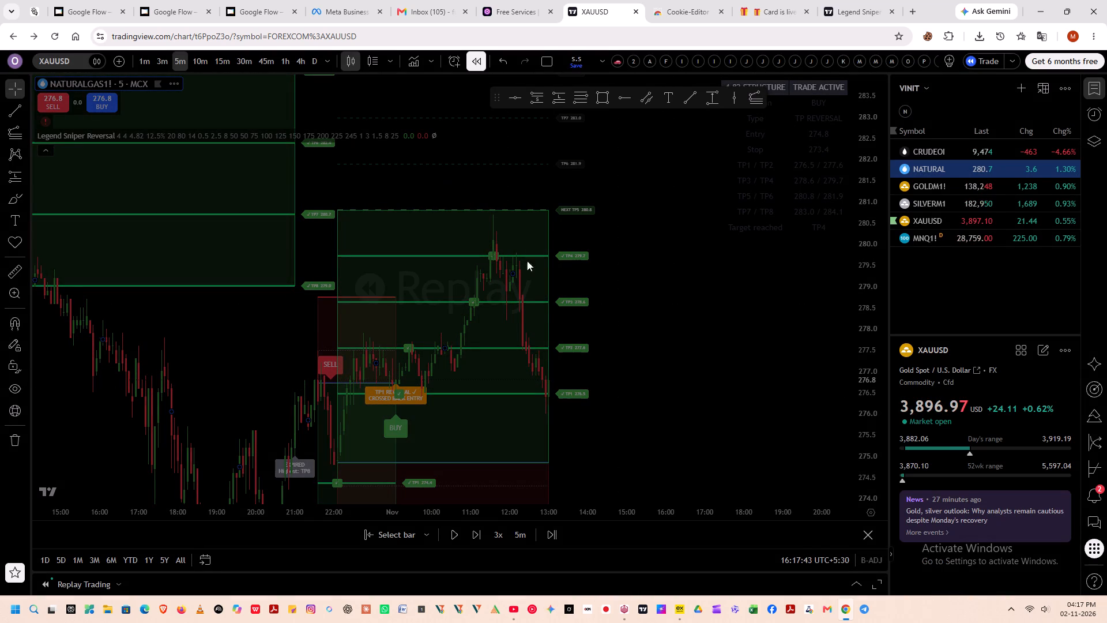
# Resume the XAUUSD replay, raise its speed to 10x, and let the sell trade run to the latest bar.
pyautogui.moveTo(480, 316); pyautogui.dragTo(527, 354)
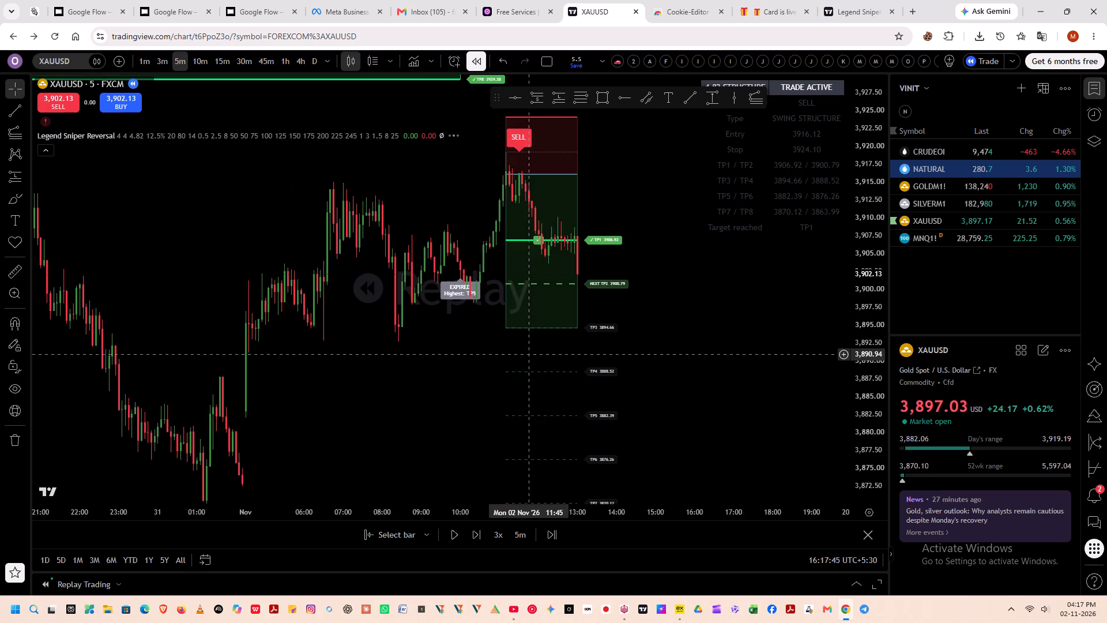
pyautogui.scroll(-3, 527, 354)
pyautogui.scroll(3, 499, 383)
pyautogui.moveTo(416, 384); pyautogui.dragTo(560, 313)
pyautogui.moveTo(482, 351); pyautogui.dragTo(517, 332)
pyautogui.moveTo(517, 332); pyautogui.dragTo(369, 397)
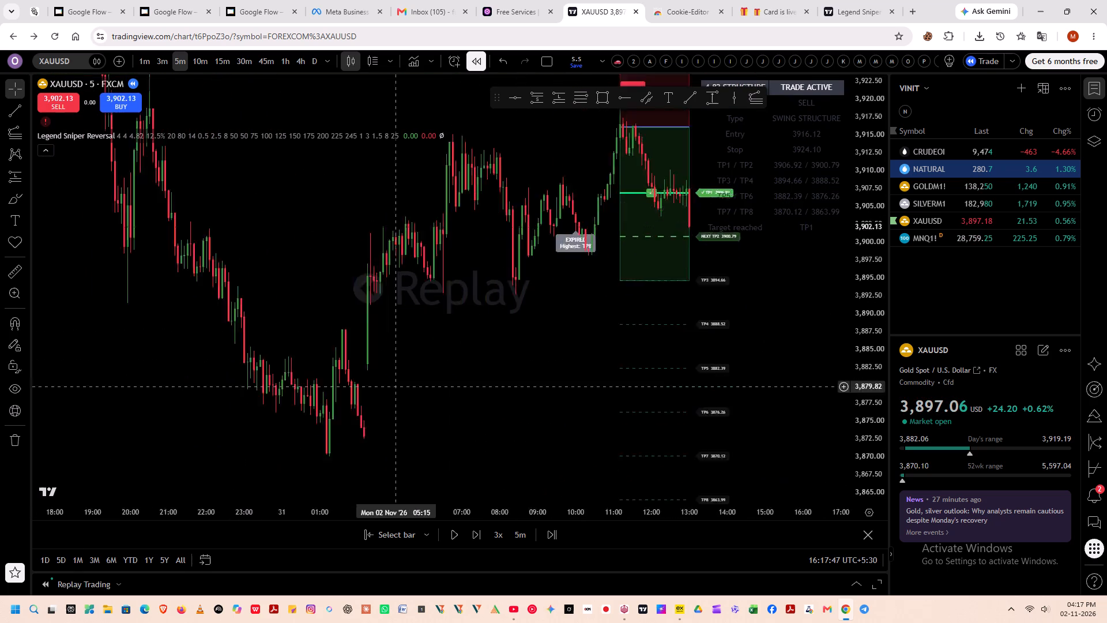
pyautogui.moveTo(369, 397); pyautogui.dragTo(289, 437)
pyautogui.scroll(5, 680, 370)
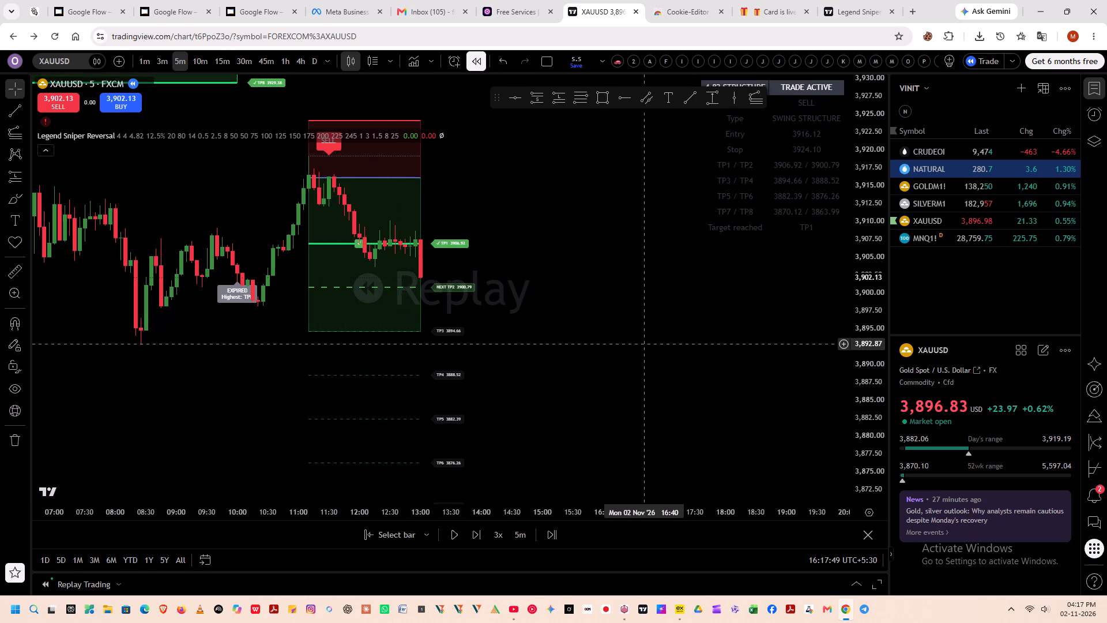
pyautogui.moveTo(618, 344); pyautogui.dragTo(631, 403)
pyautogui.scroll(-1, 631, 403)
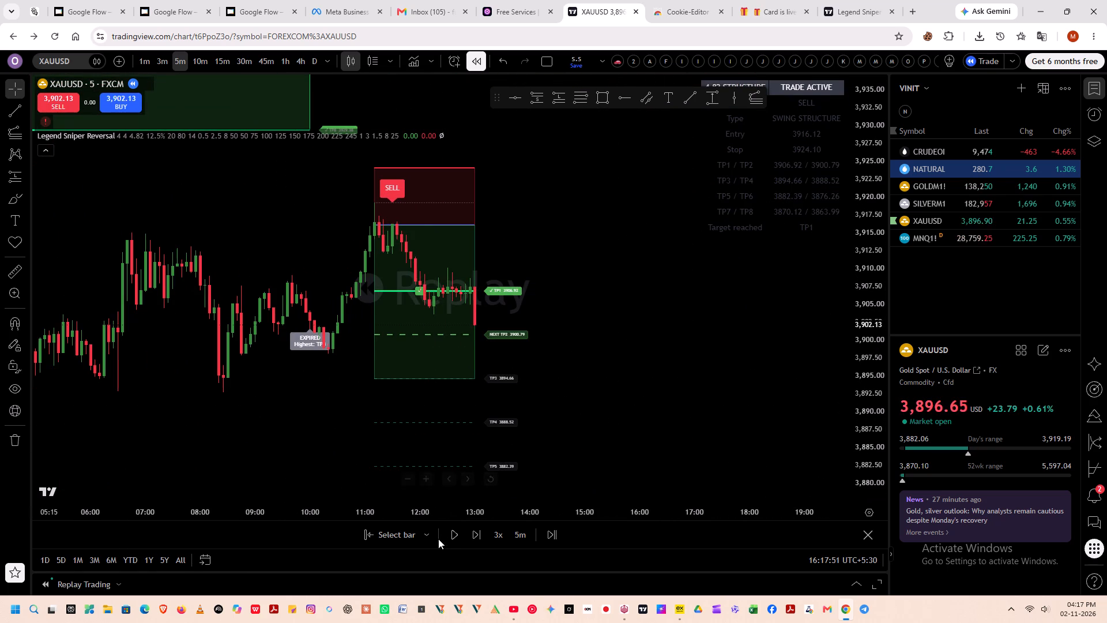
pyautogui.click(453, 542)
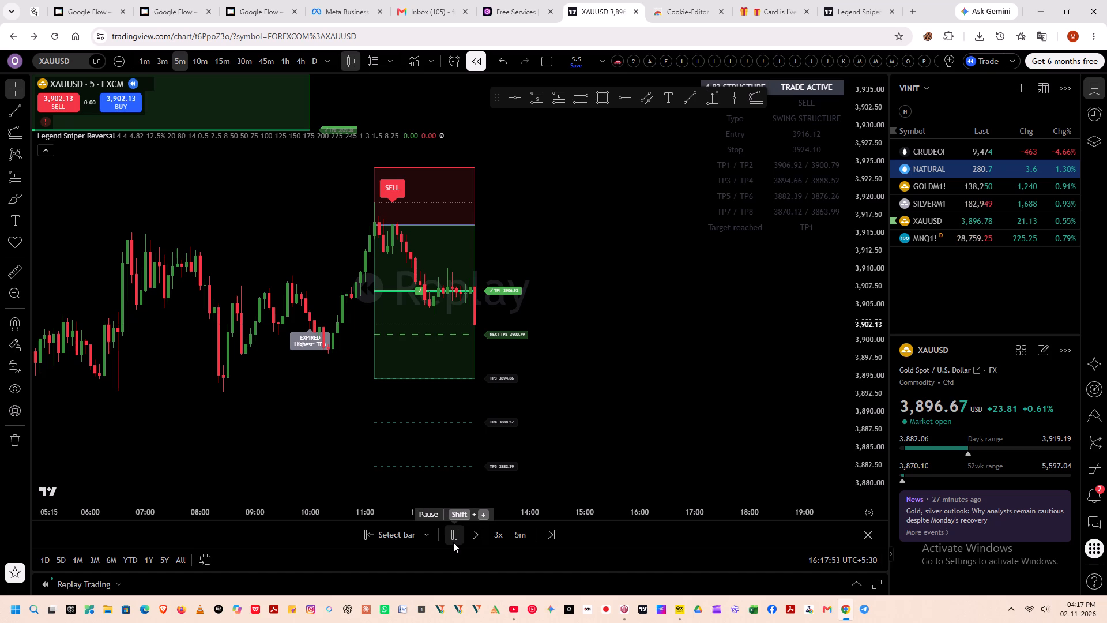
pyautogui.click(502, 530)
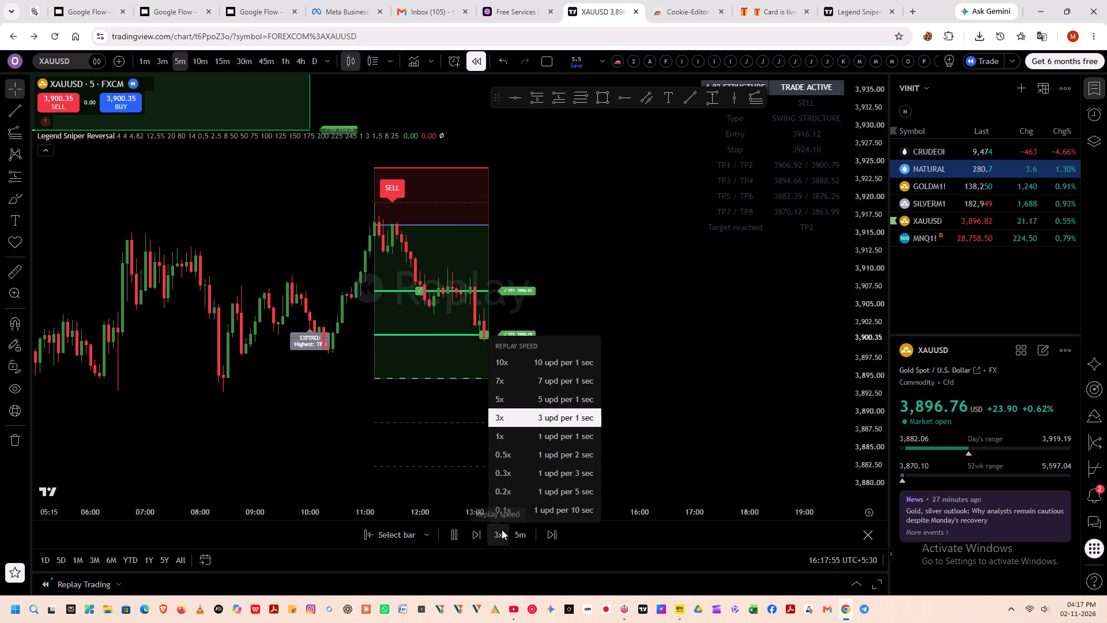
pyautogui.click(512, 367)
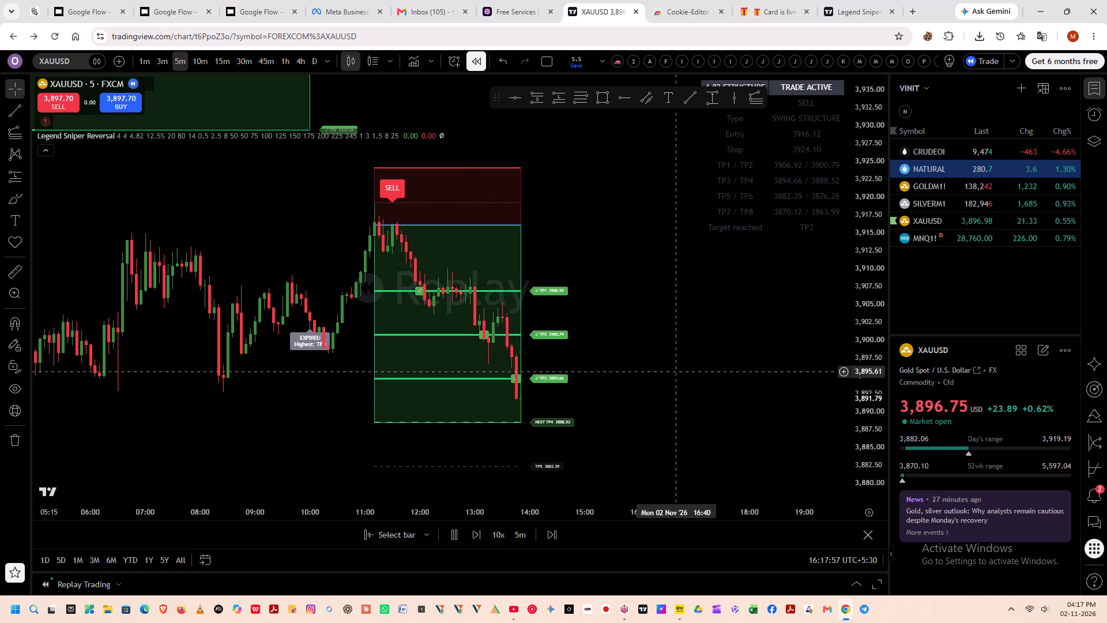
pyautogui.moveTo(693, 428); pyautogui.dragTo(650, 355)
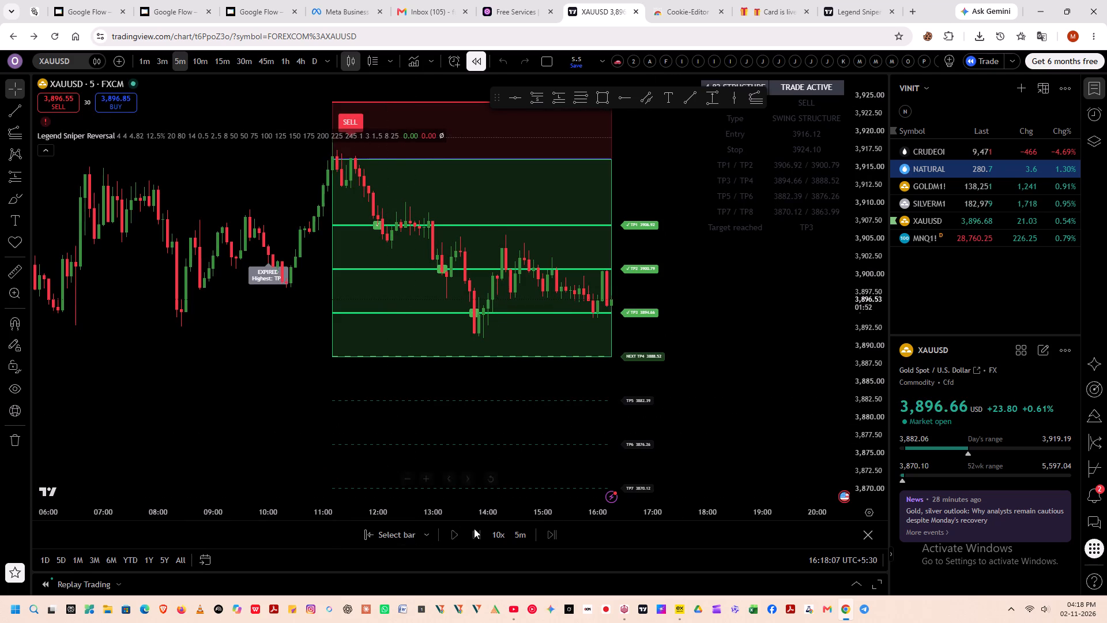
# Exit the finished replay and start a new one from the 11:25 bar on Mon 02 Nov.
pyautogui.moveTo(239, 353); pyautogui.dragTo(235, 430)
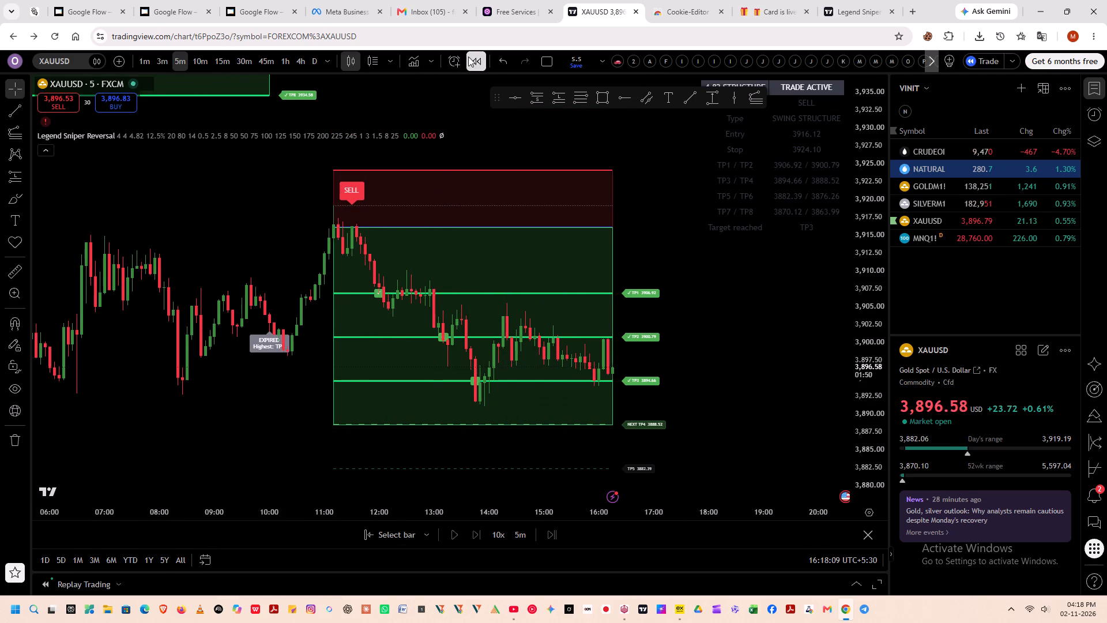
pyautogui.click(468, 57)
pyautogui.moveTo(774, 448); pyautogui.dragTo(692, 451)
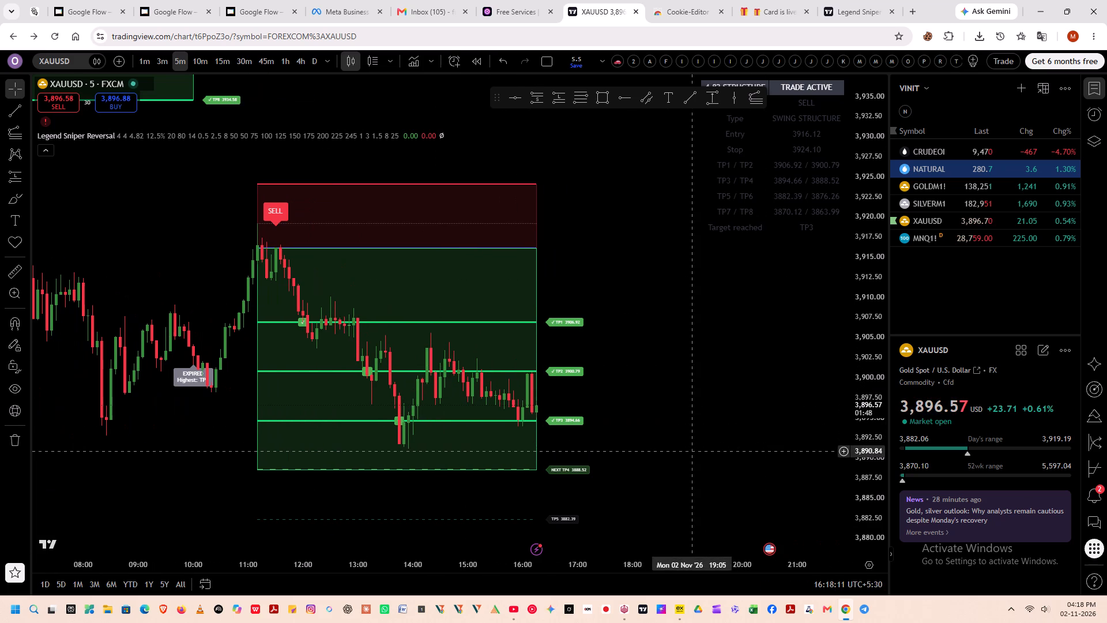
pyautogui.moveTo(182, 456); pyautogui.dragTo(231, 445)
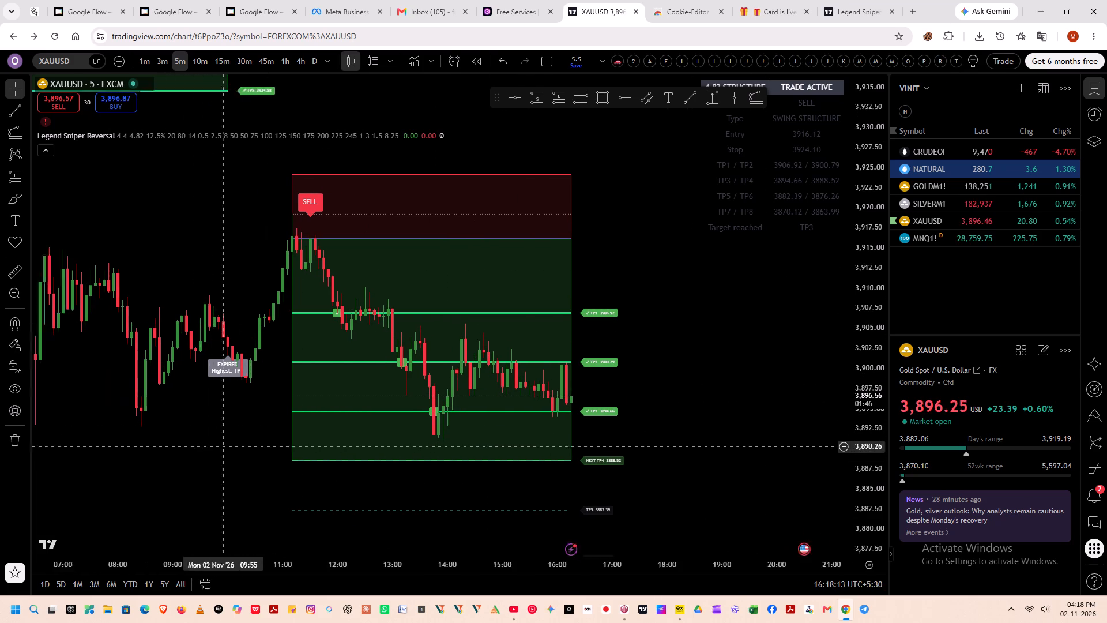
pyautogui.moveTo(231, 445); pyautogui.dragTo(349, 420)
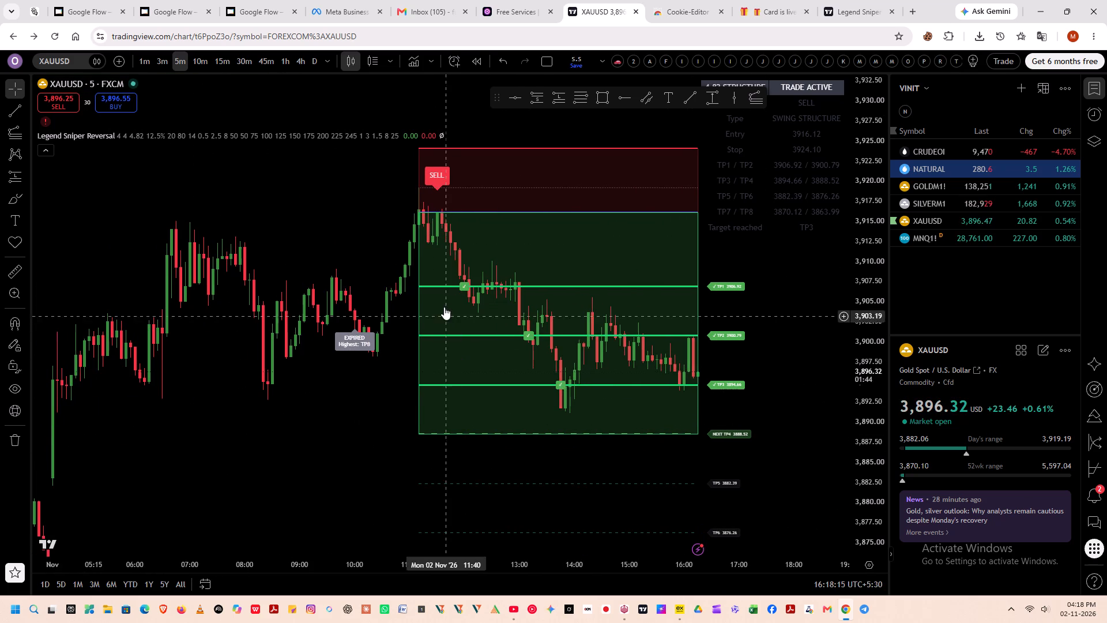
pyautogui.click(482, 52)
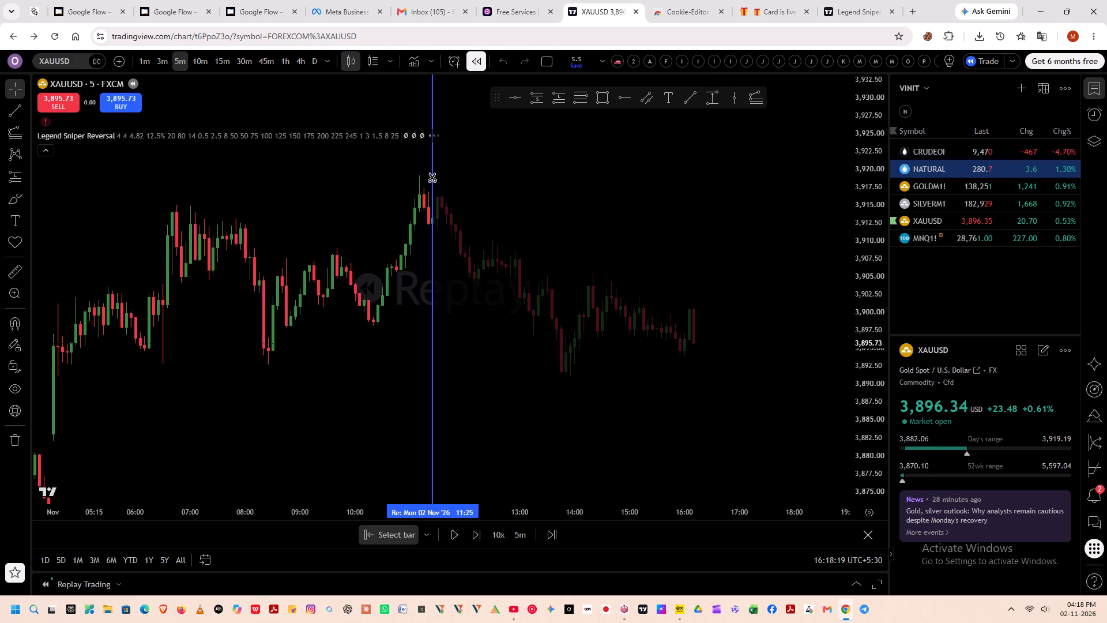
pyautogui.click(432, 178)
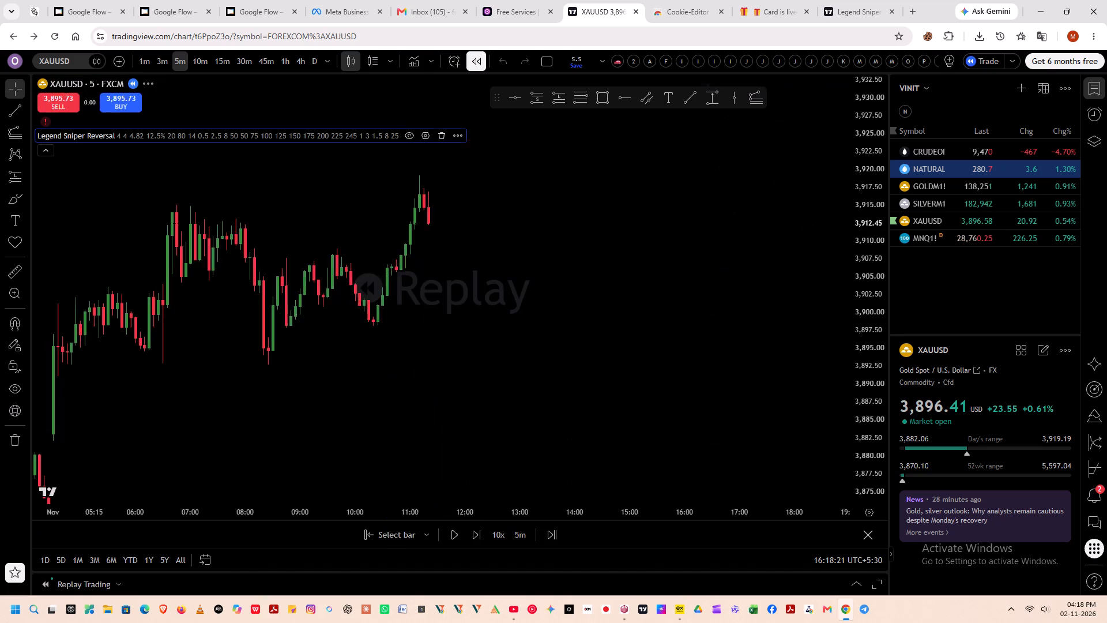
# Set the replay speed to 1x, play until the sell signal forms, and pause it shortly after.
pyautogui.click(496, 541)
pyautogui.click(527, 437)
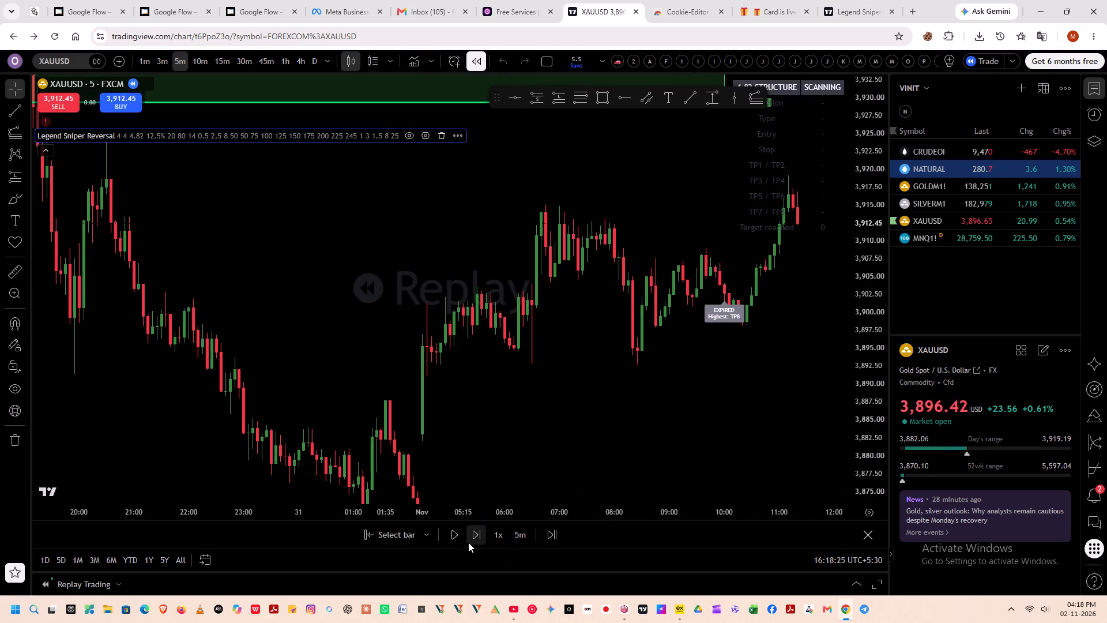
pyautogui.click(455, 533)
pyautogui.moveTo(634, 382); pyautogui.dragTo(286, 370)
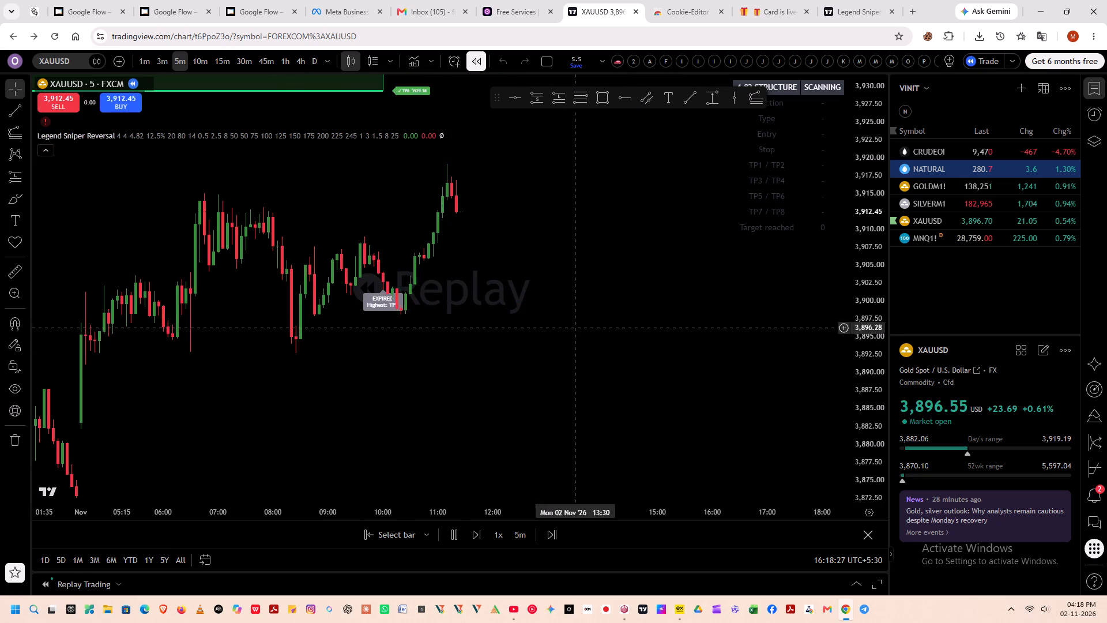
pyautogui.moveTo(589, 299); pyautogui.dragTo(530, 441)
pyautogui.scroll(3, 489, 400)
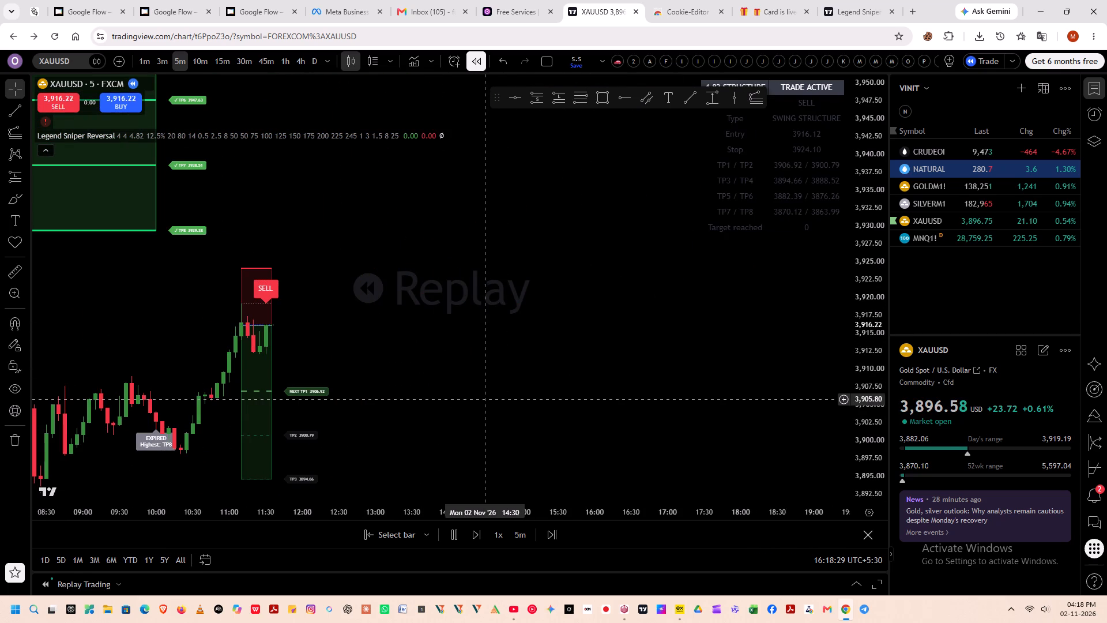
pyautogui.click(458, 534)
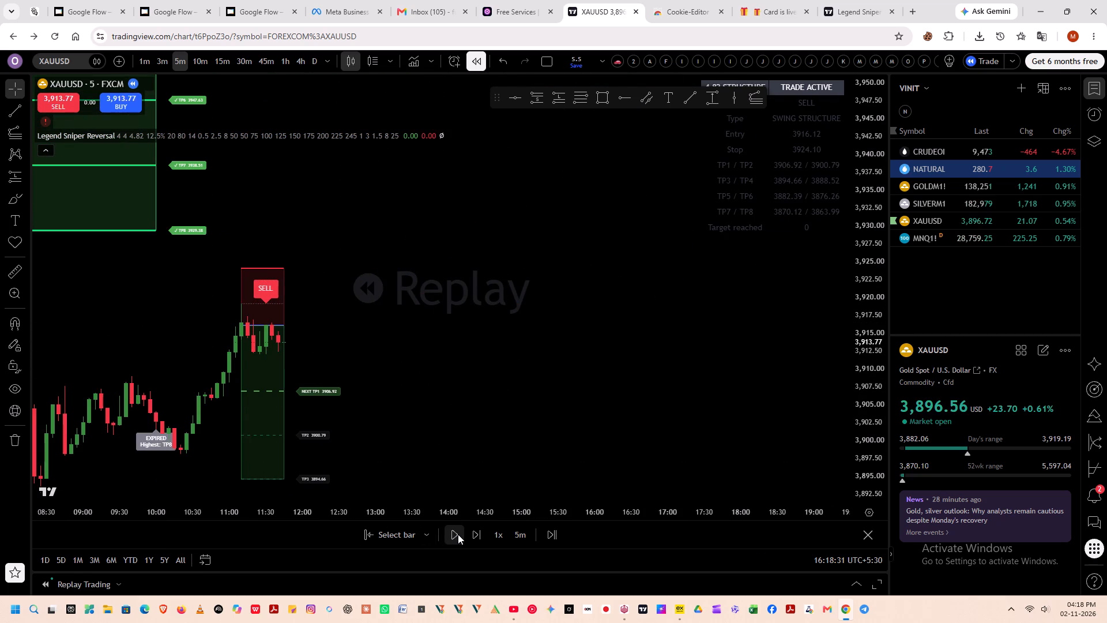
# Resume the replay until the sell trade reaches its first target (TP1), and pause it.
pyautogui.click(458, 534)
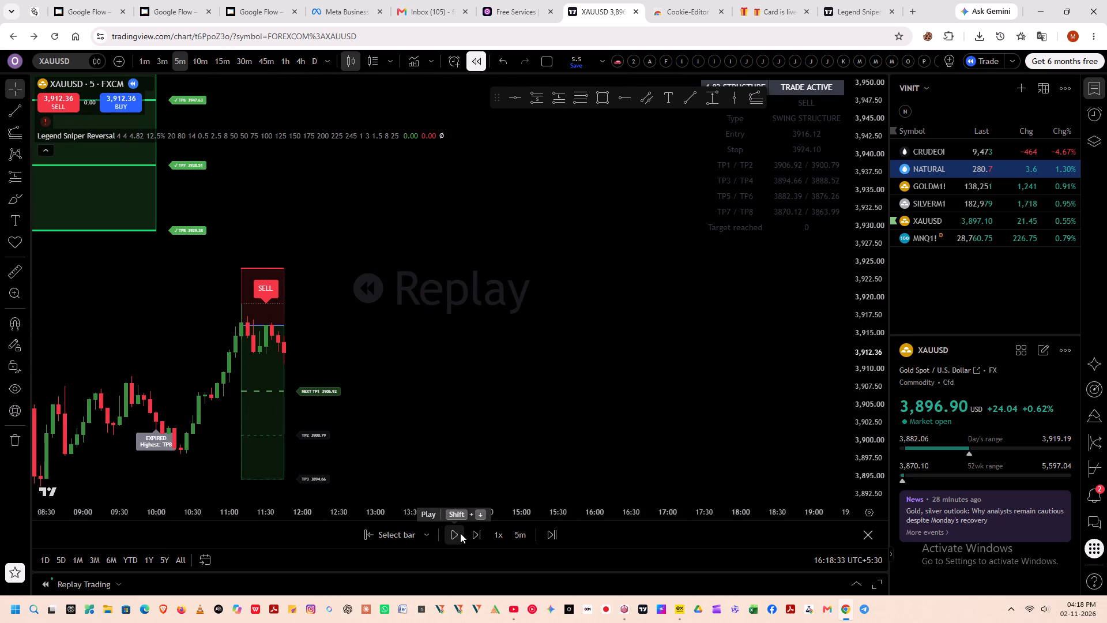
pyautogui.moveTo(490, 440); pyautogui.dragTo(533, 301)
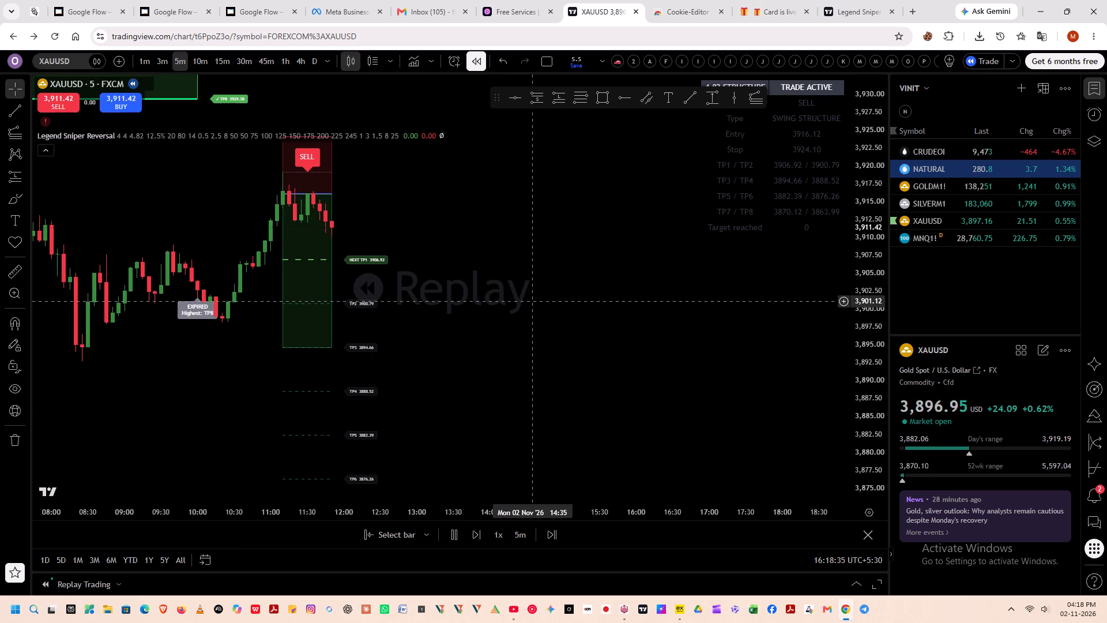
pyautogui.moveTo(533, 301); pyautogui.dragTo(550, 329)
pyautogui.click(459, 536)
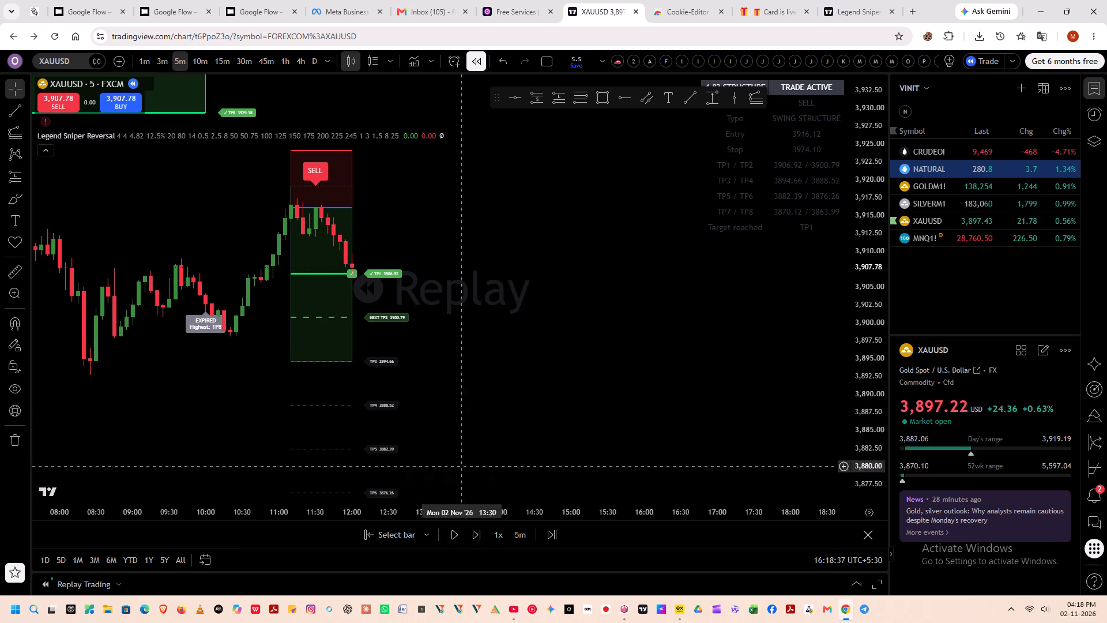
# Measure the active XAUUSD sell trade's risk zone from the stop line down to the entry line.
pyautogui.moveTo(544, 348); pyautogui.dragTo(560, 400)
pyautogui.click(1, 272)
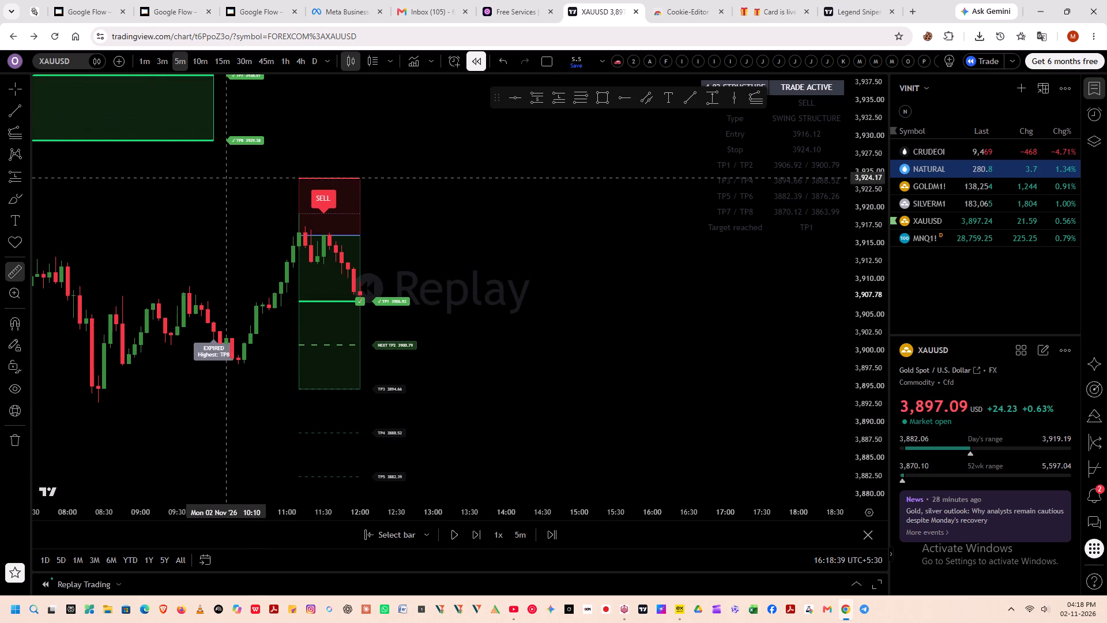
pyautogui.click(261, 179)
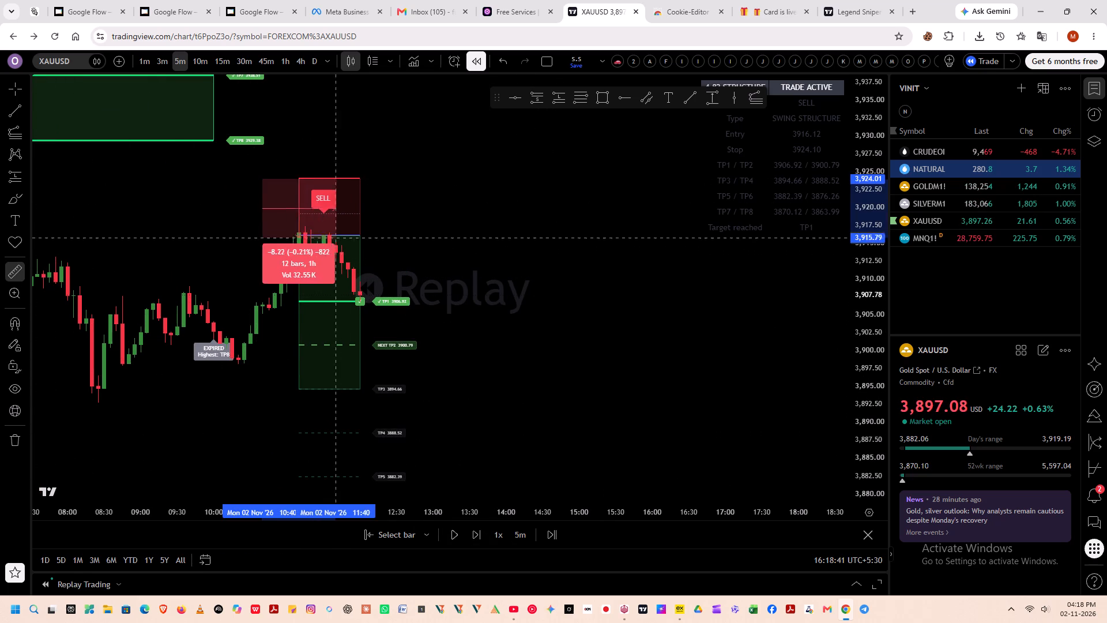
pyautogui.click(404, 249)
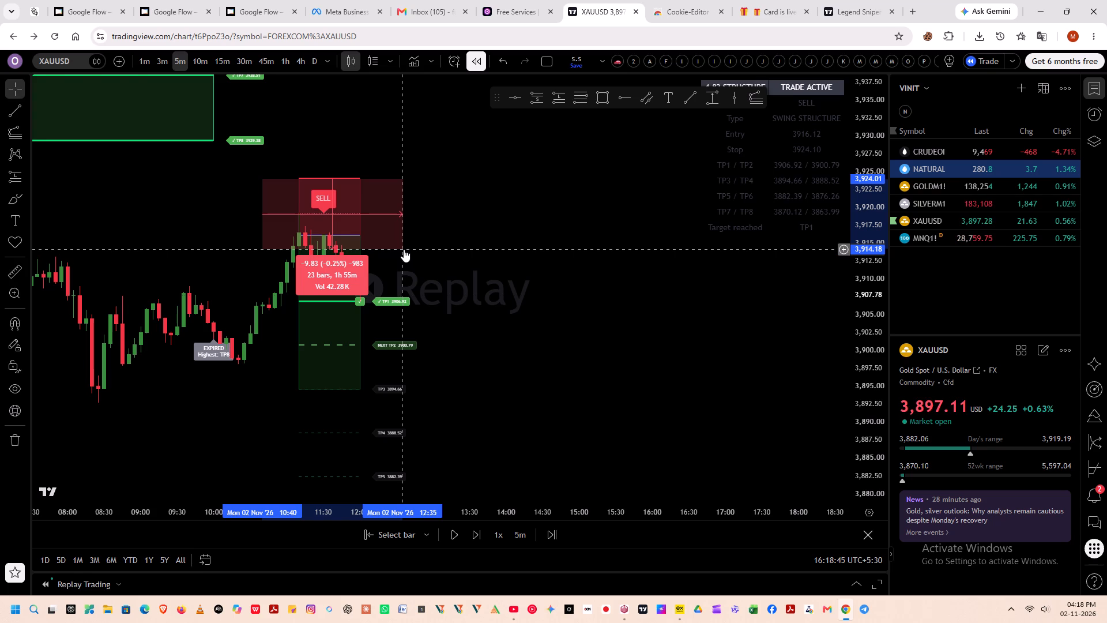
pyautogui.click(404, 249)
# Measure the active sell trade's price distance from the entry line down to TP1.
pyautogui.click(16, 270)
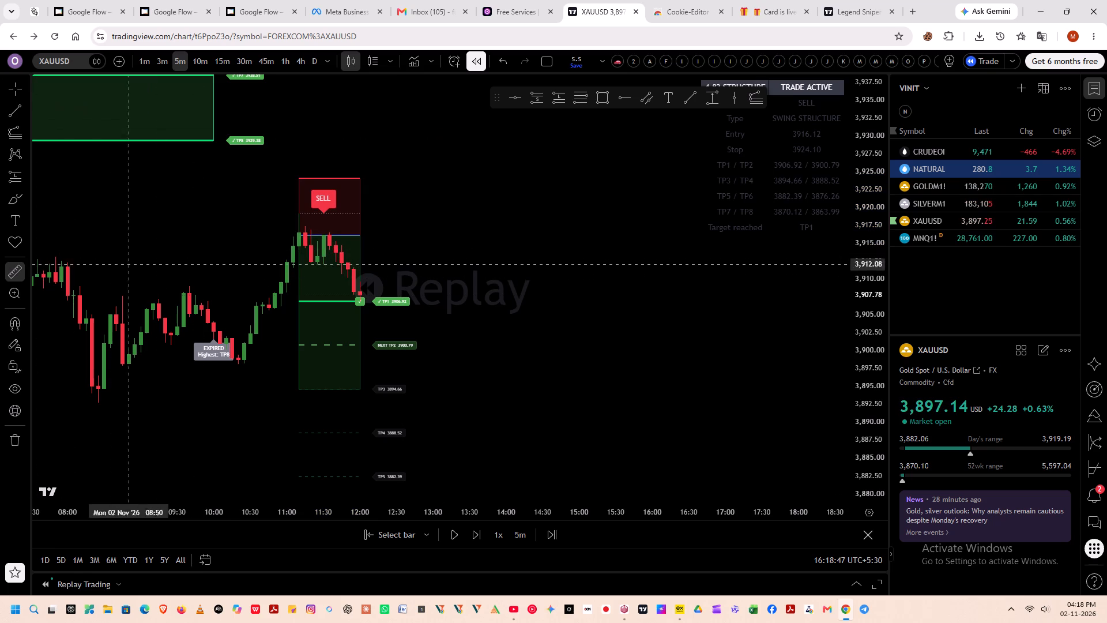
pyautogui.click(270, 237)
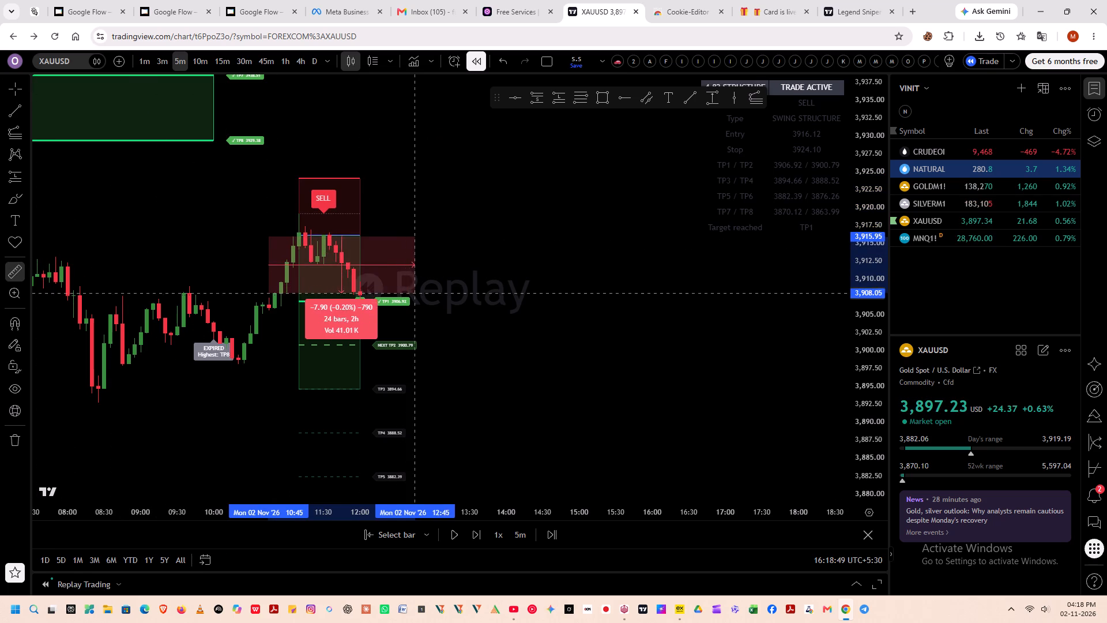
pyautogui.doubleClick(437, 301)
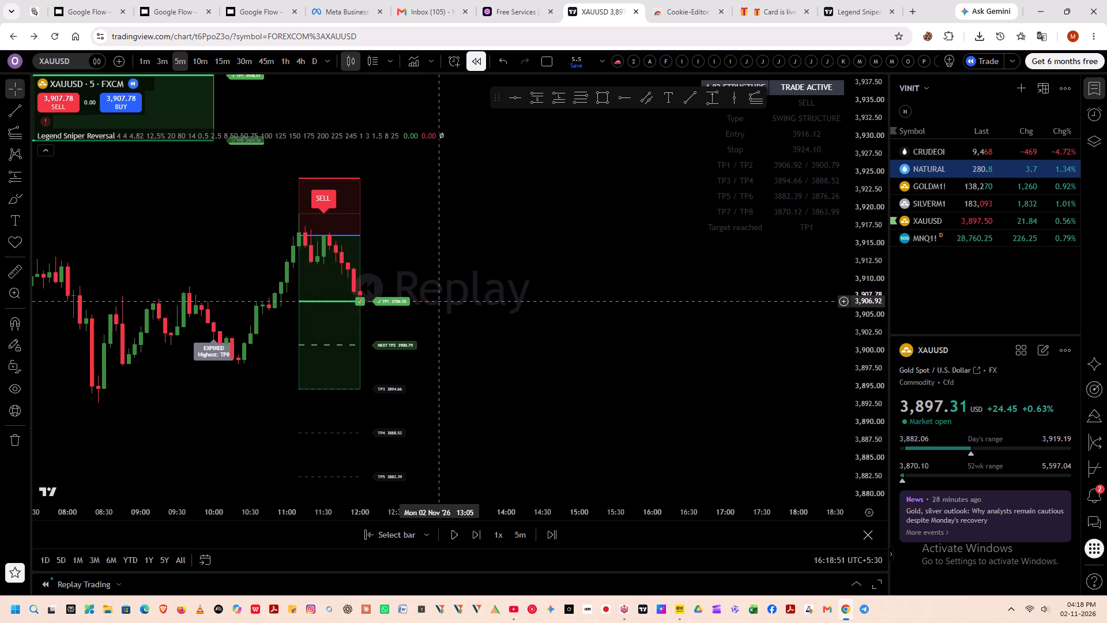
# Find the earlier sell trade from Fri 30 Oct and measure its distance from the entry line to TP1.
pyautogui.moveTo(490, 205); pyautogui.dragTo(736, 545)
pyautogui.scroll(-4, 610, 467)
pyautogui.scroll(-4, 871, 413)
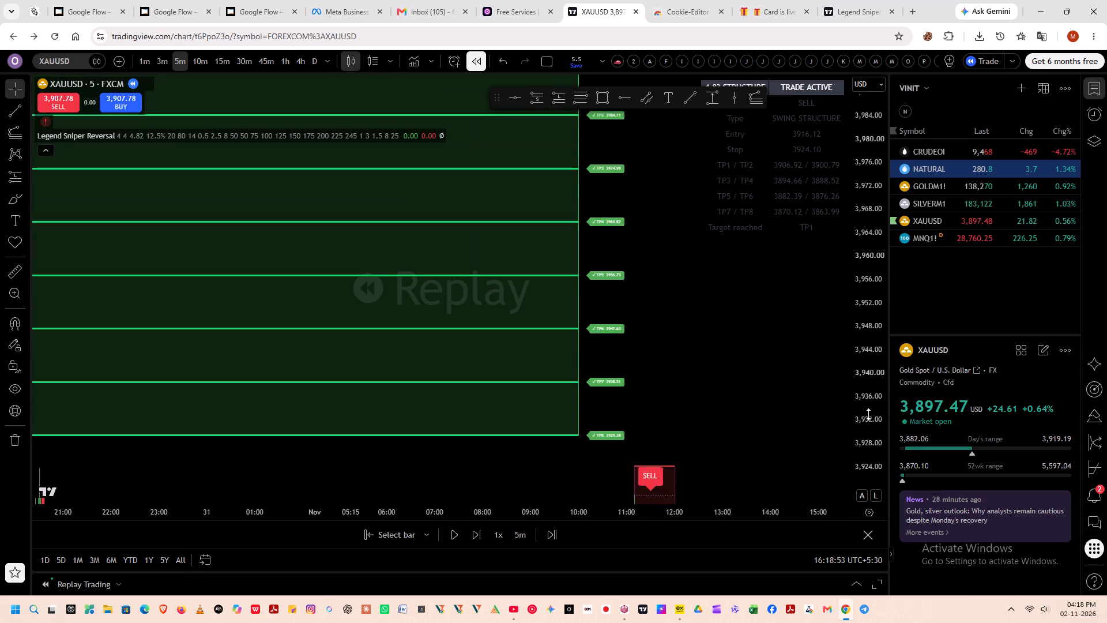
pyautogui.scroll(-11, 868, 414)
pyautogui.scroll(-5, 525, 435)
pyautogui.moveTo(285, 211); pyautogui.dragTo(291, 426)
pyautogui.scroll(4, 284, 415)
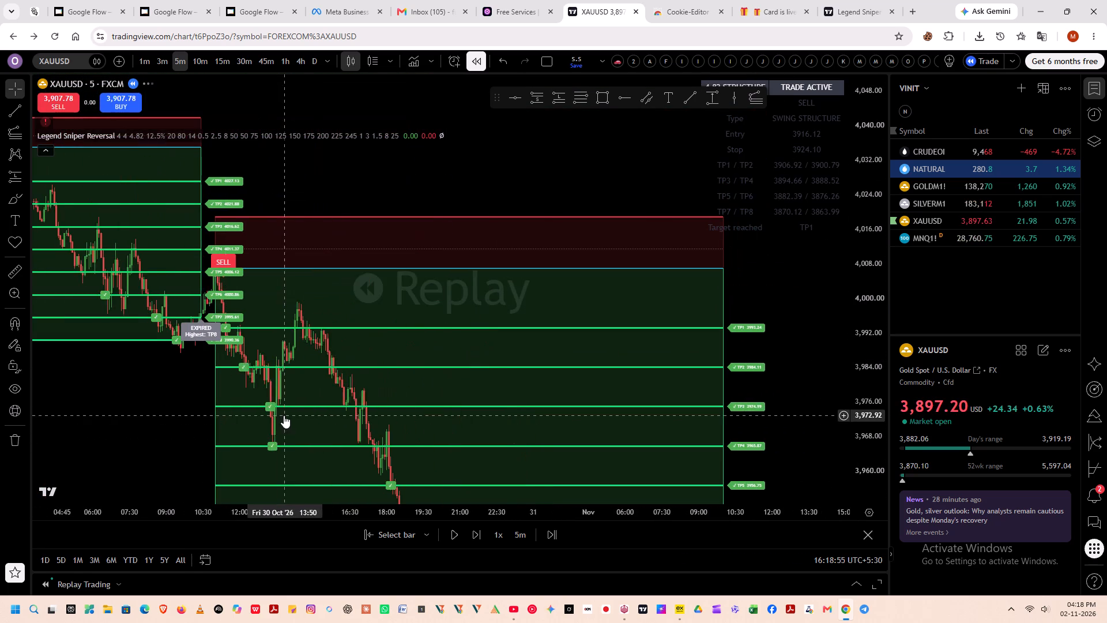
pyautogui.moveTo(793, 253); pyautogui.dragTo(733, 246)
pyautogui.doubleClick(21, 270)
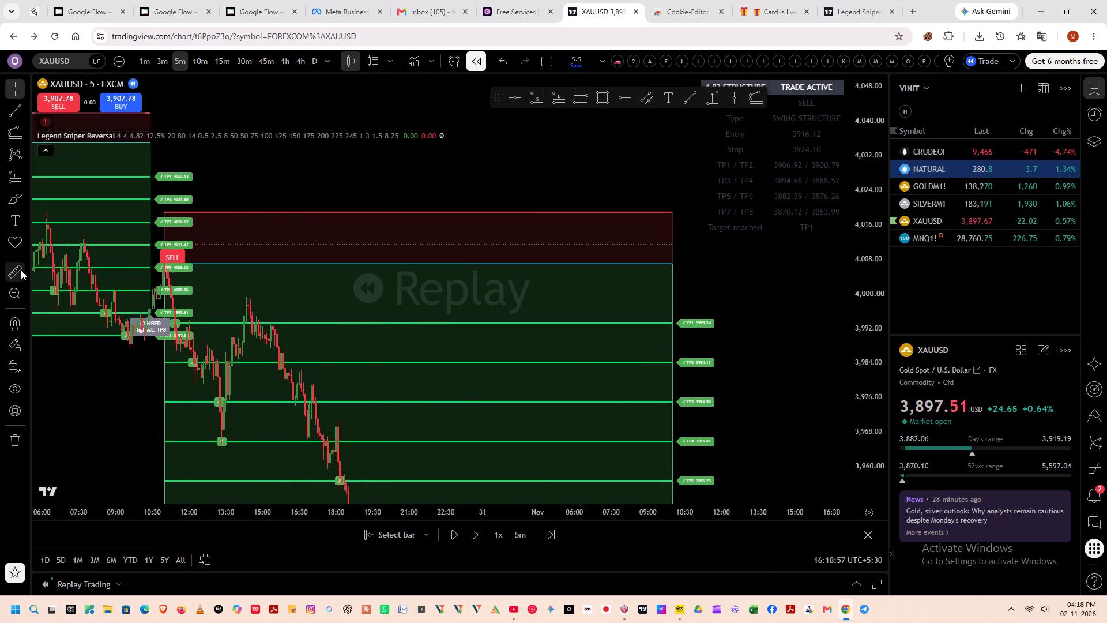
pyautogui.doubleClick(228, 264)
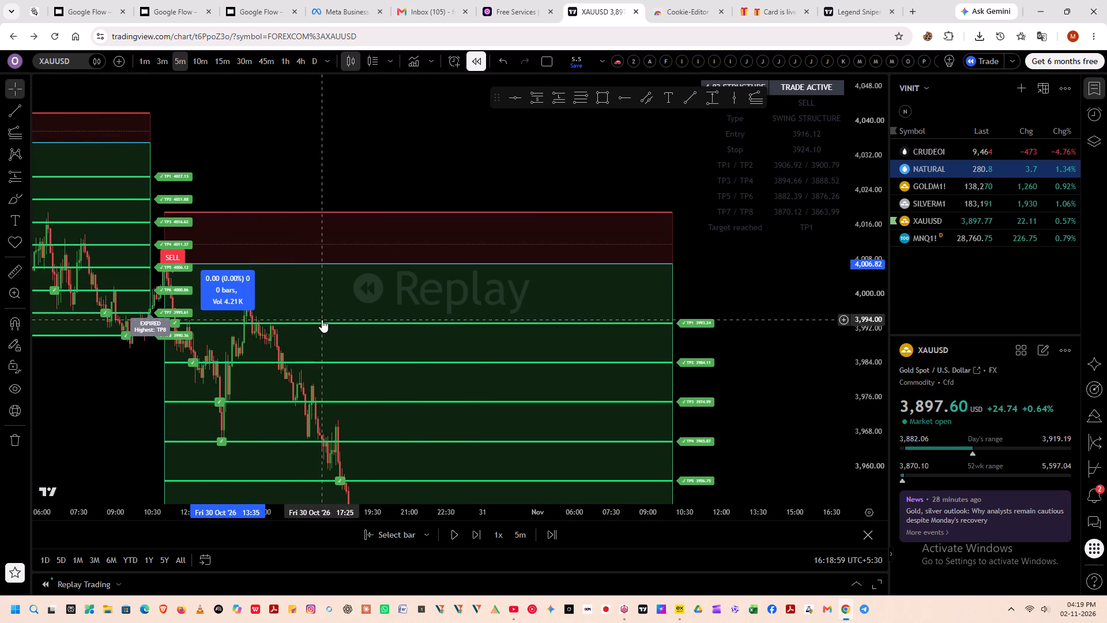
pyautogui.click(744, 260)
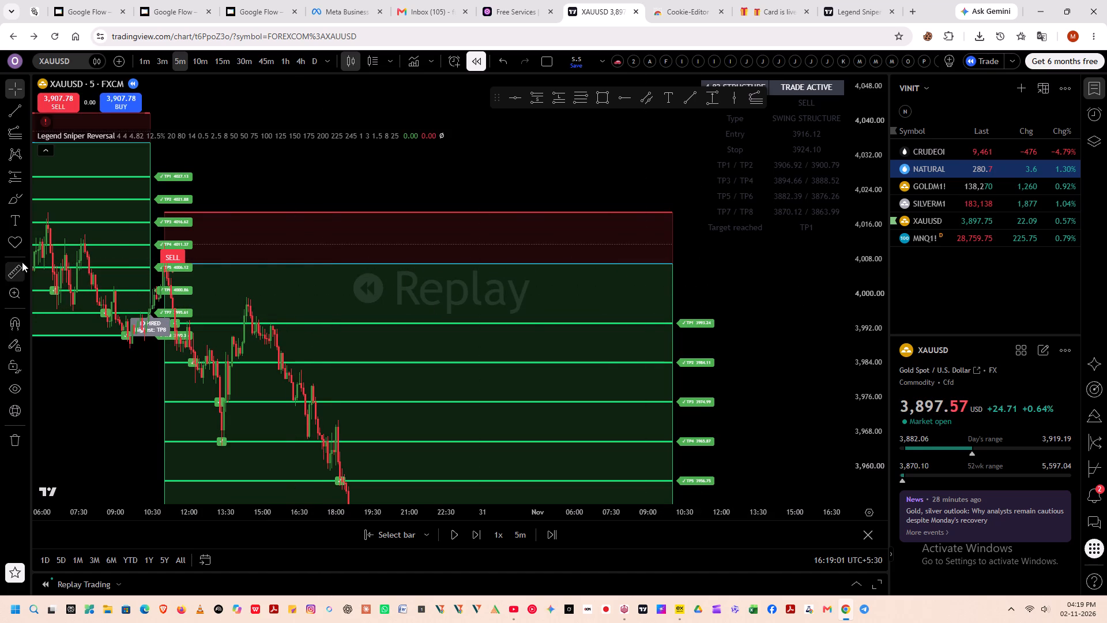
pyautogui.click(22, 262)
pyautogui.click(193, 263)
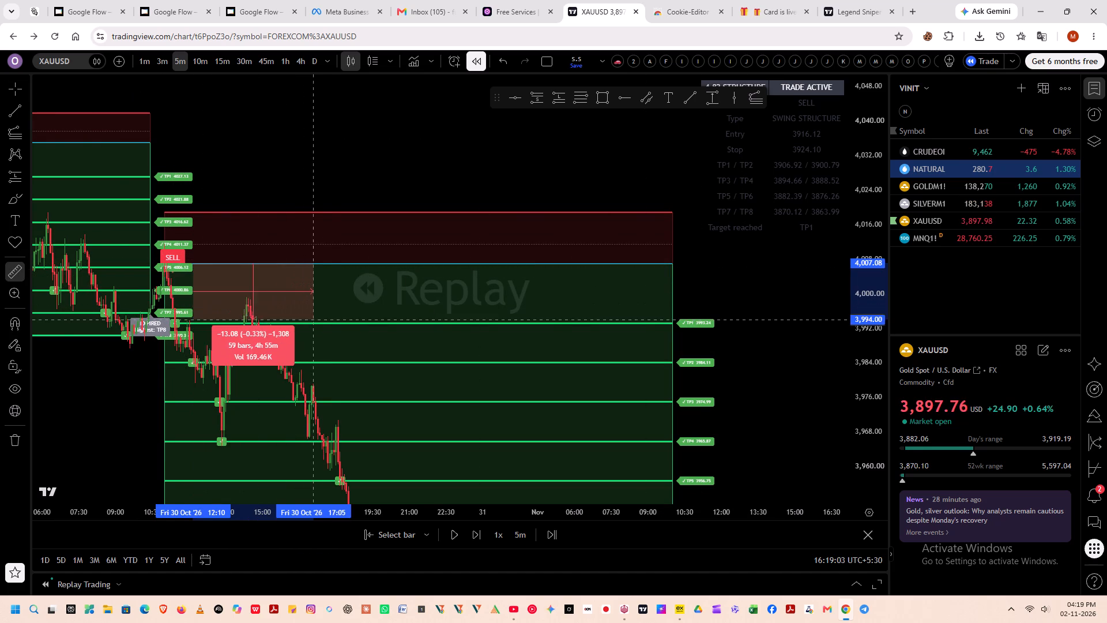
pyautogui.click(338, 324)
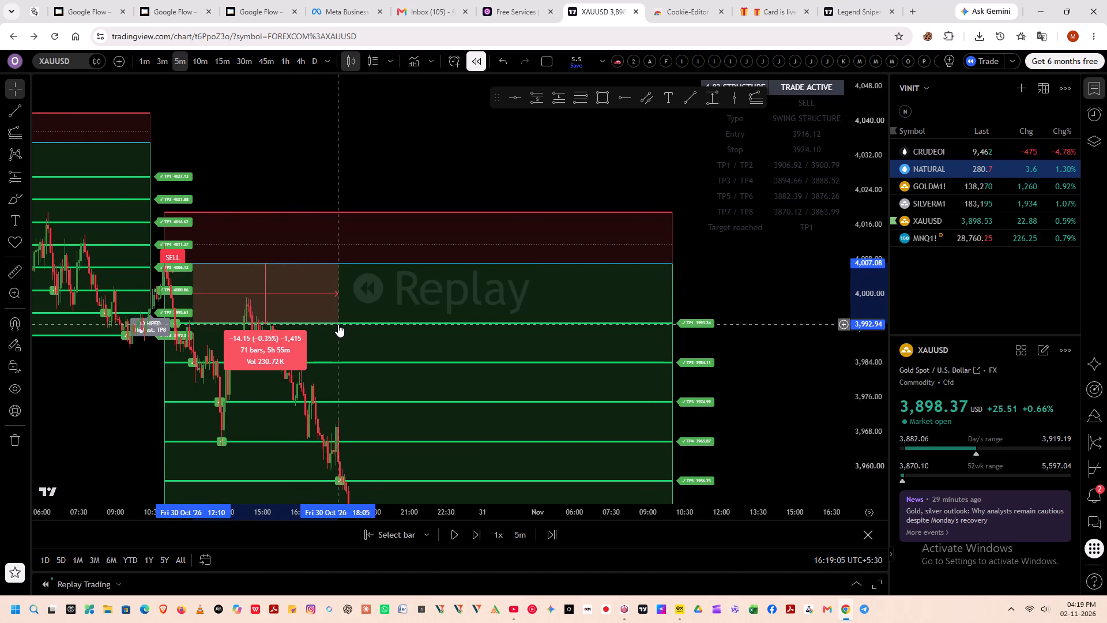
pyautogui.click(338, 324)
# Measure the Fri 30 Oct sell trade's risk zone from the stop line down to the entry line.
pyautogui.click(15, 267)
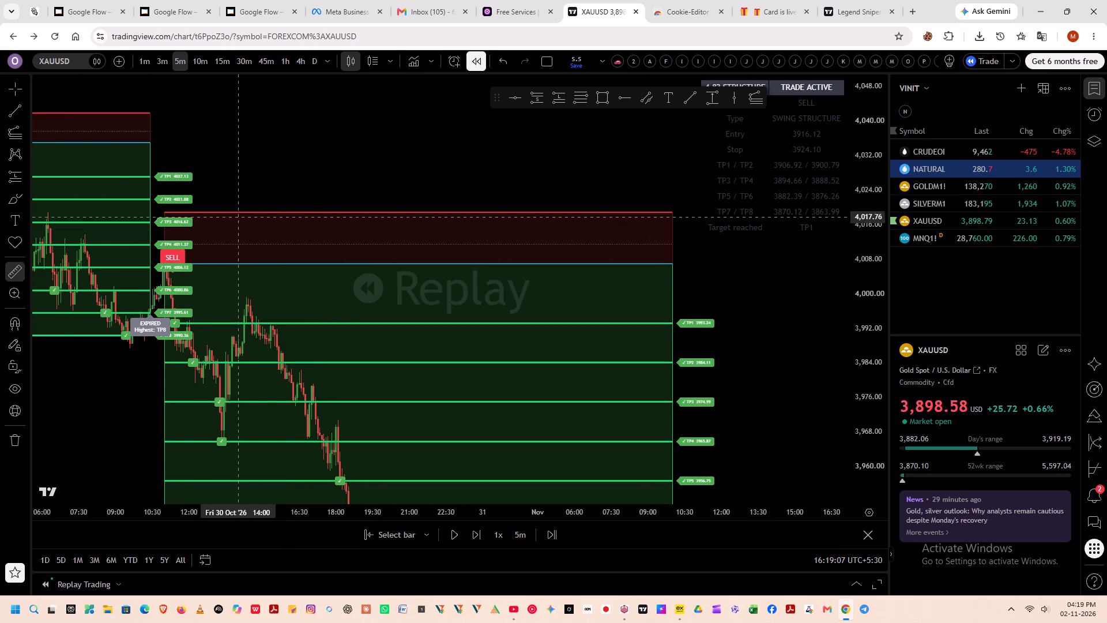
pyautogui.click(227, 211)
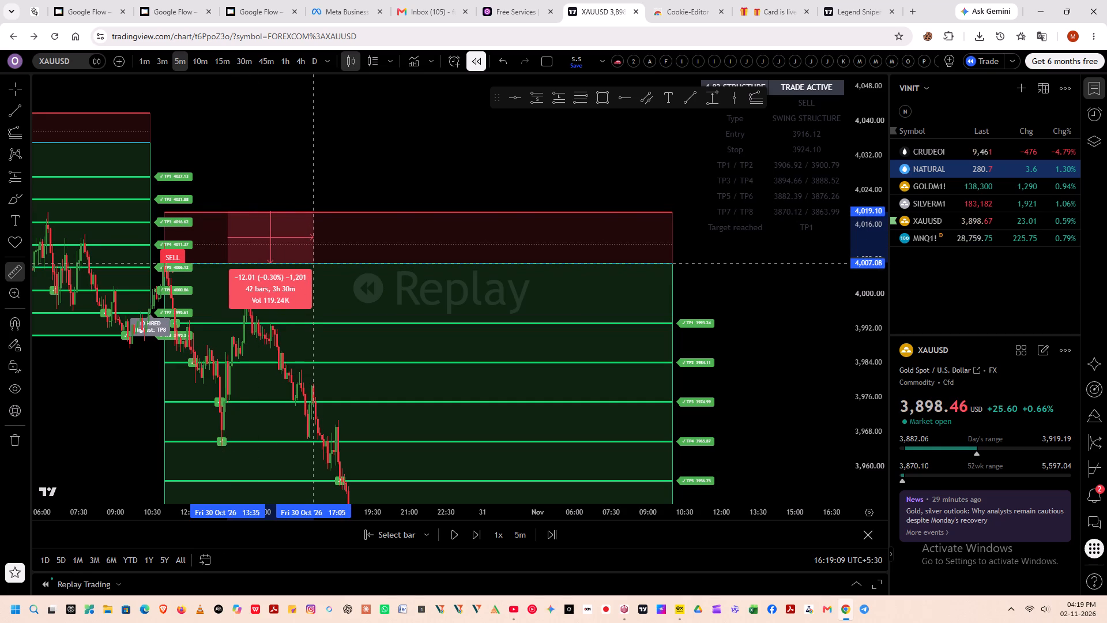
pyautogui.click(321, 264)
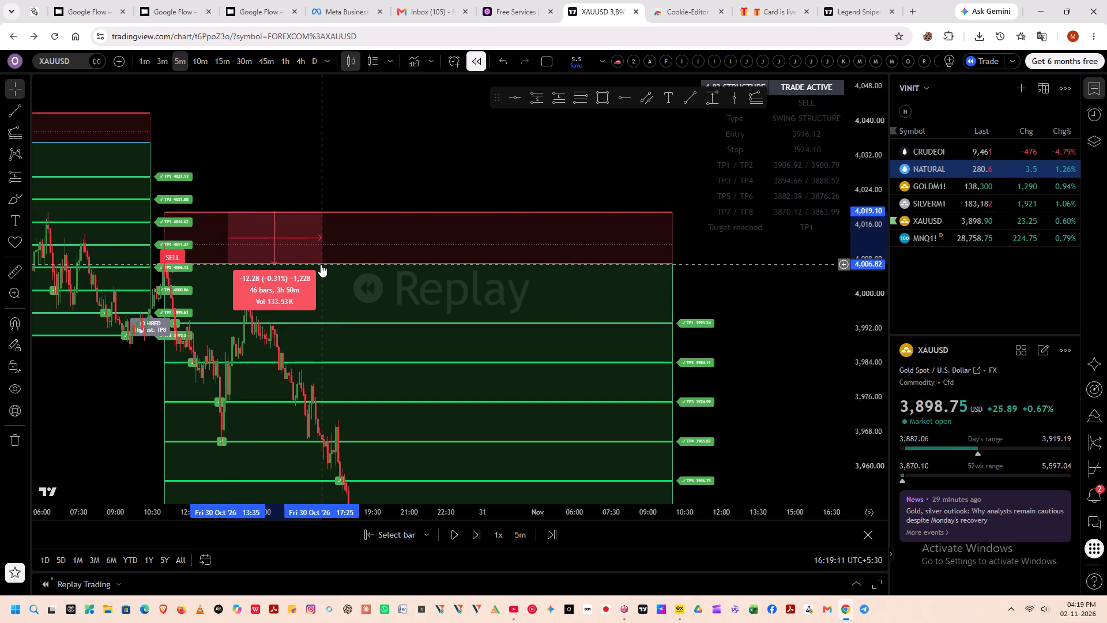
pyautogui.click(321, 264)
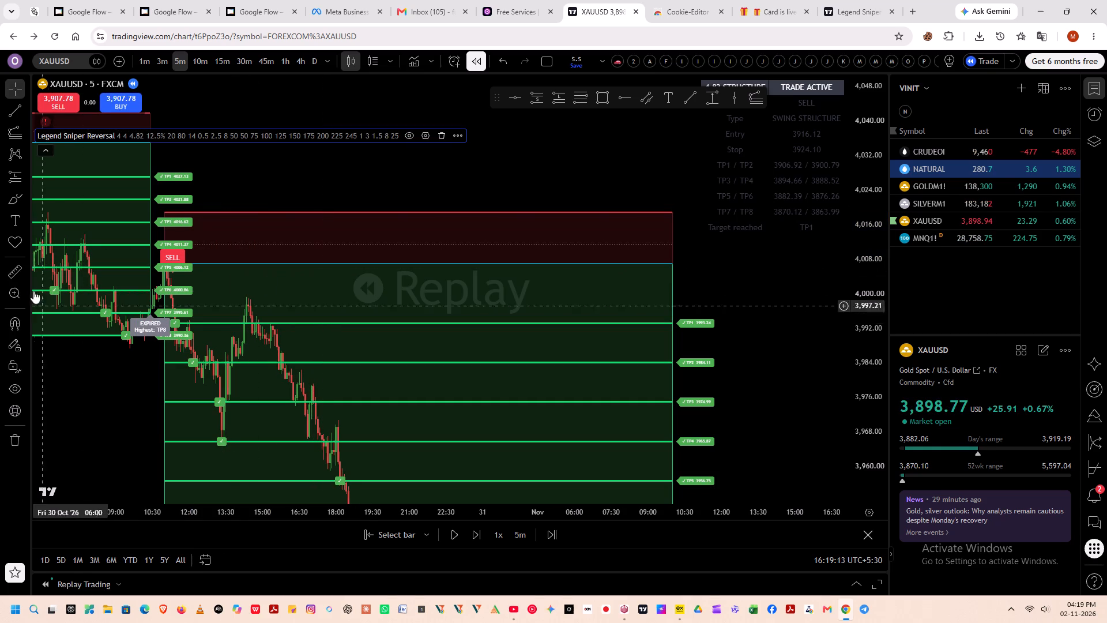
# Measure the Fri 30 Oct sell trade's entry-to-TP1 distance once more for comparison with its stop distance.
pyautogui.click(20, 272)
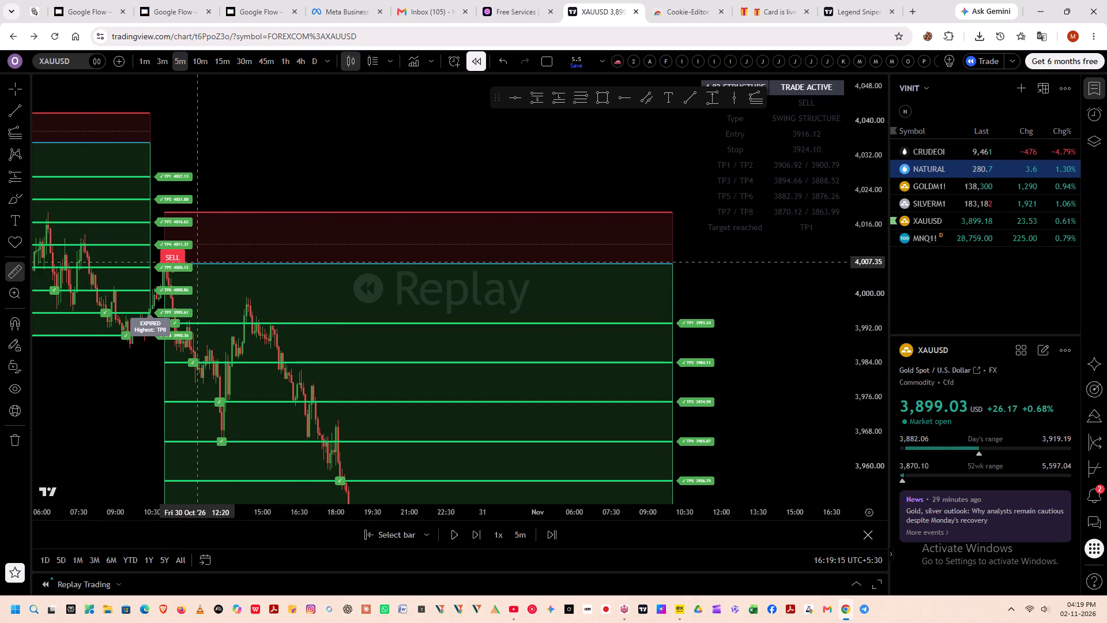
pyautogui.click(195, 264)
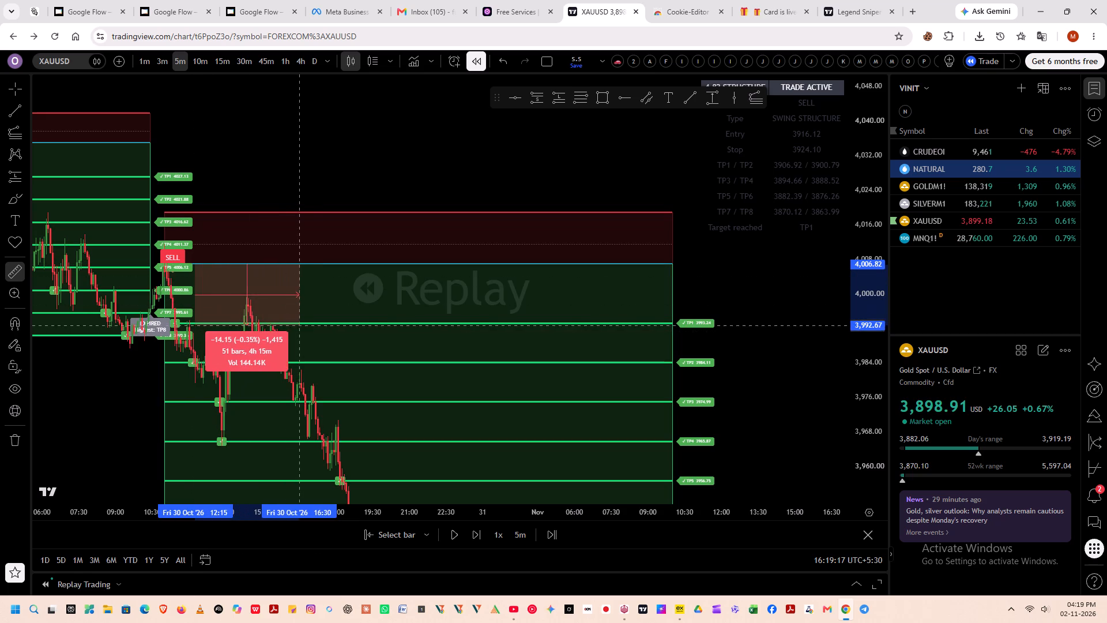
pyautogui.click(314, 322)
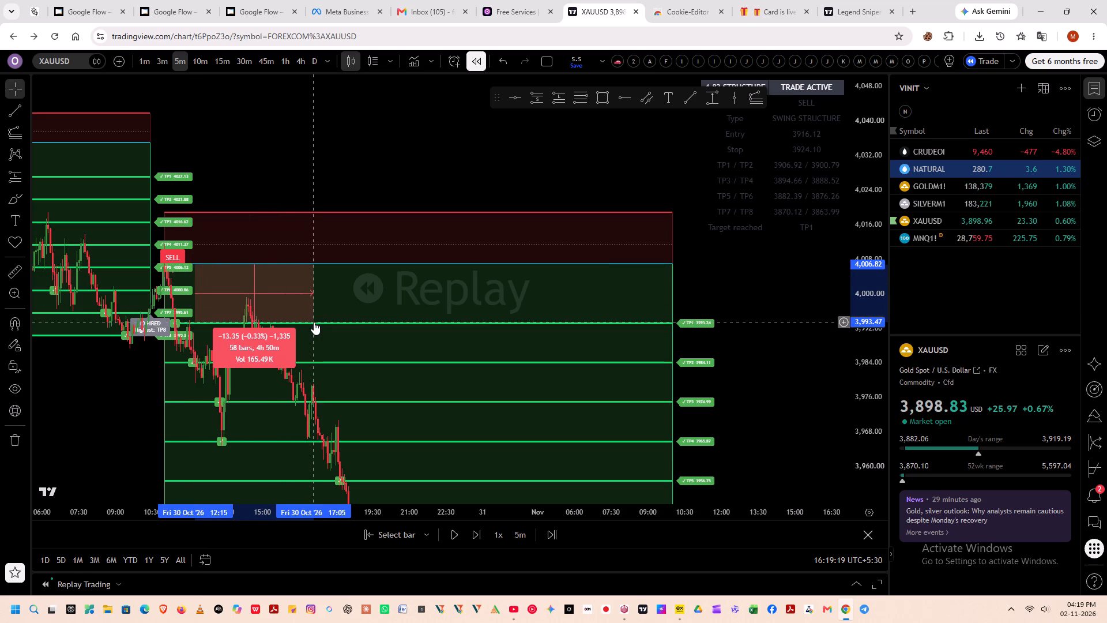
pyautogui.click(314, 322)
# Return to the Mon 02 Nov sell trade and resume the replay at 1x, letting it run past TP2 and TP3.
pyautogui.moveTo(74, 425); pyautogui.dragTo(33, 257)
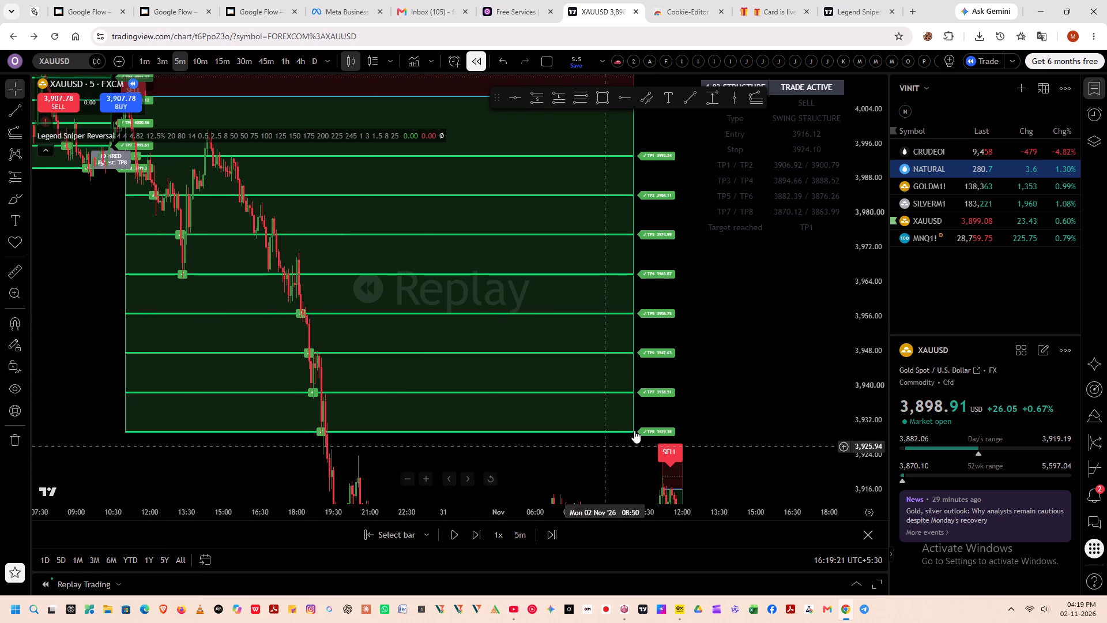
pyautogui.moveTo(738, 392); pyautogui.dragTo(608, 228)
pyautogui.scroll(5, 509, 384)
pyautogui.scroll(3, 641, 375)
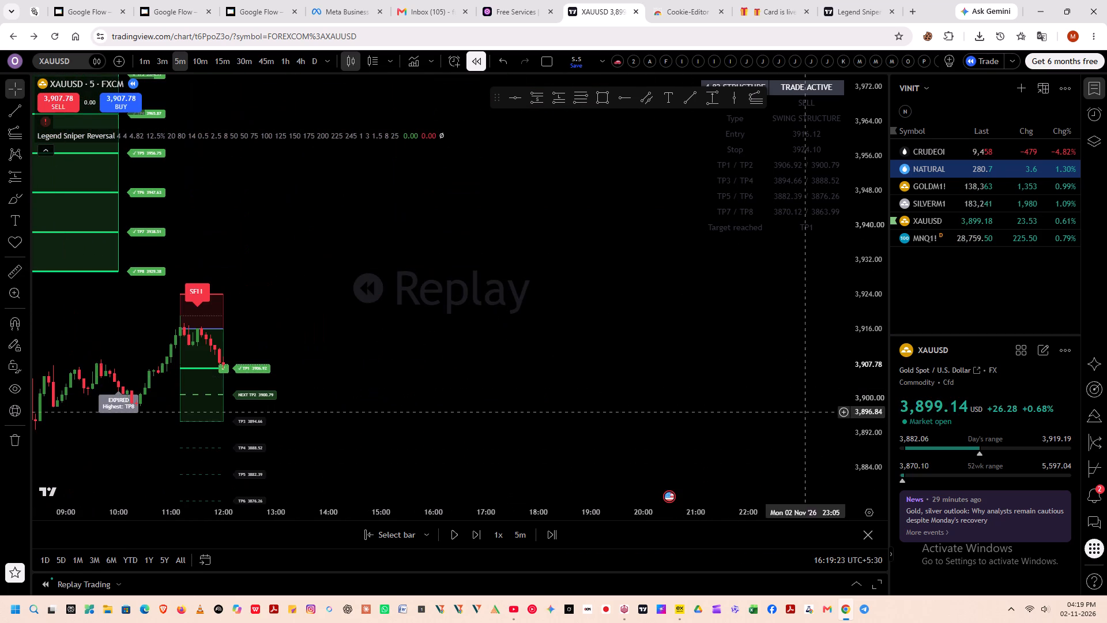
pyautogui.scroll(10, 853, 406)
pyautogui.moveTo(462, 375); pyautogui.dragTo(512, 440)
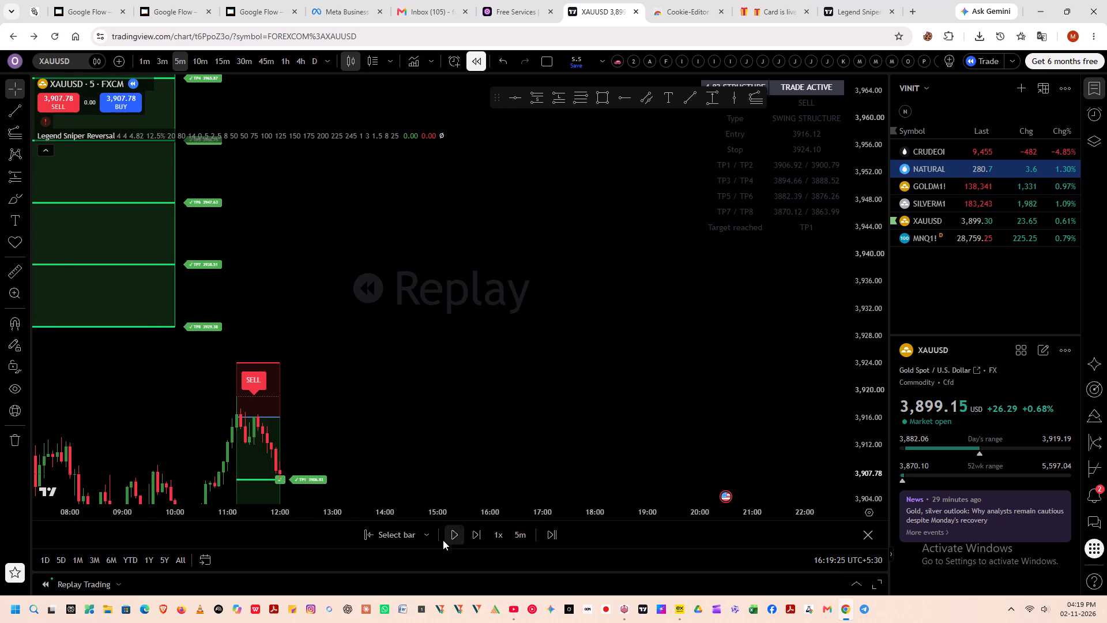
pyautogui.doubleClick(447, 535)
pyautogui.moveTo(553, 359); pyautogui.dragTo(550, 260)
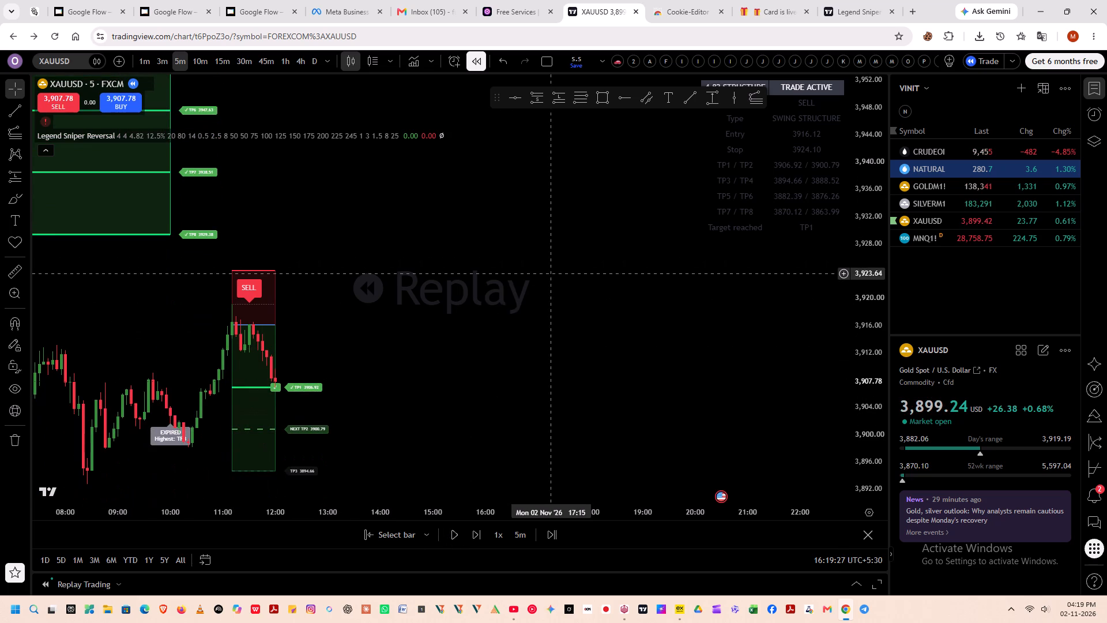
pyautogui.click(452, 536)
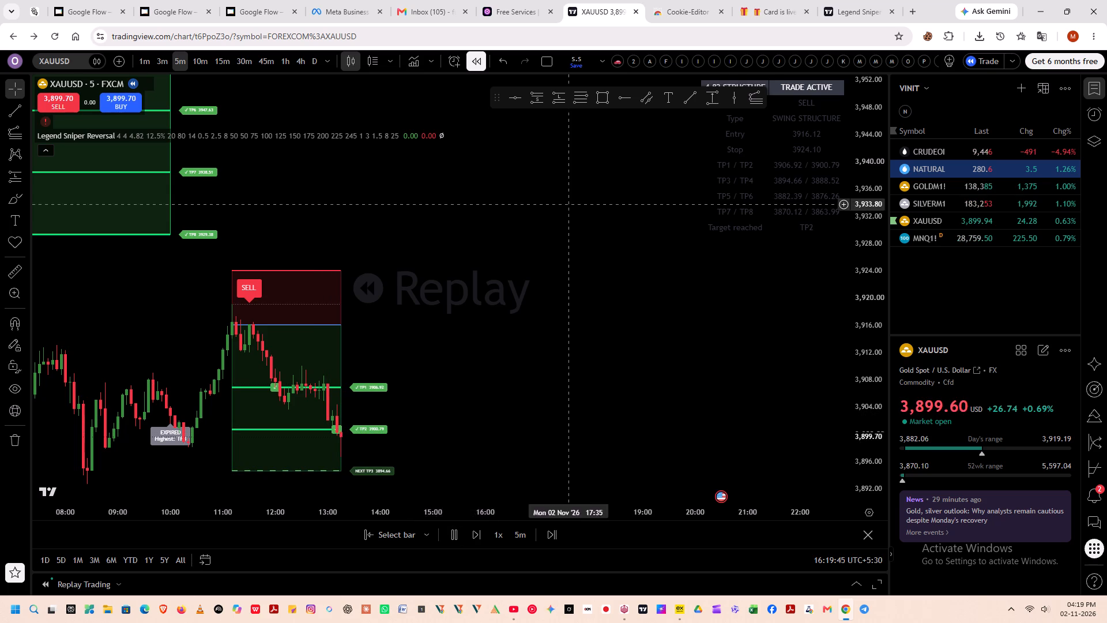
pyautogui.moveTo(417, 438); pyautogui.dragTo(472, 336)
pyautogui.scroll(3, 608, 425)
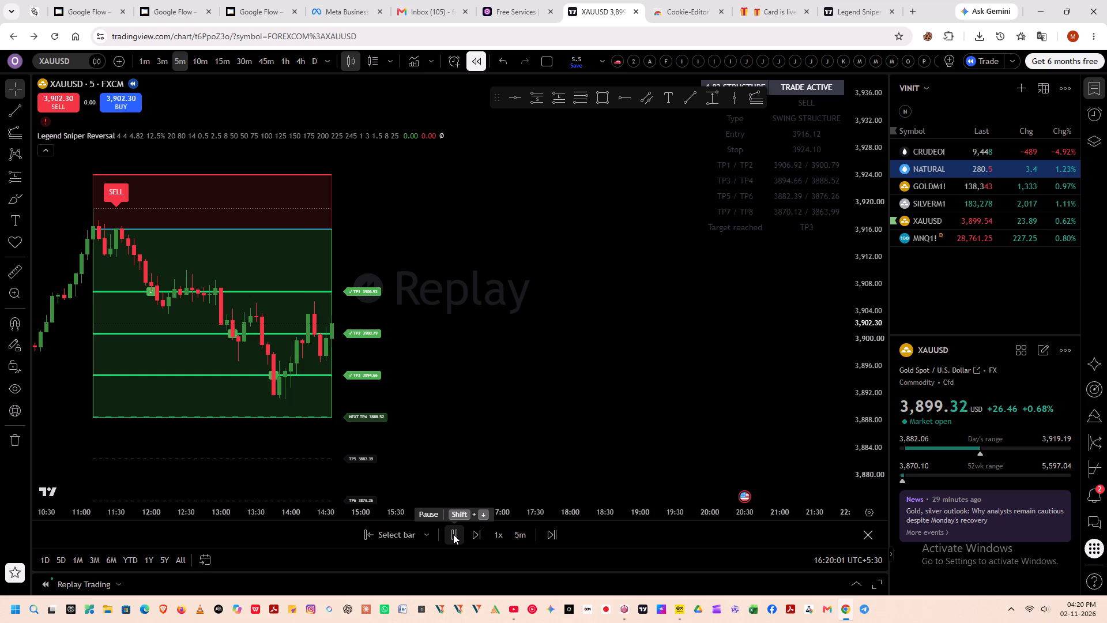
# Raise the replay speed to 7x and let the sell trade run to the latest bar.
pyautogui.click(491, 536)
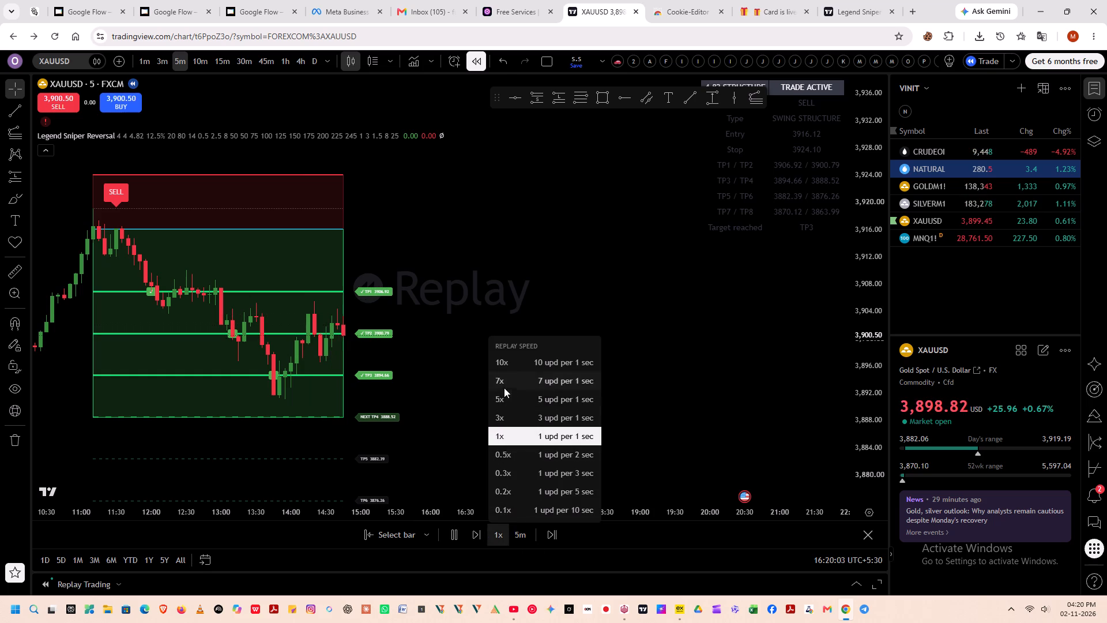
pyautogui.click(504, 388)
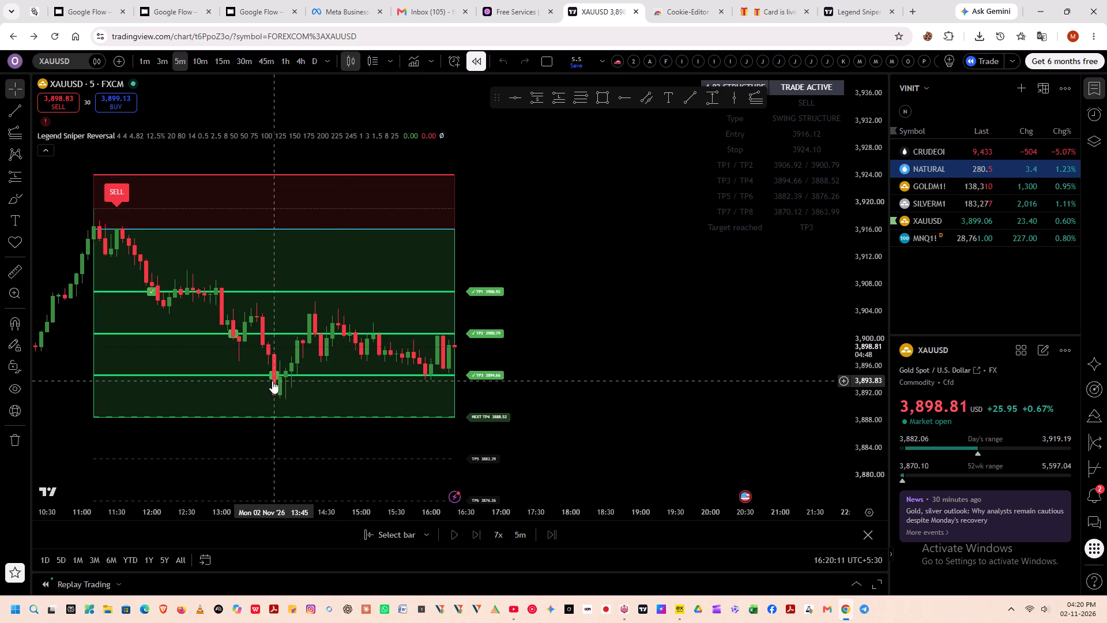
# Measure the Mon 02 Nov sell trade's price distance between TP1 and TP2.
pyautogui.click(12, 271)
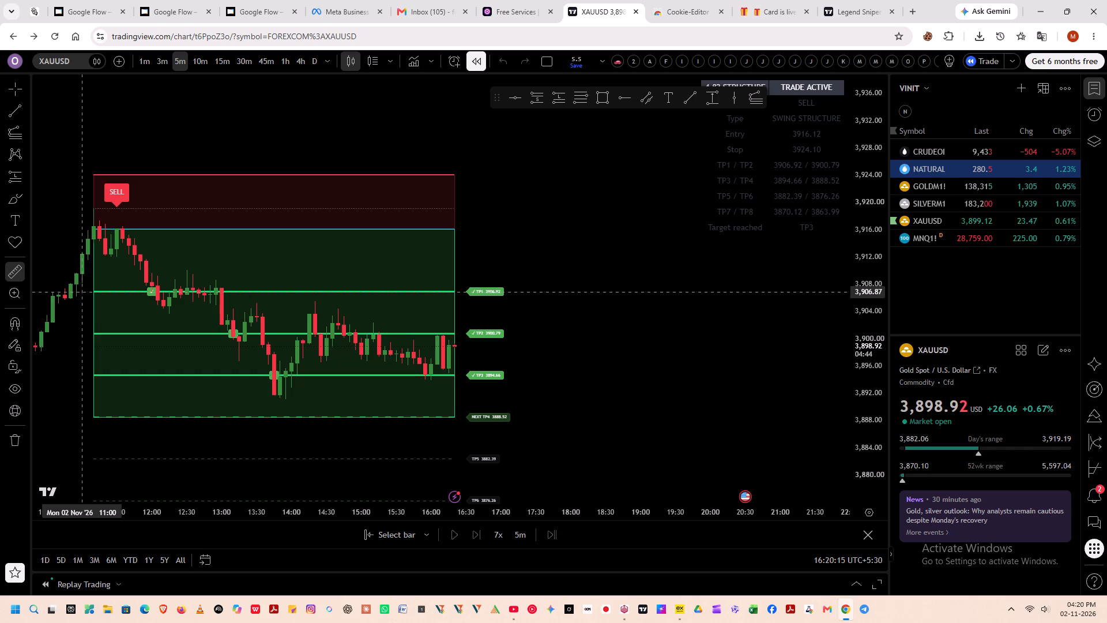
pyautogui.click(81, 292)
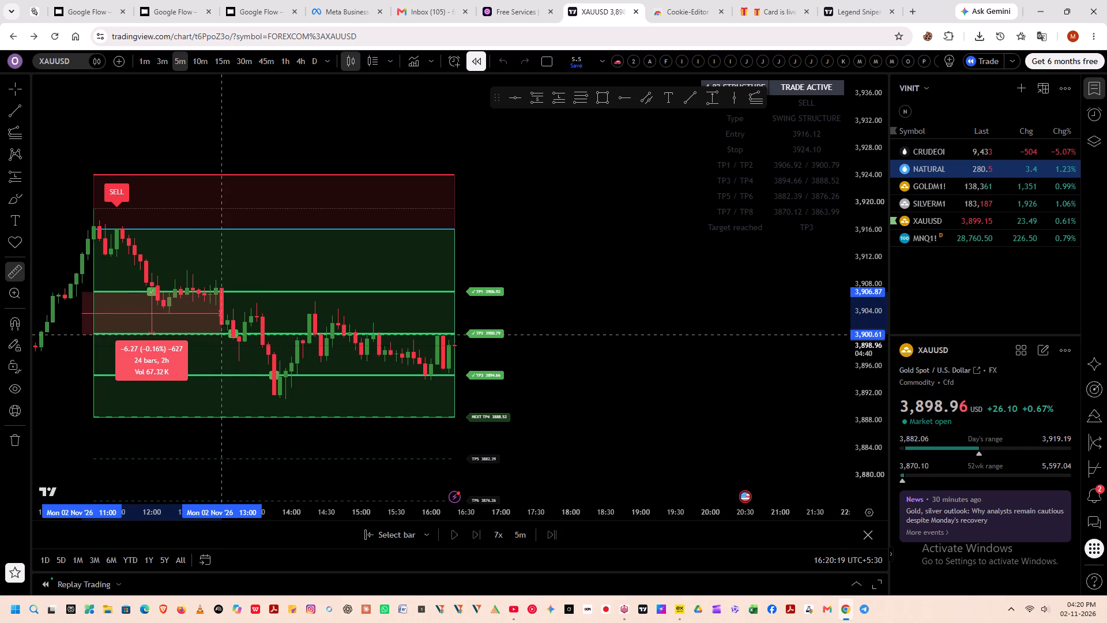
pyautogui.tripleClick(223, 335)
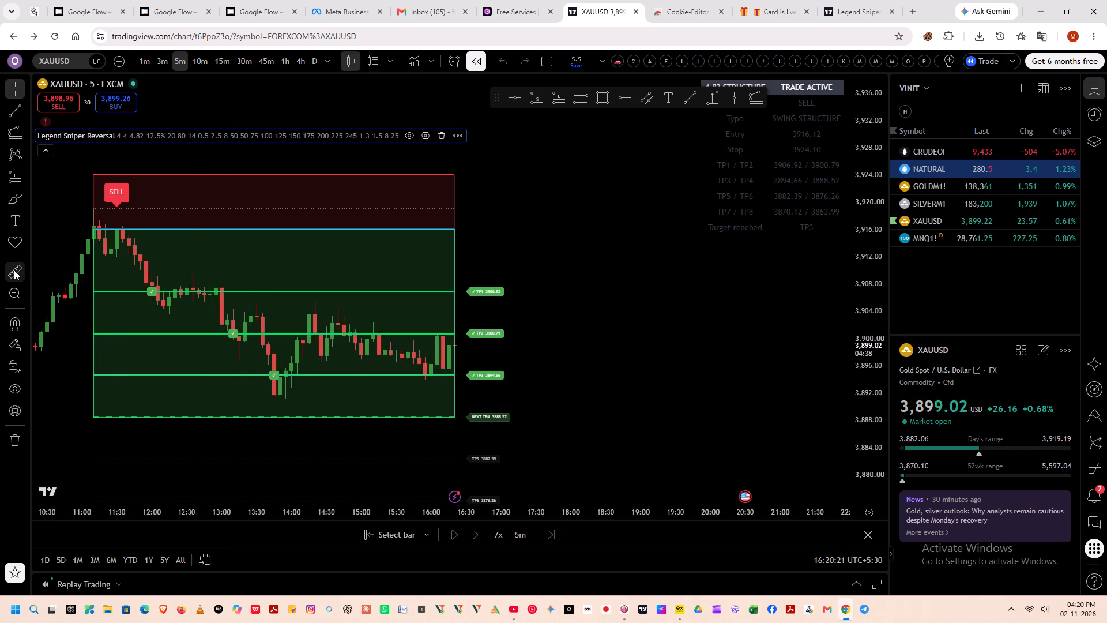
# Measure the Mon 02 Nov sell trade's price distance between TP2 and TP3, leaving the indicator settings unchanged.
pyautogui.click(14, 270)
pyautogui.click(106, 333)
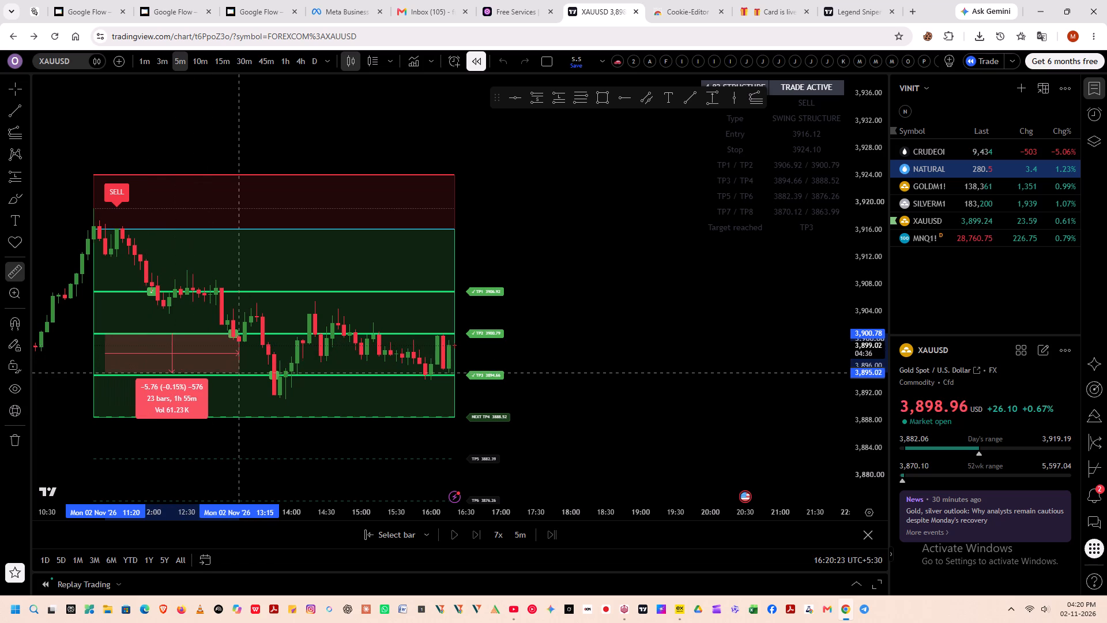
pyautogui.doubleClick(259, 375)
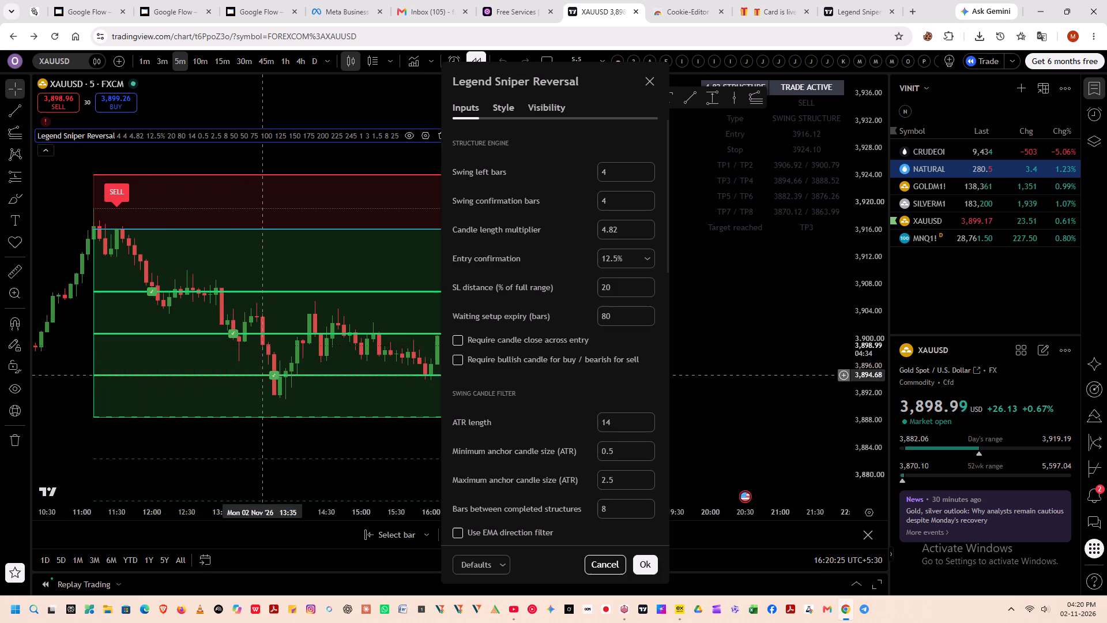
pyautogui.click(134, 443)
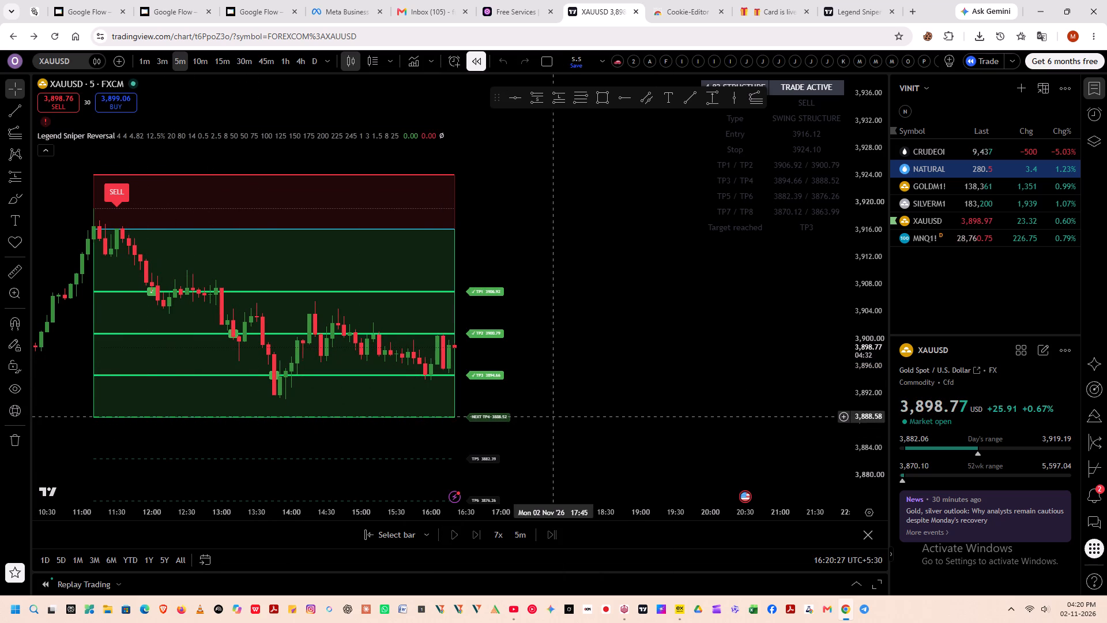
pyautogui.moveTo(590, 403); pyautogui.dragTo(597, 384)
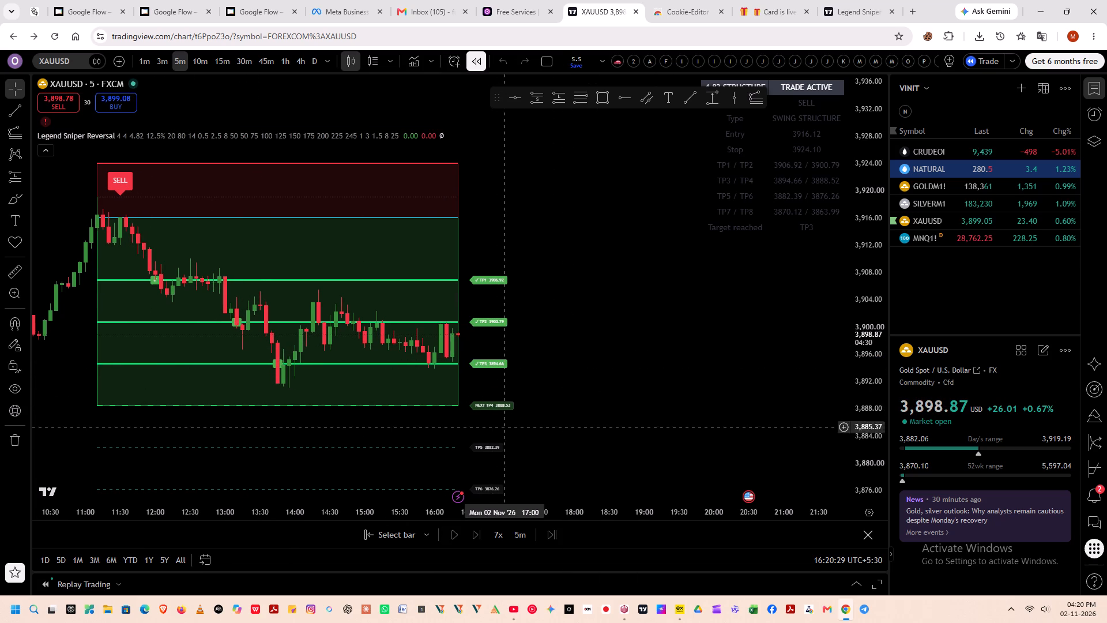
# Exit the bar replay and return the XAUUSD 5-minute chart to live data.
pyautogui.moveTo(506, 441); pyautogui.dragTo(513, 361)
pyautogui.moveTo(514, 435); pyautogui.dragTo(537, 380)
pyautogui.moveTo(556, 438); pyautogui.dragTo(551, 383)
pyautogui.moveTo(578, 450); pyautogui.dragTo(575, 410)
pyautogui.moveTo(610, 370); pyautogui.dragTo(612, 392)
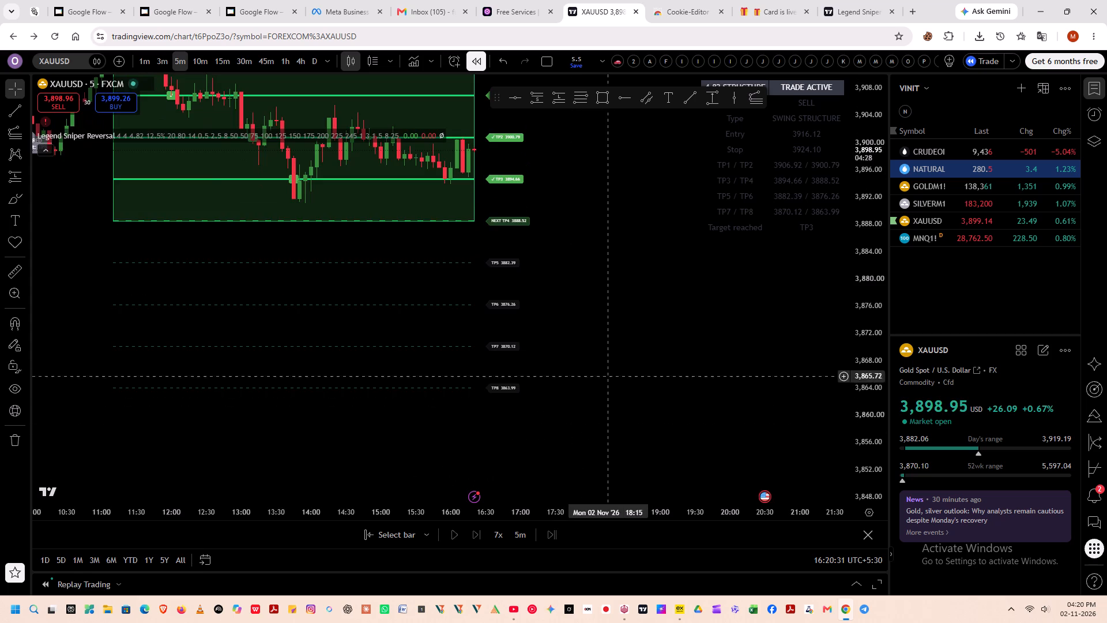
pyautogui.moveTo(612, 392); pyautogui.dragTo(510, 497)
pyautogui.click(489, 481)
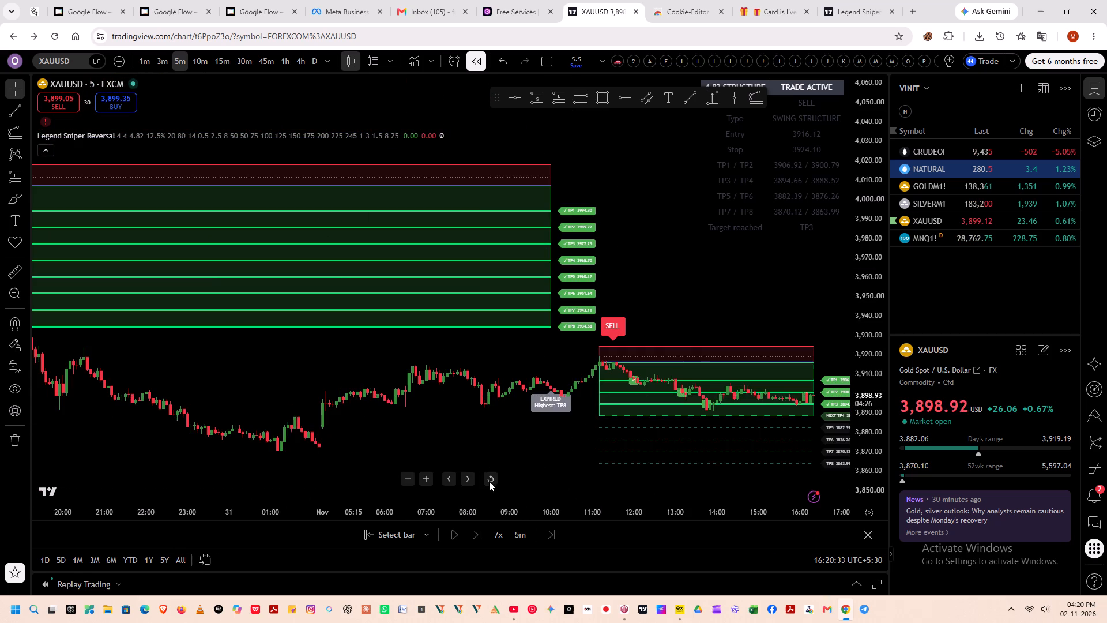
pyautogui.moveTo(732, 226); pyautogui.dragTo(349, 231)
pyautogui.click(465, 61)
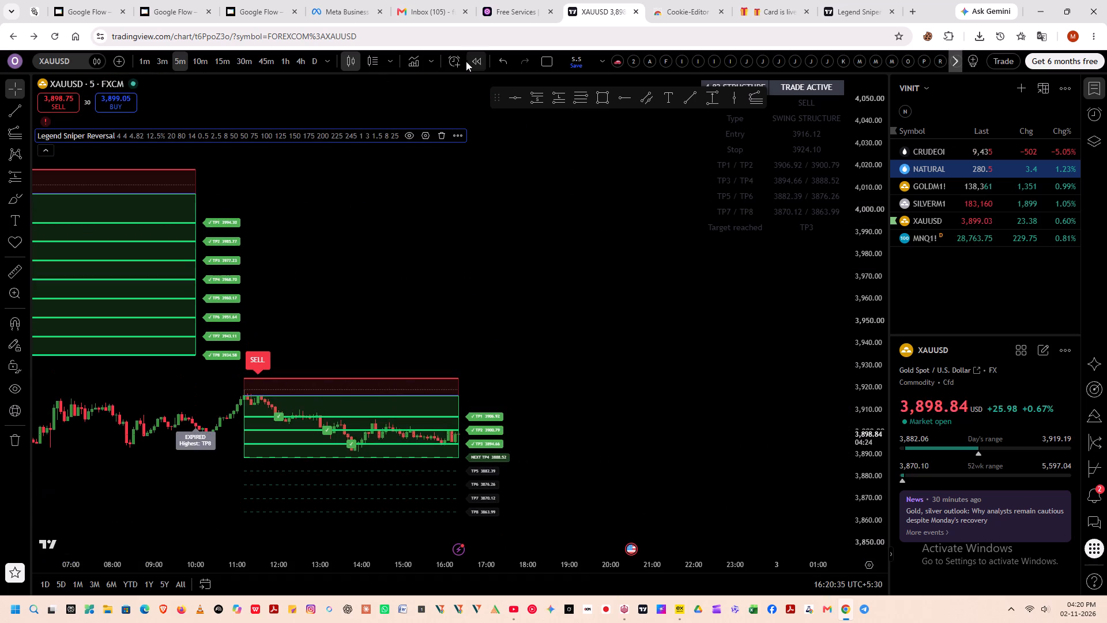
# Draw a trend-based Fib extension over the Mon 02 Nov sell trade, with its points at about 3,919.58, 3,903.67 and 3,919.28.
pyautogui.moveTo(570, 367); pyautogui.dragTo(500, 284)
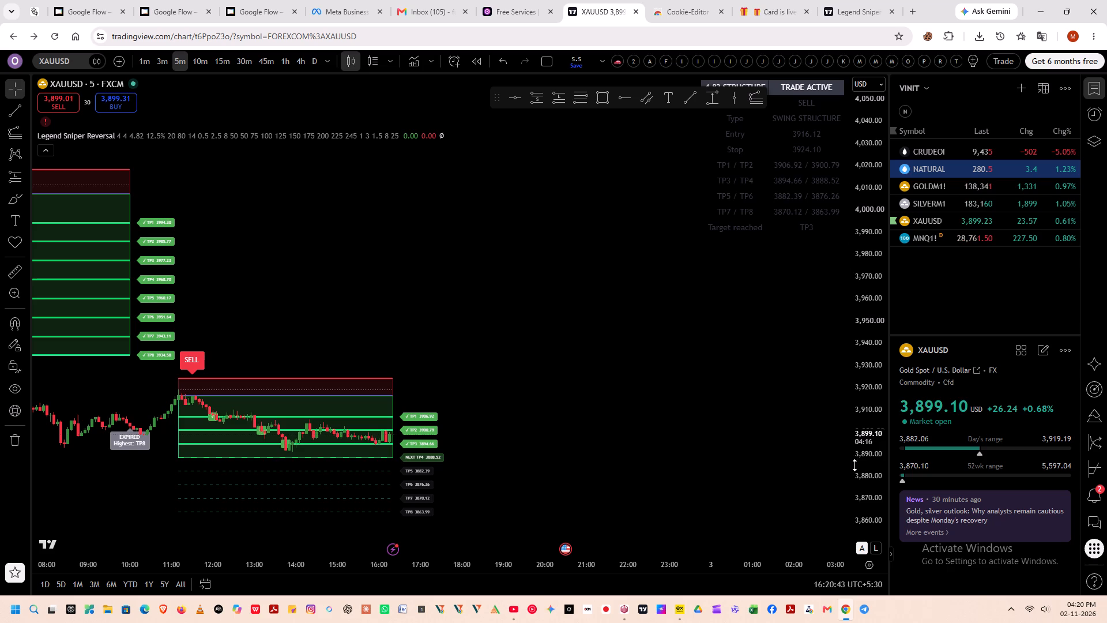
pyautogui.scroll(5, 851, 449)
pyautogui.scroll(-5, 694, 416)
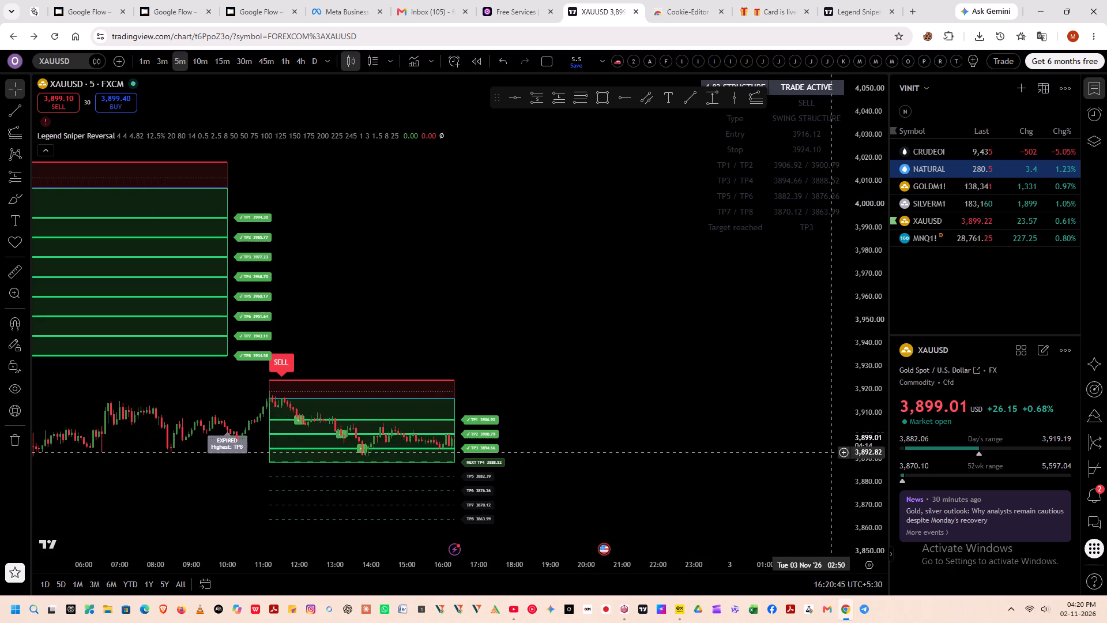
pyautogui.scroll(17, 864, 452)
pyautogui.moveTo(699, 458); pyautogui.dragTo(692, 276)
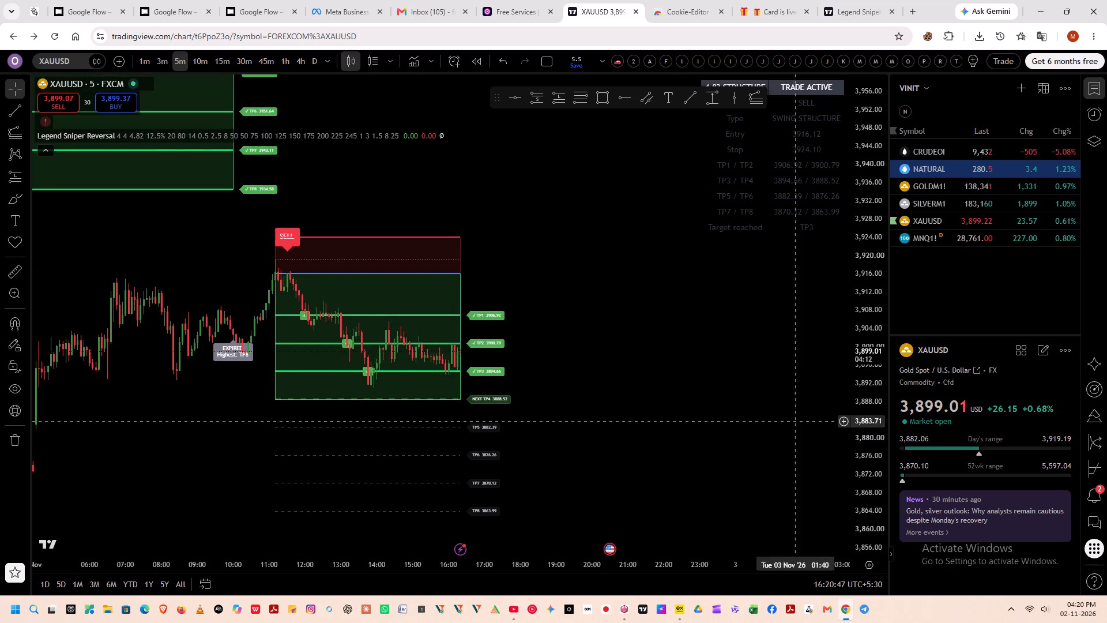
pyautogui.scroll(20, 861, 491)
pyautogui.scroll(1, 861, 491)
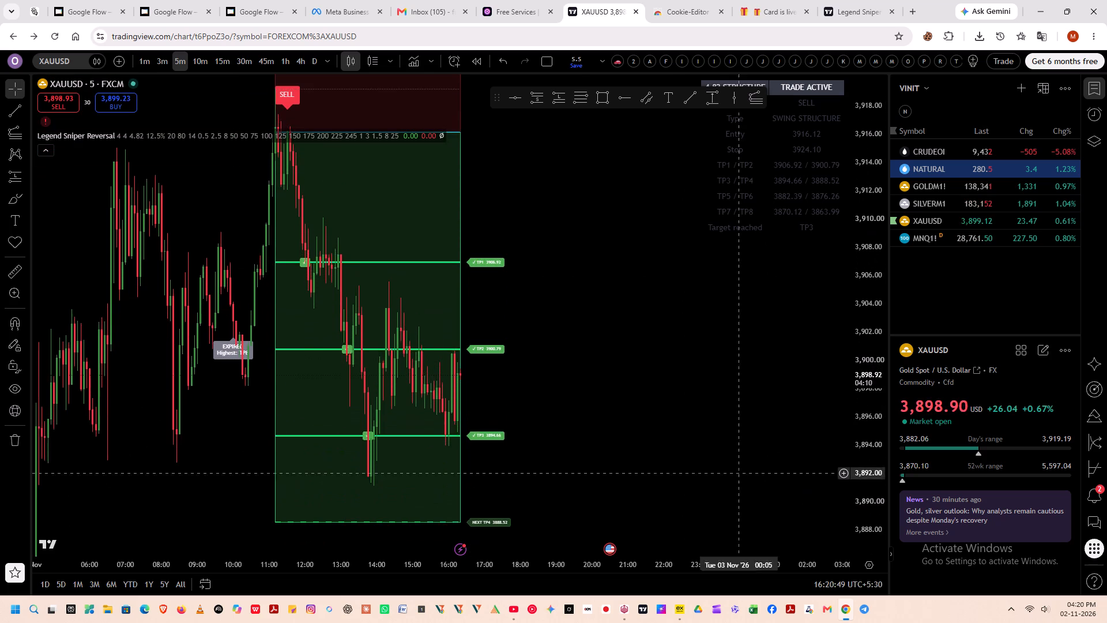
pyautogui.scroll(2, 670, 466)
pyautogui.scroll(-13, 876, 411)
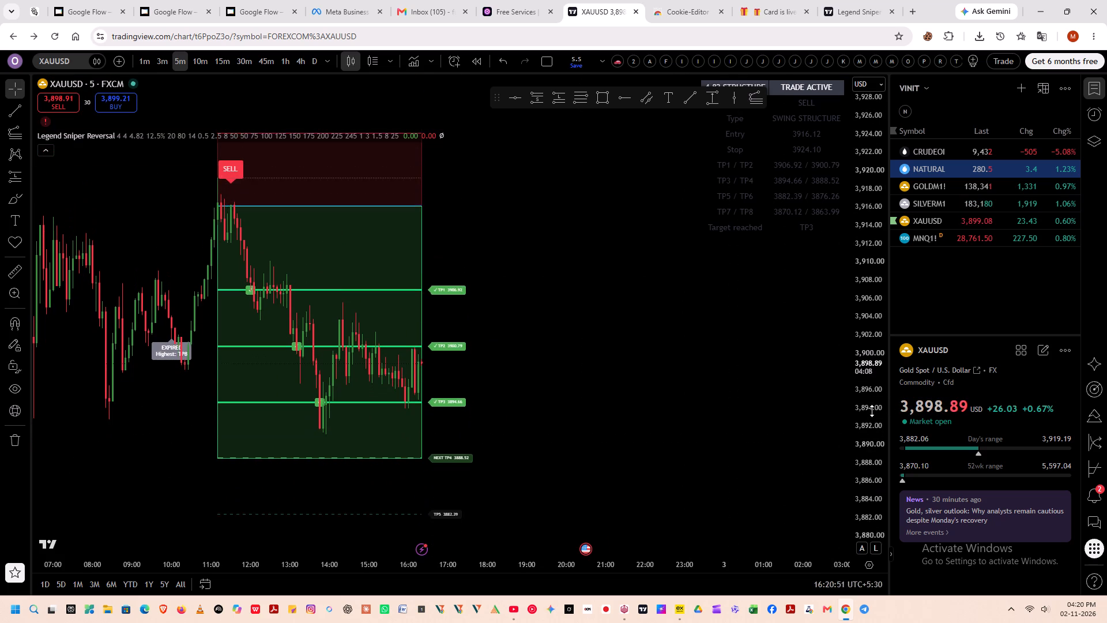
pyautogui.scroll(-4, 872, 411)
pyautogui.moveTo(579, 324); pyautogui.dragTo(626, 354)
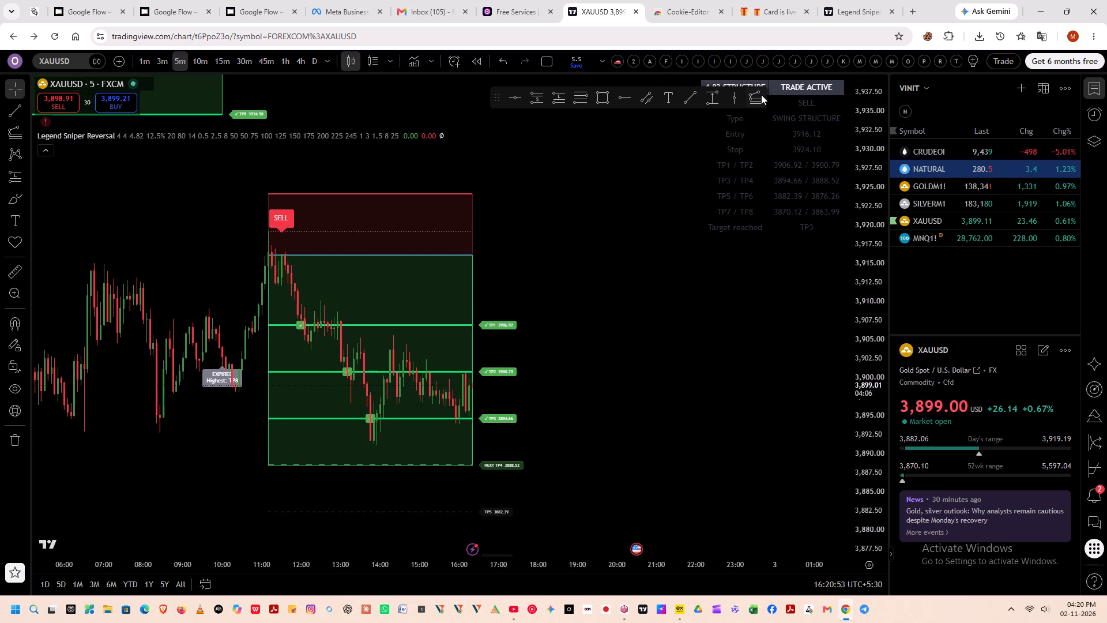
pyautogui.click(761, 95)
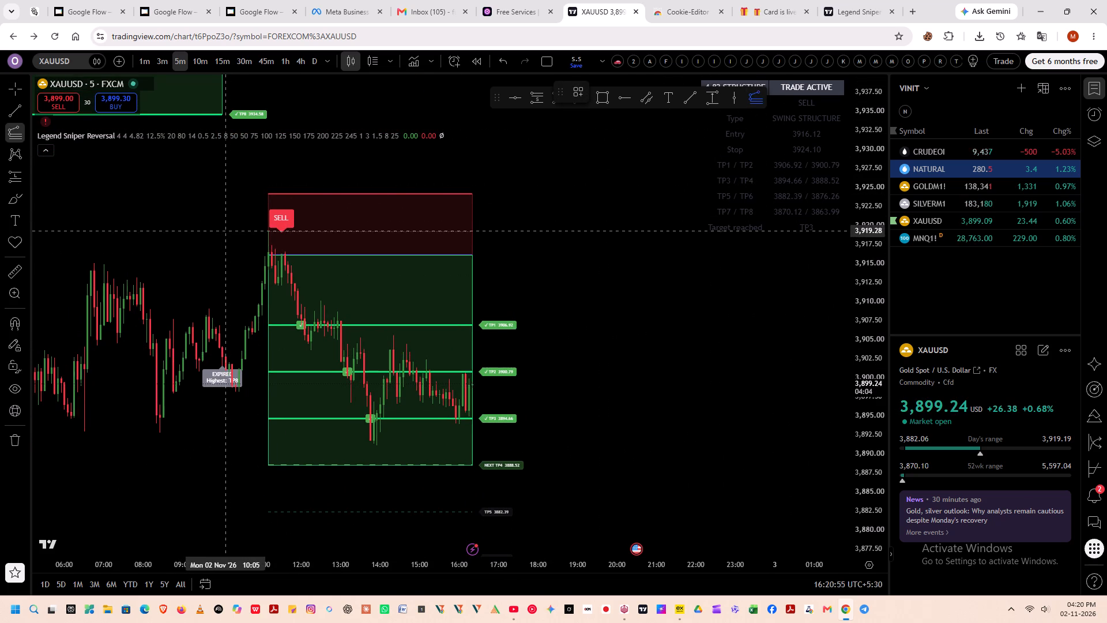
pyautogui.click(226, 228)
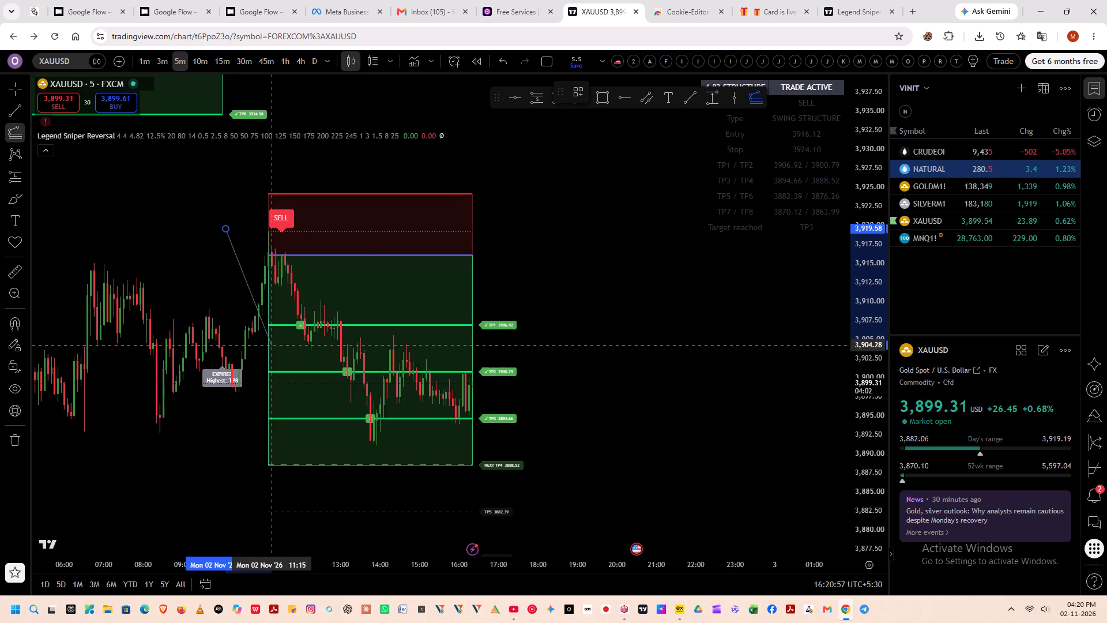
pyautogui.click(270, 350)
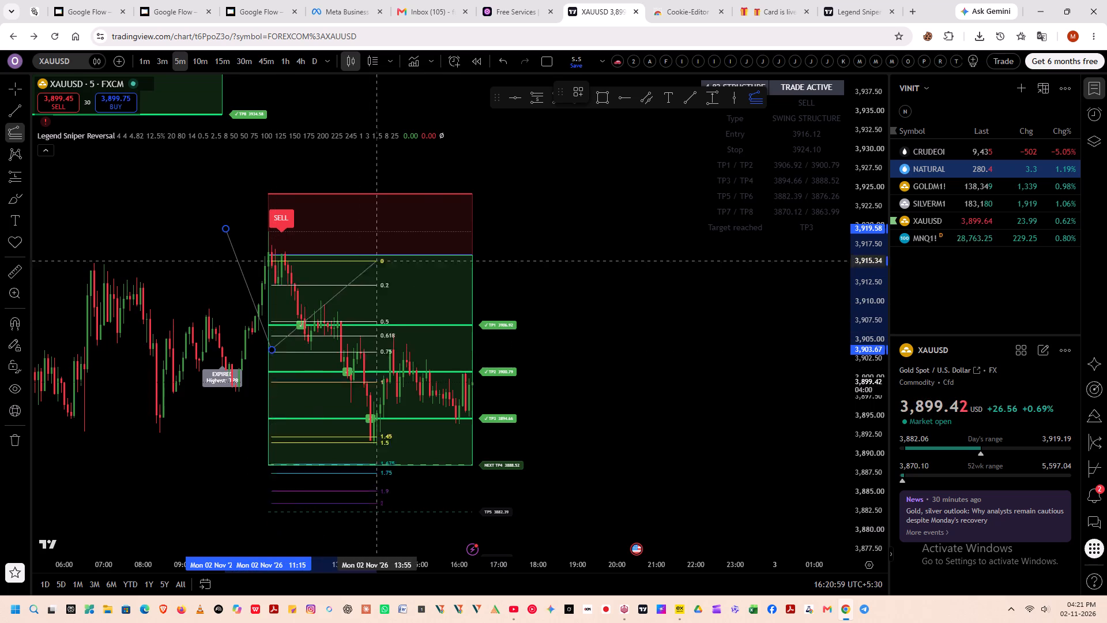
pyautogui.click(483, 231)
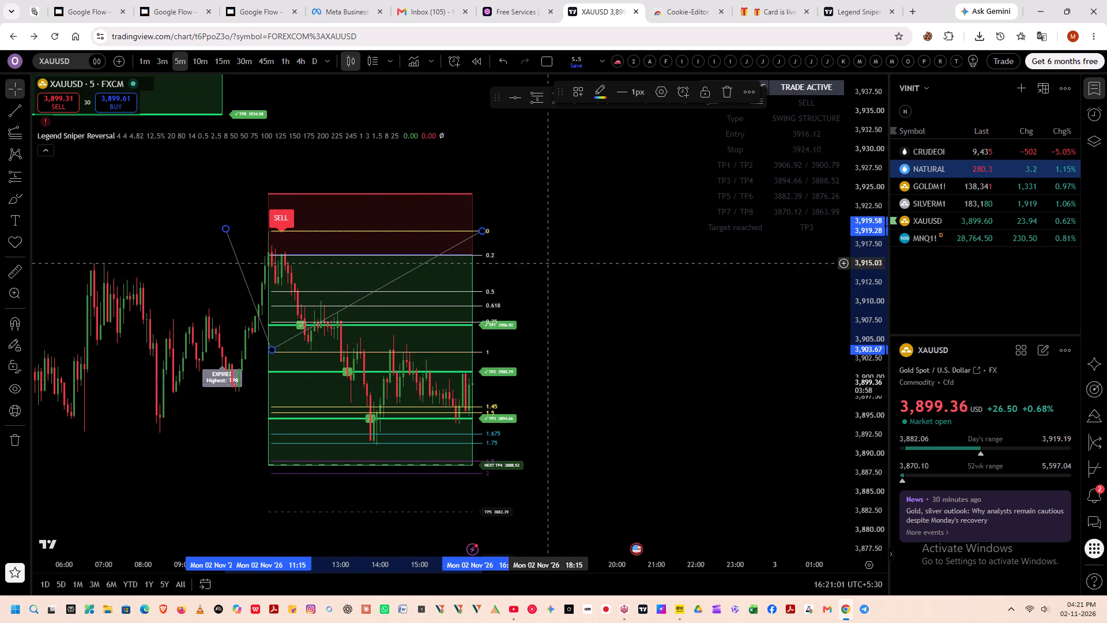
pyautogui.click(660, 337)
pyautogui.moveTo(708, 407); pyautogui.dragTo(642, 410)
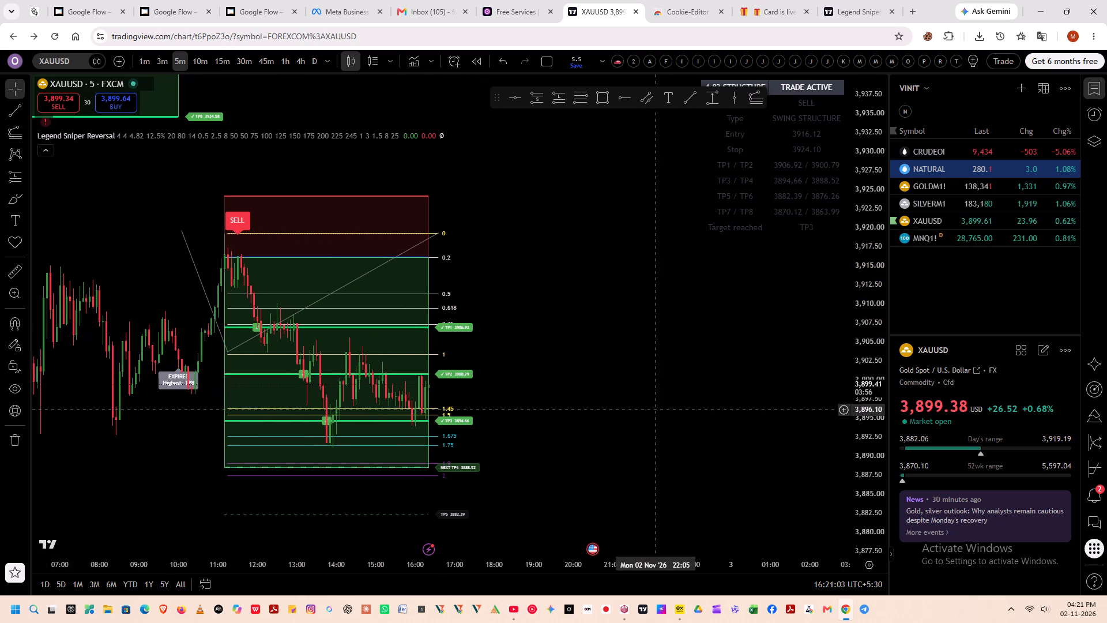
pyautogui.moveTo(642, 410); pyautogui.dragTo(646, 410)
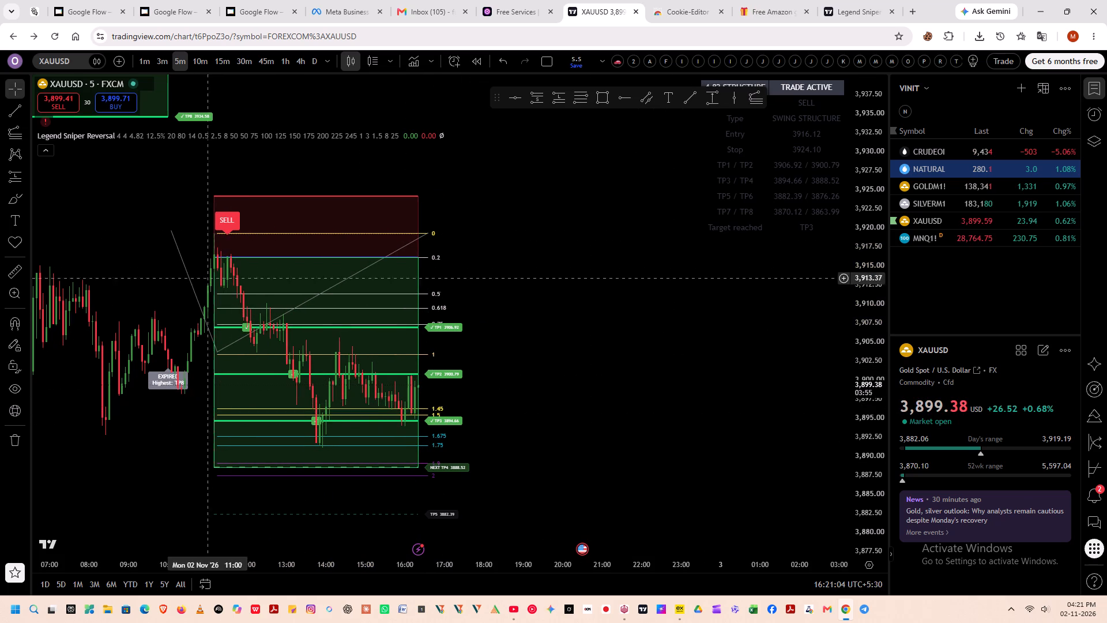
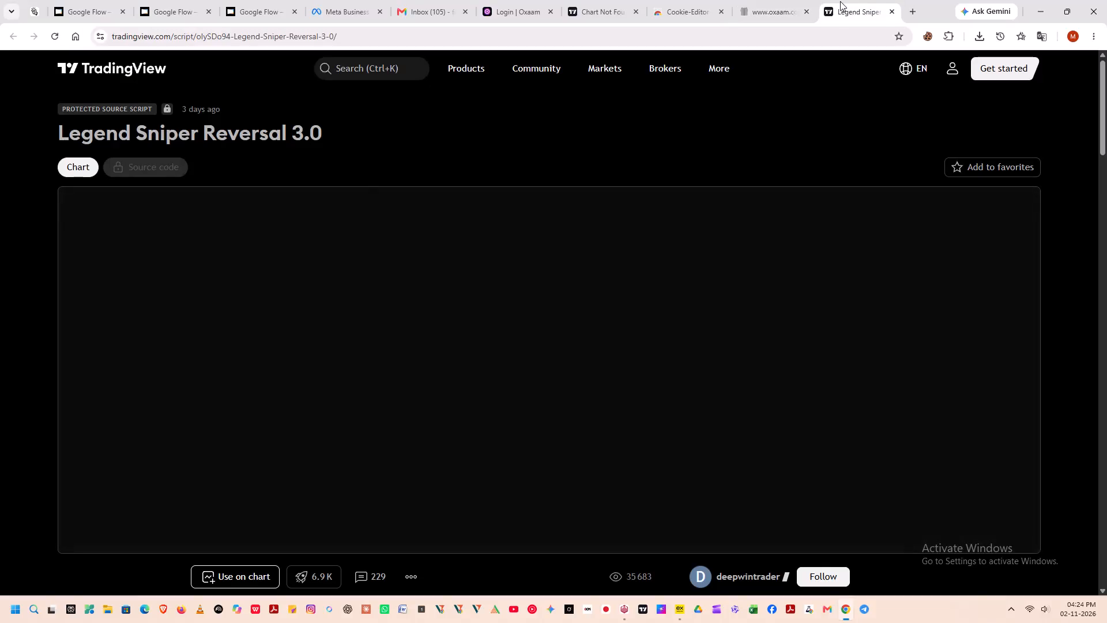
# Open the TradingView log-in form from the Legend Sniper Reversal 3.0 script page and show the additional sign-in options.
pyautogui.click(953, 72)
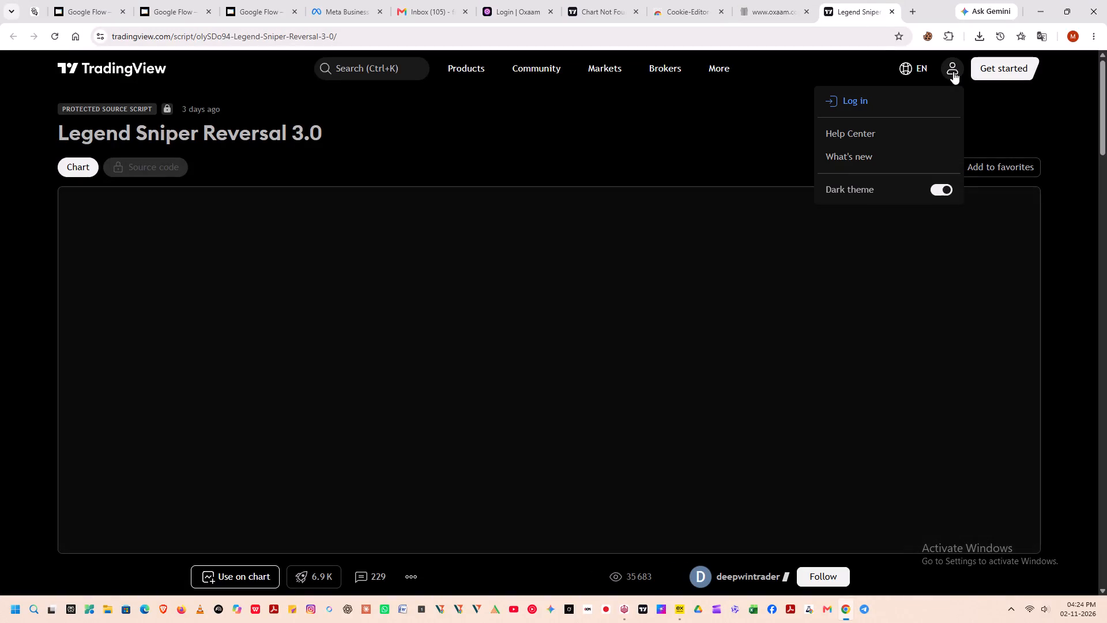
pyautogui.click(845, 104)
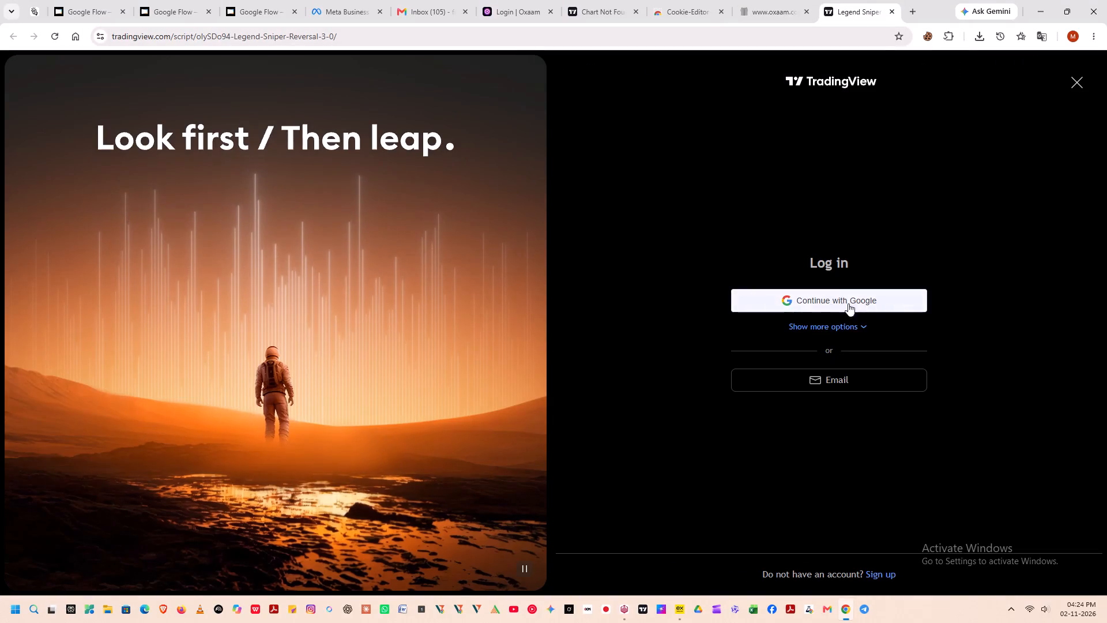
pyautogui.click(838, 326)
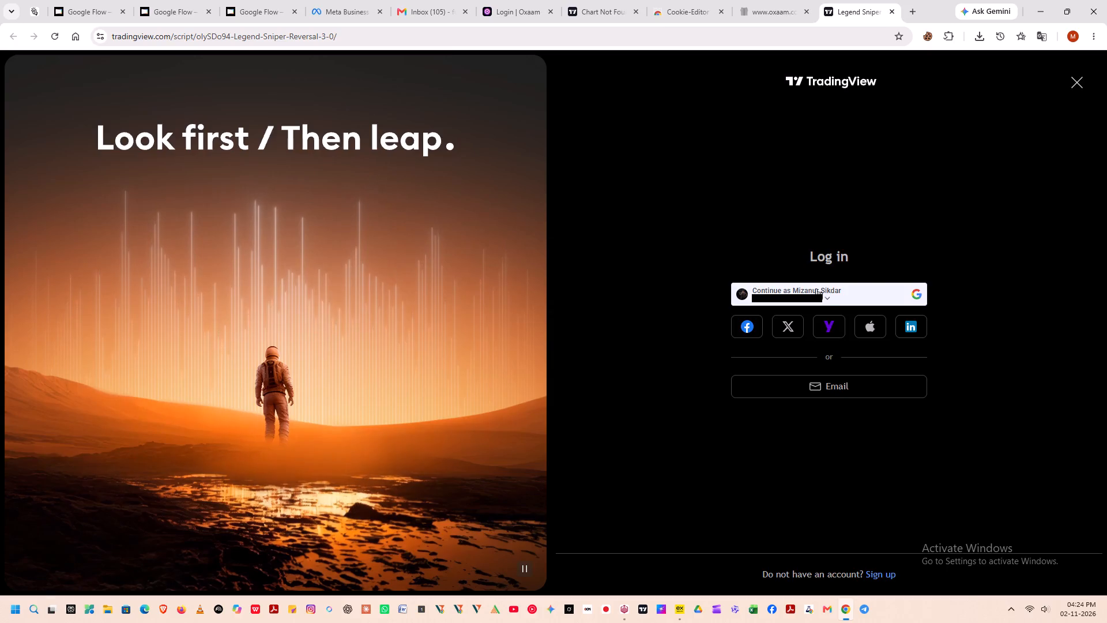
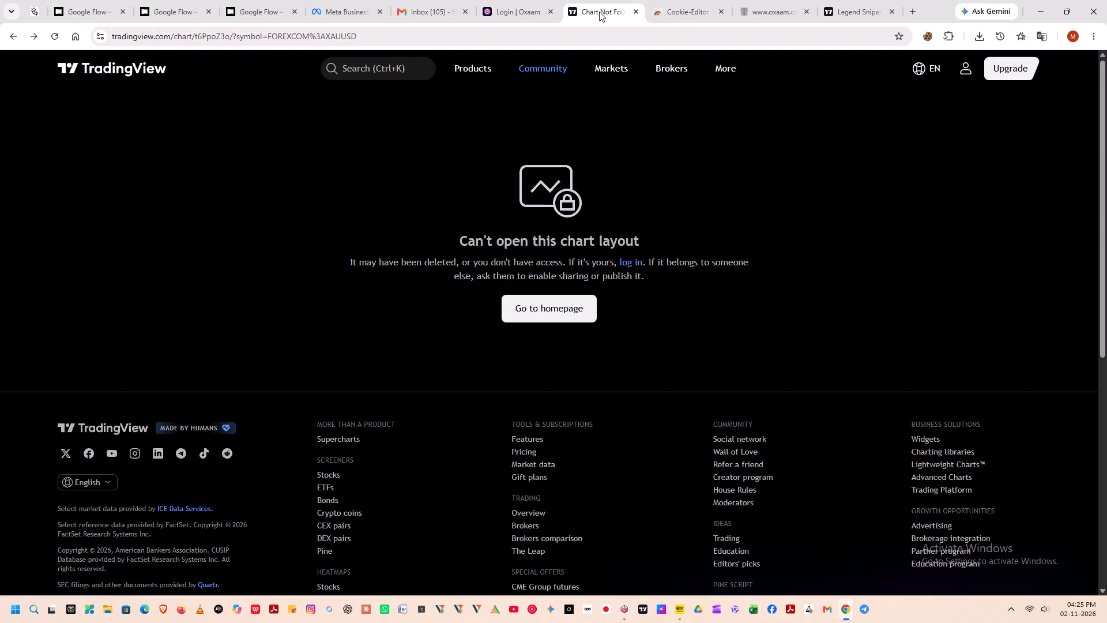
# Switch to the Oxaam Diwali giveaway page and view the full ticket list for the draw won by ticket #84 of 89.
pyautogui.click(674, 14)
pyautogui.click(764, 0)
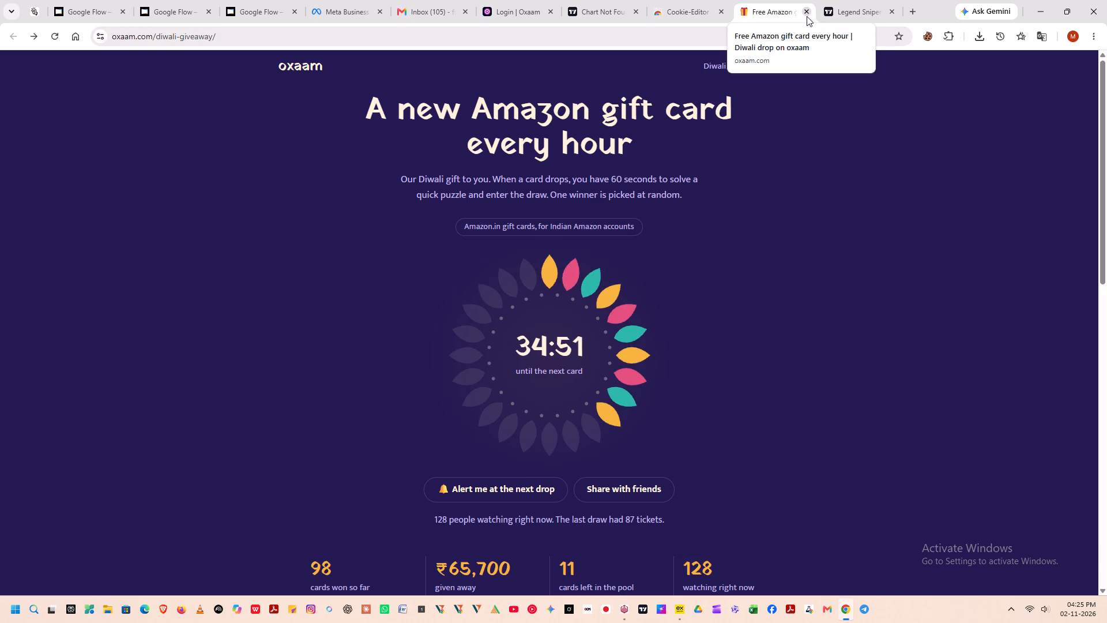
pyautogui.scroll(1, 785, 197)
pyautogui.scroll(-4, 786, 227)
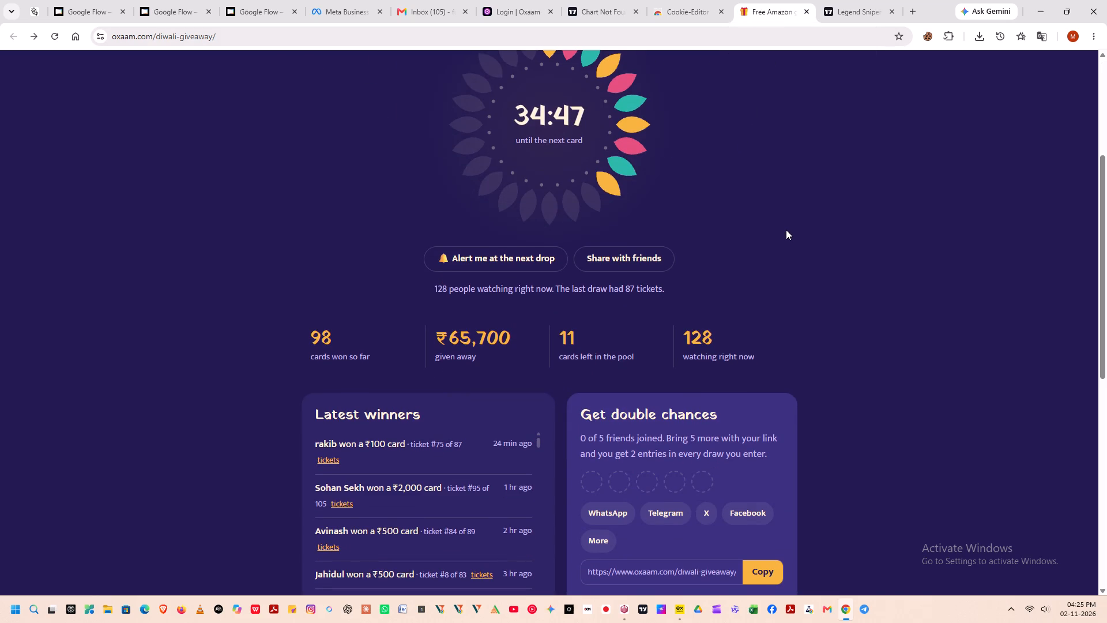
pyautogui.scroll(-1, 786, 230)
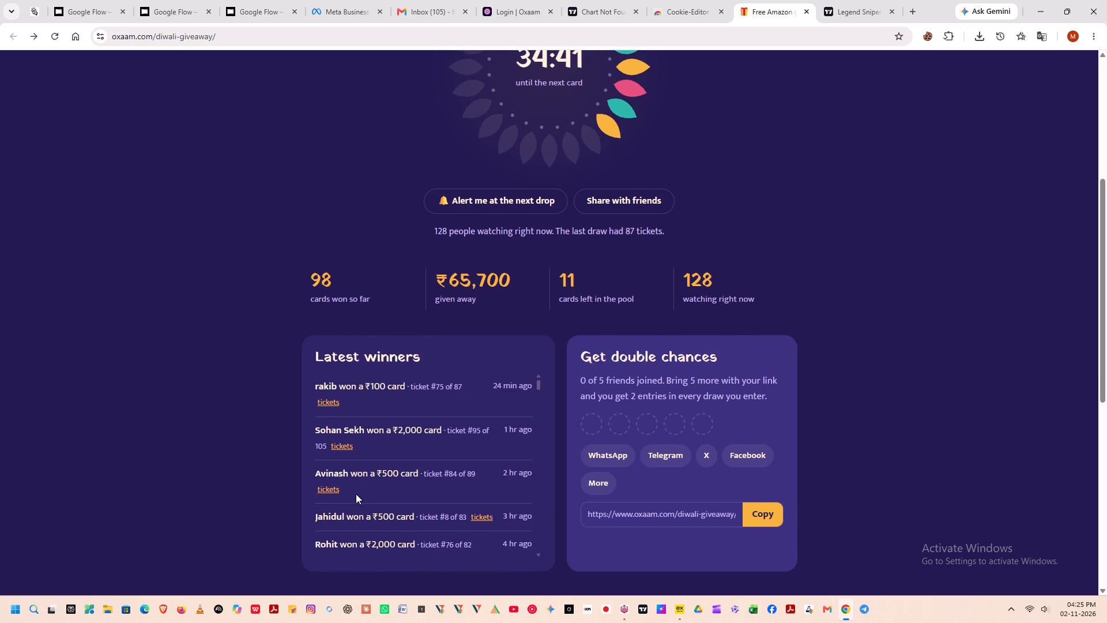
pyautogui.click(337, 491)
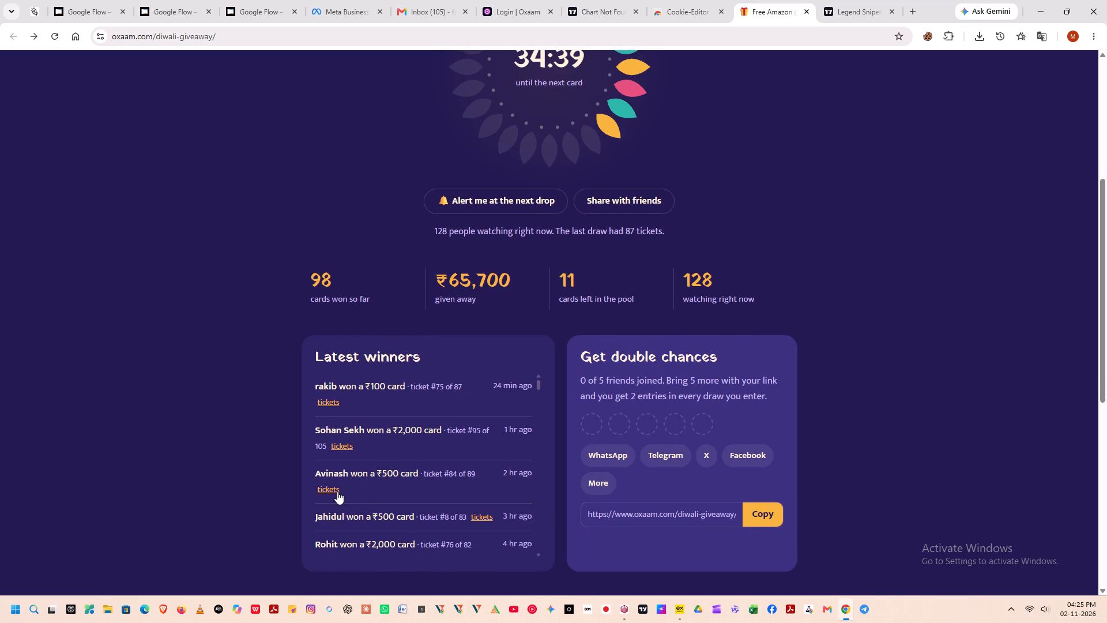
pyautogui.click(325, 491)
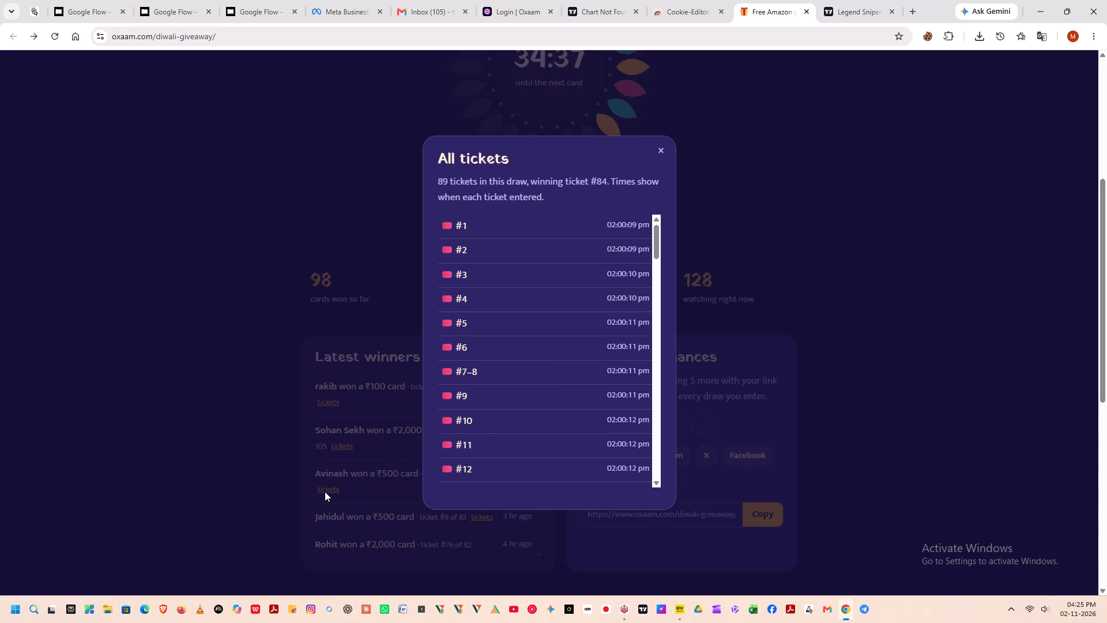
pyautogui.click(656, 149)
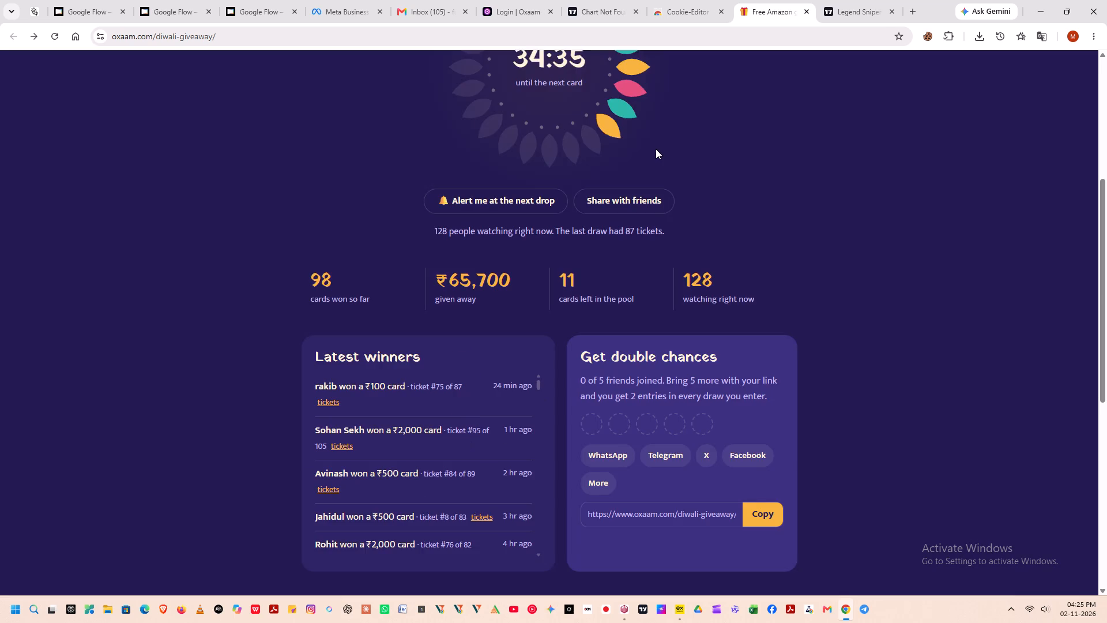
# Look through the giveaway page's latest winners, card statistics, how-it-works section and next-card countdown.
pyautogui.scroll(-3, 647, 264)
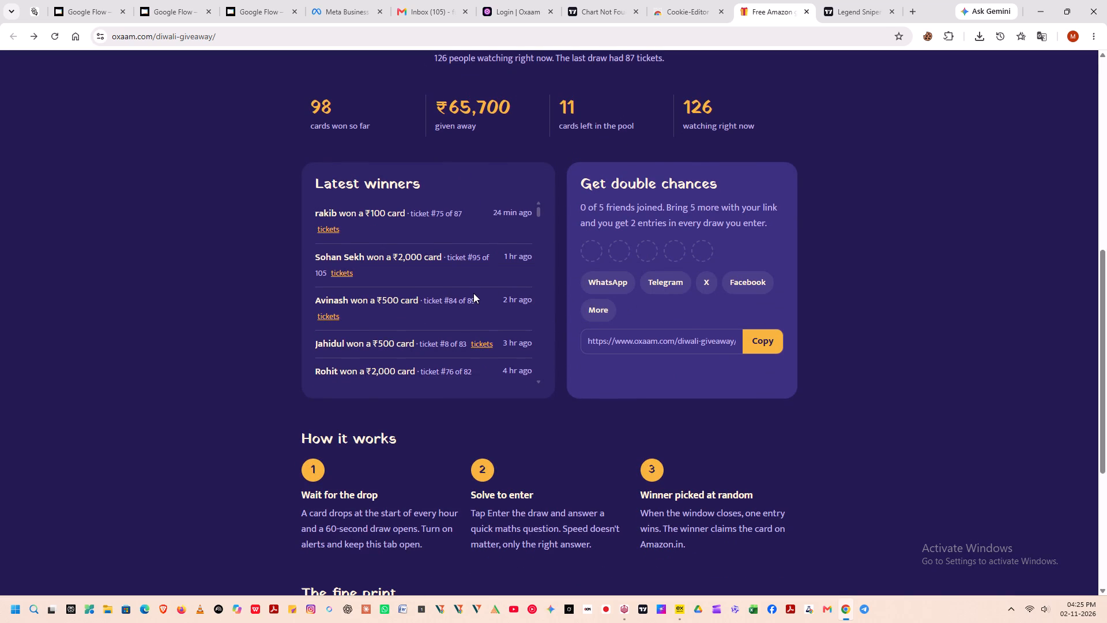
pyautogui.scroll(2, 463, 317)
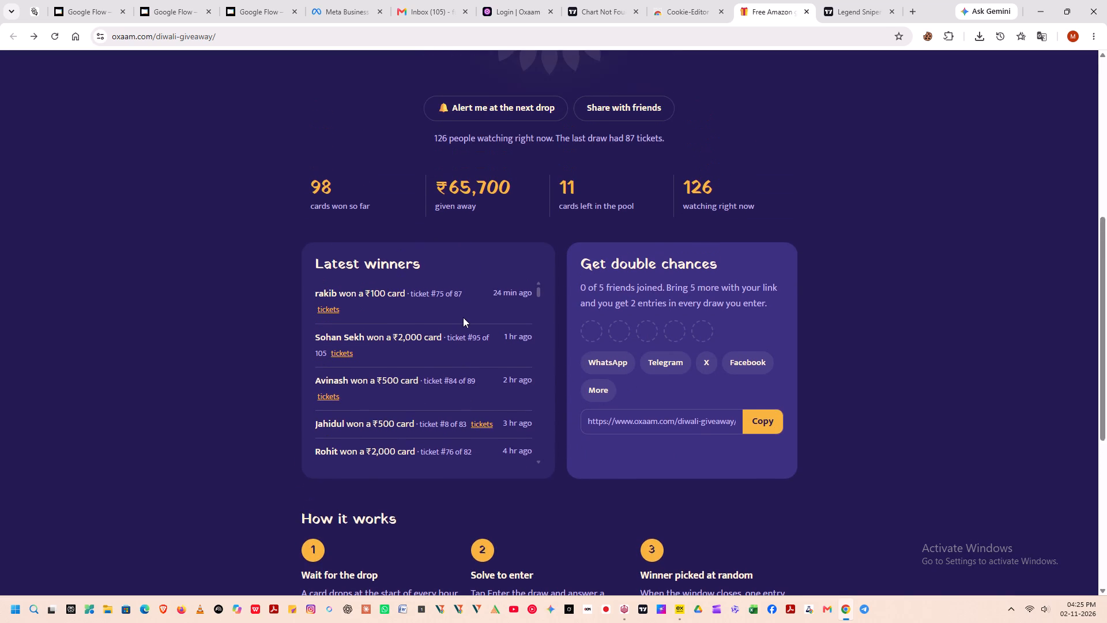
pyautogui.scroll(6, 463, 317)
pyautogui.scroll(-4, 463, 317)
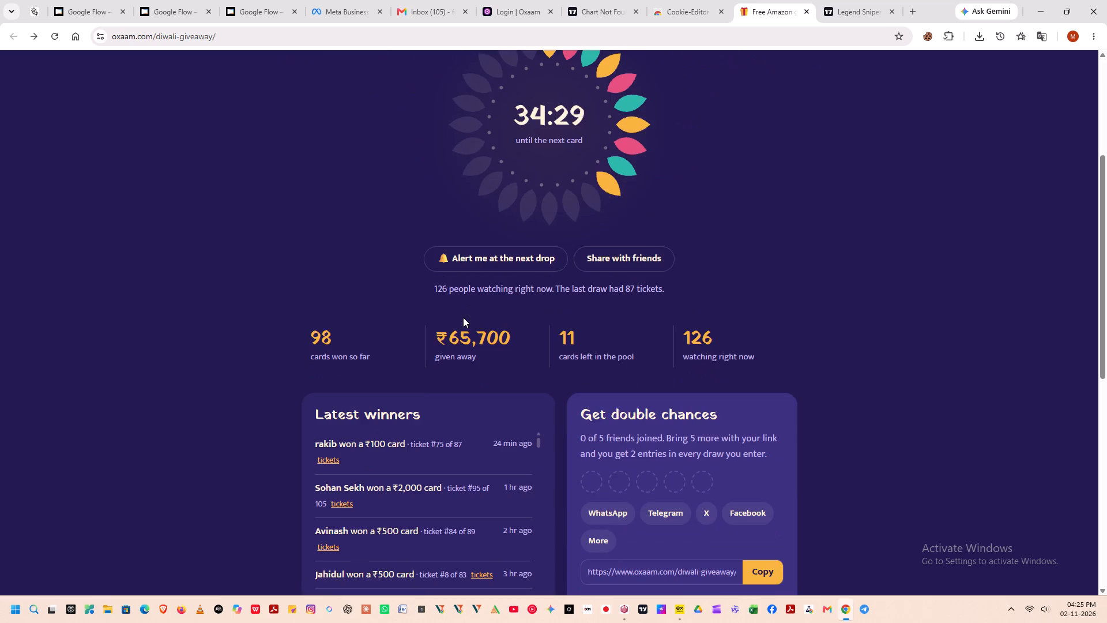
pyautogui.click(326, 343)
pyautogui.scroll(5, 402, 338)
pyautogui.scroll(4, 492, 309)
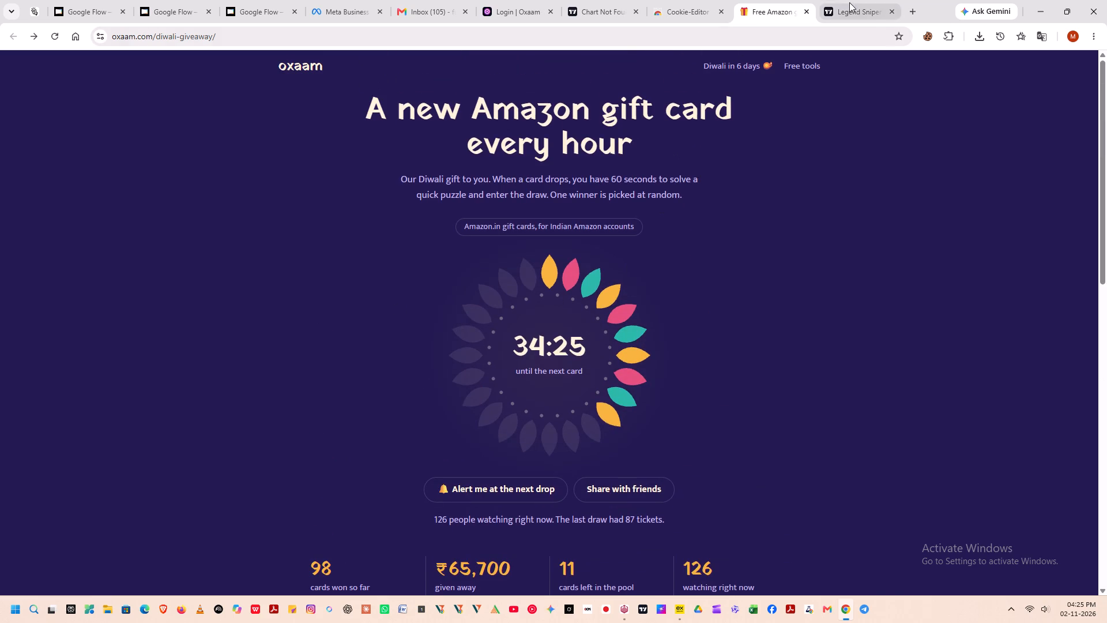
# Switch to the Legend Sniper page and close the whole browser window.
pyautogui.click(852, 1)
pyautogui.click(1106, 0)
# Open the computer's power options to shut it down.
pyautogui.scroll(5, 635, 356)
pyautogui.click(0, 622)
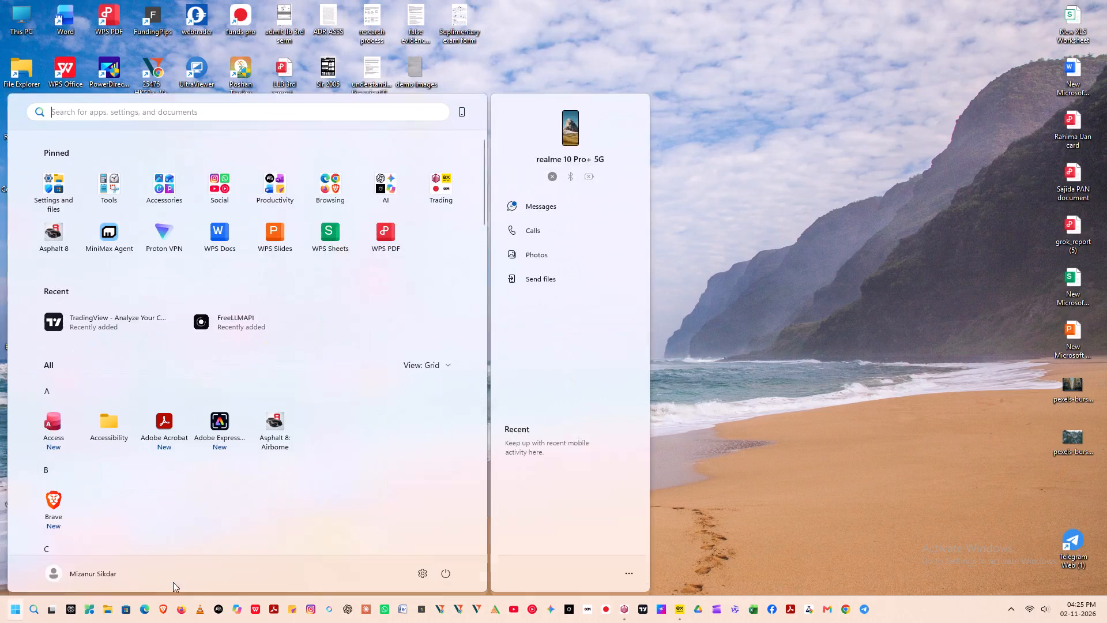
pyautogui.click(457, 569)
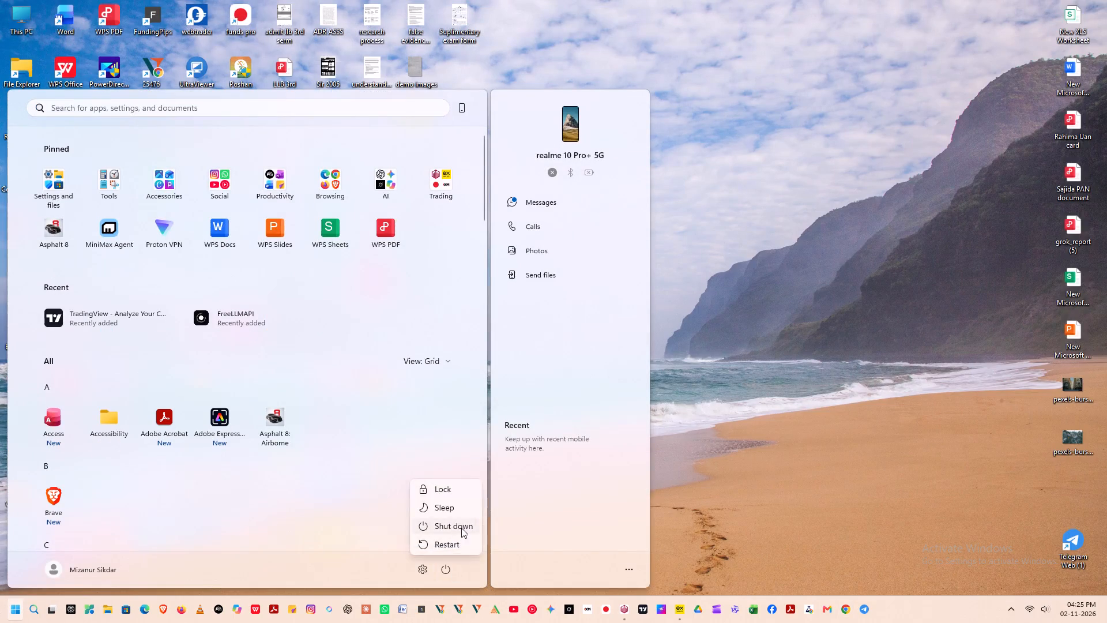